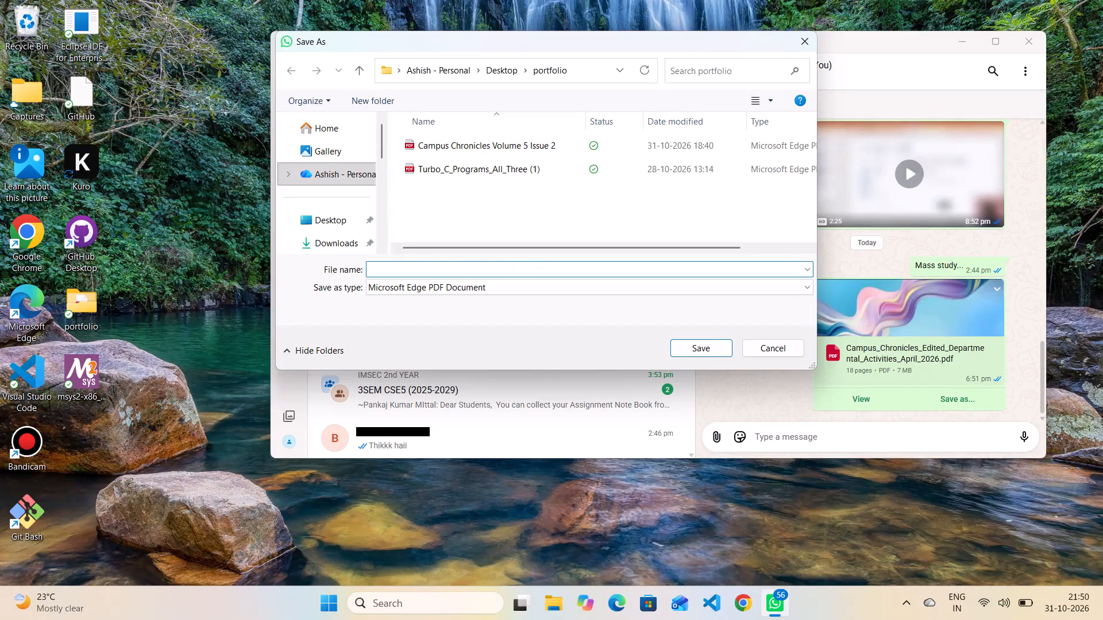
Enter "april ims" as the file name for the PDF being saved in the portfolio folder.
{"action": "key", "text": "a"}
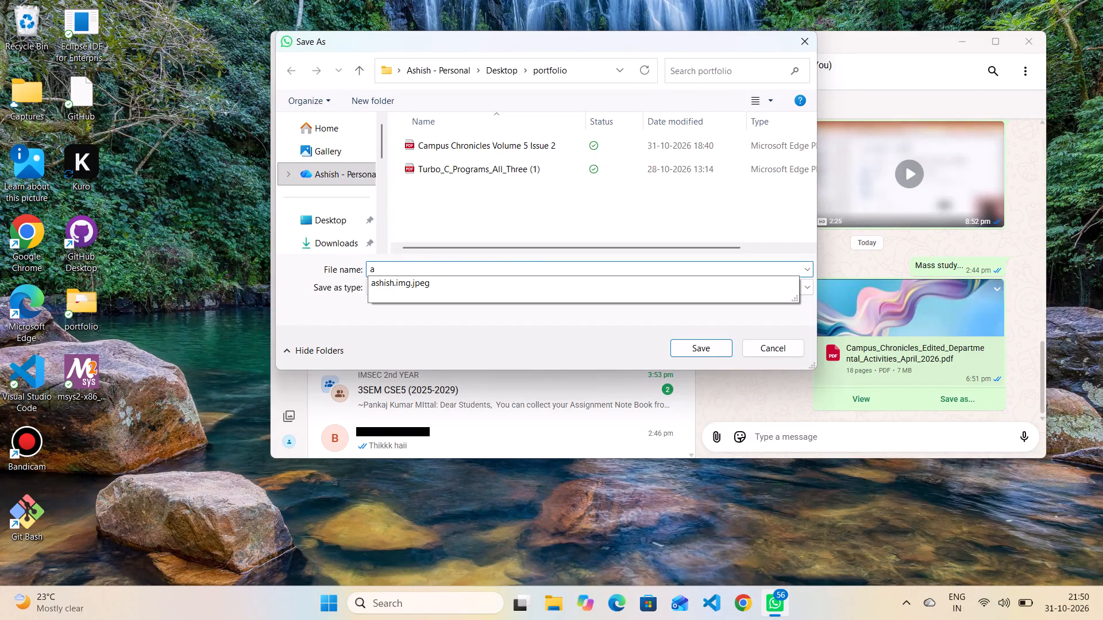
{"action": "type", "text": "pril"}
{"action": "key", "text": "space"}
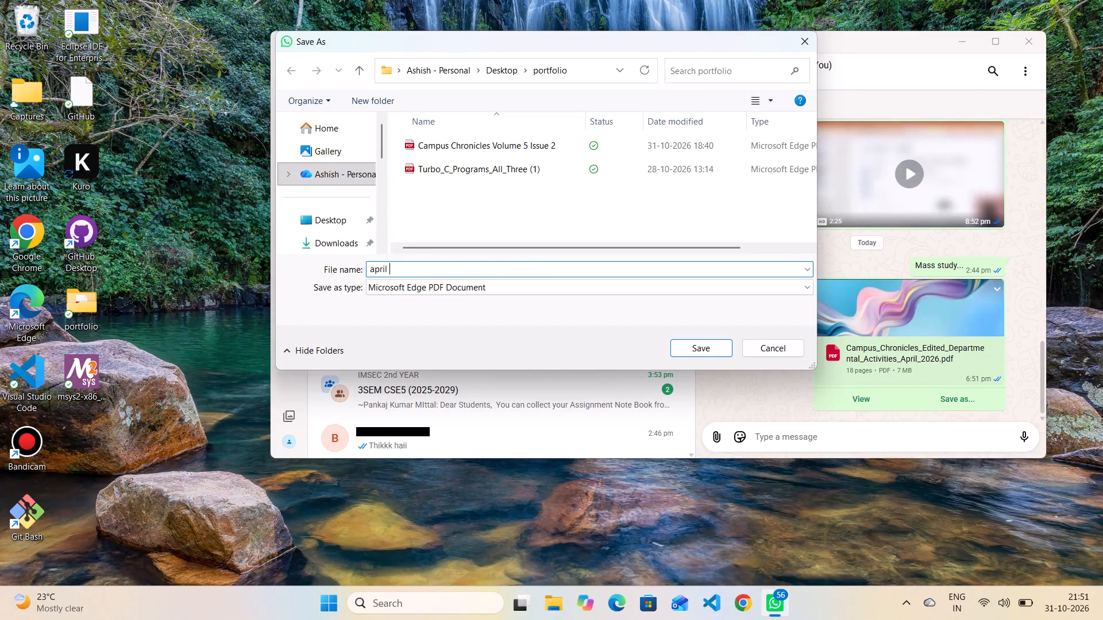
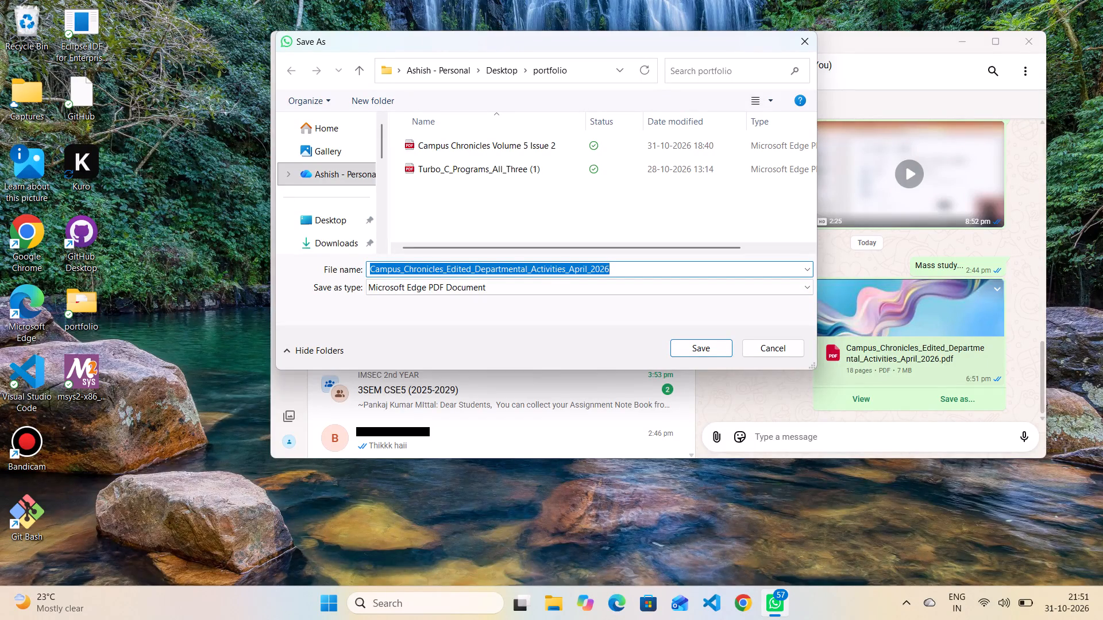
Shorten the suggested PDF file name to "Campus_Chronicles_s_April_2026" by removing "Edited_Departmental_Activitie" from its middle.
{"action": "left_click", "coordinate": [562, 269]}
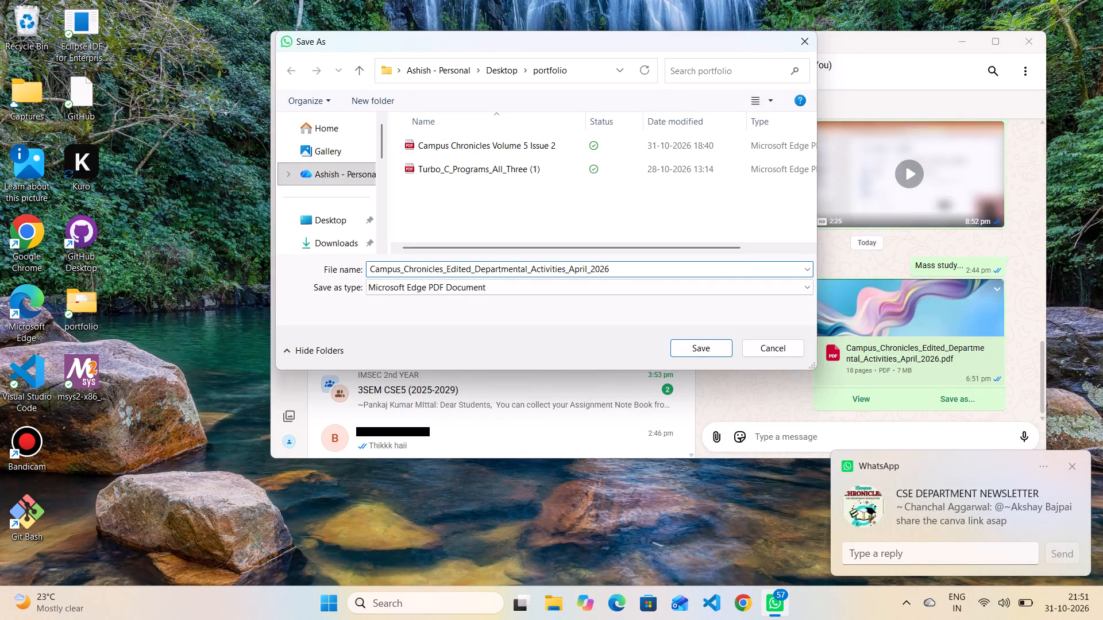
{"action": "key", "text": "BackSpace"}
{"action": "key", "text": "BackSpace"}
{"action": "key", "text": "BackSpace"}
{"action": "key", "text": "BackSpace"}
{"action": "key", "text": "BackSpace"}
{"action": "key", "text": "BackSpace"}
{"action": "key", "text": "BackSpace"}
{"action": "key", "text": "BackSpace"}
{"action": "key", "text": "BackSpace"}
{"action": "key", "text": "BackSpace"}
{"action": "key", "text": "BackSpace"}
{"action": "key", "text": "BackSpace"}
{"action": "key", "text": "BackSpace"}
{"action": "key", "text": "BackSpace"}
{"action": "key", "text": "BackSpace"}
{"action": "key", "text": "BackSpace"}
{"action": "key", "text": "BackSpace"}
{"action": "key", "text": "BackSpace"}
{"action": "key", "text": "BackSpace"}
{"action": "key", "text": "BackSpace"}
{"action": "key", "text": "BackSpace"}
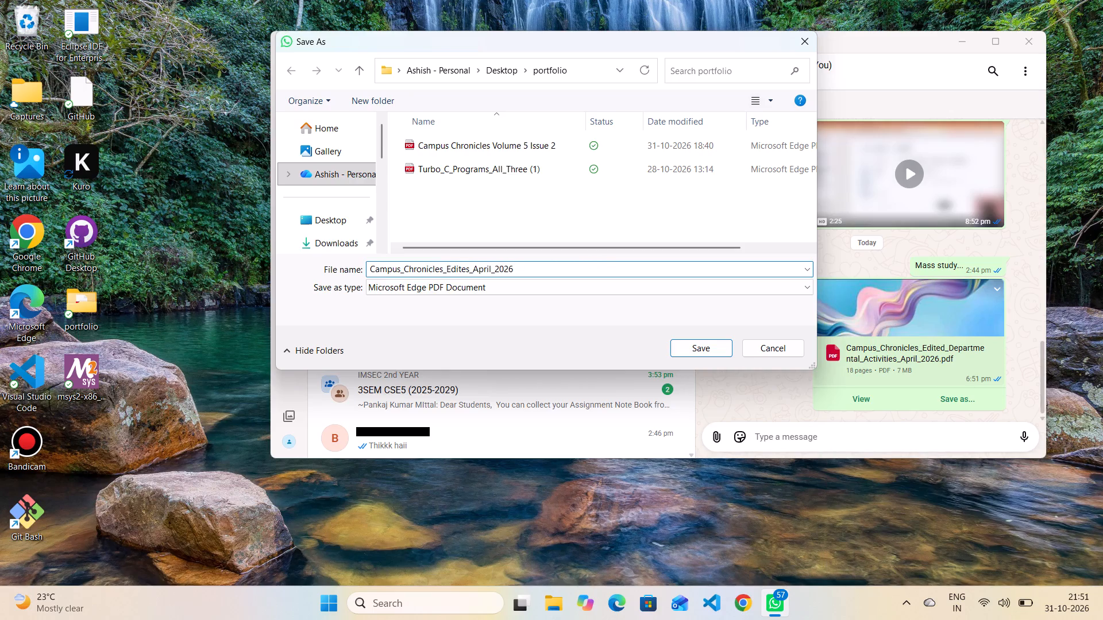
{"action": "key", "text": "BackSpace"}
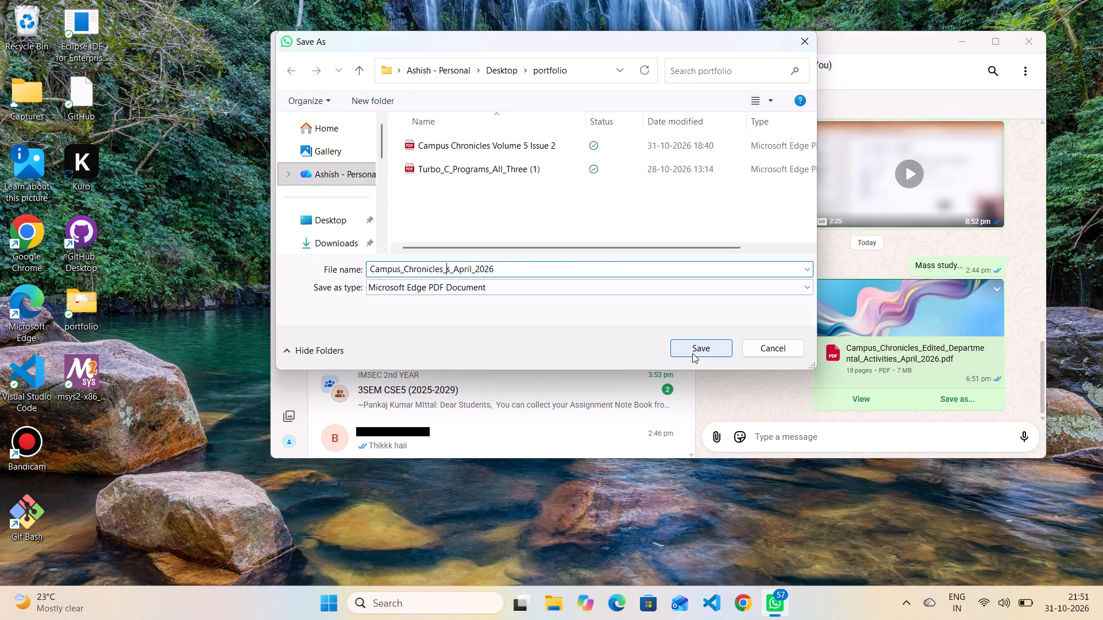
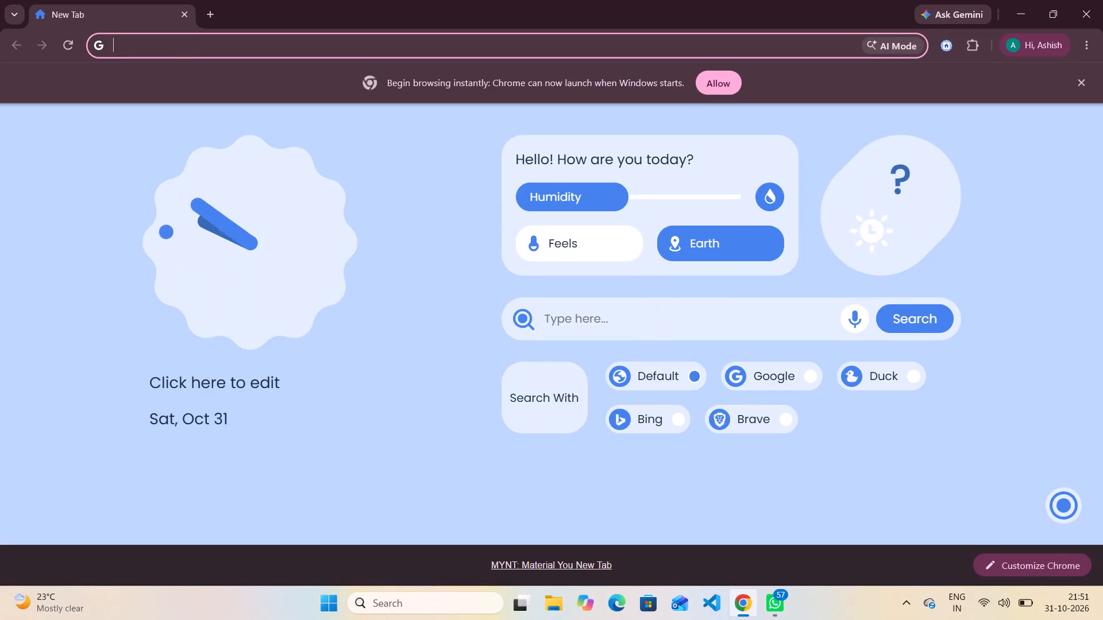
Search the web for "canva" and open the Canva India website from the results.
{"action": "left_click", "coordinate": [660, 309]}
{"action": "type", "text": "ca"}
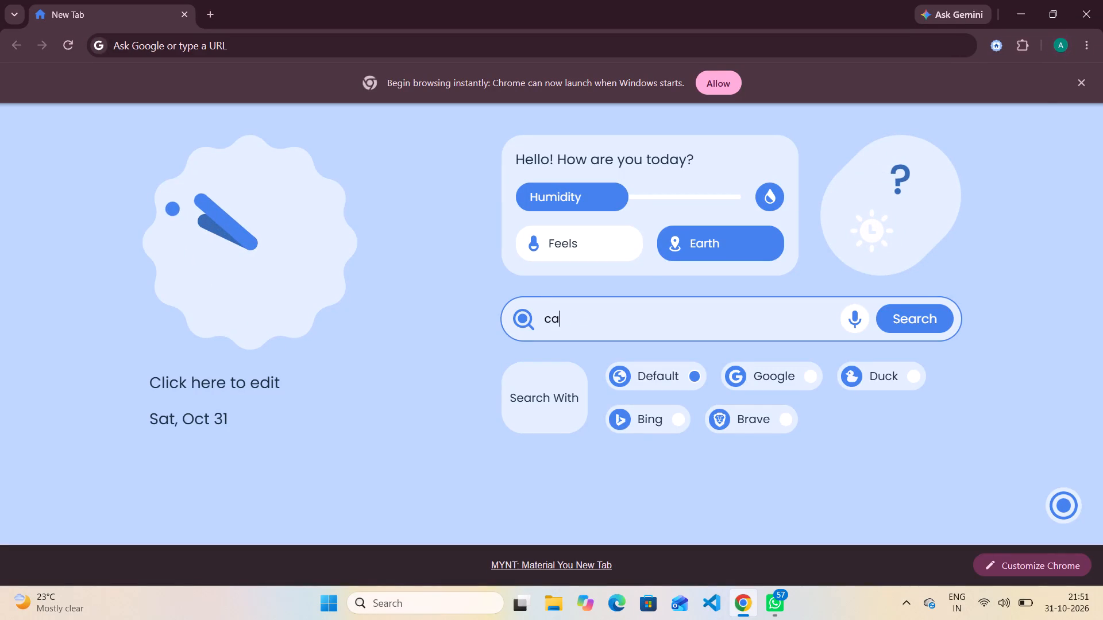
{"action": "type", "text": "nva"}
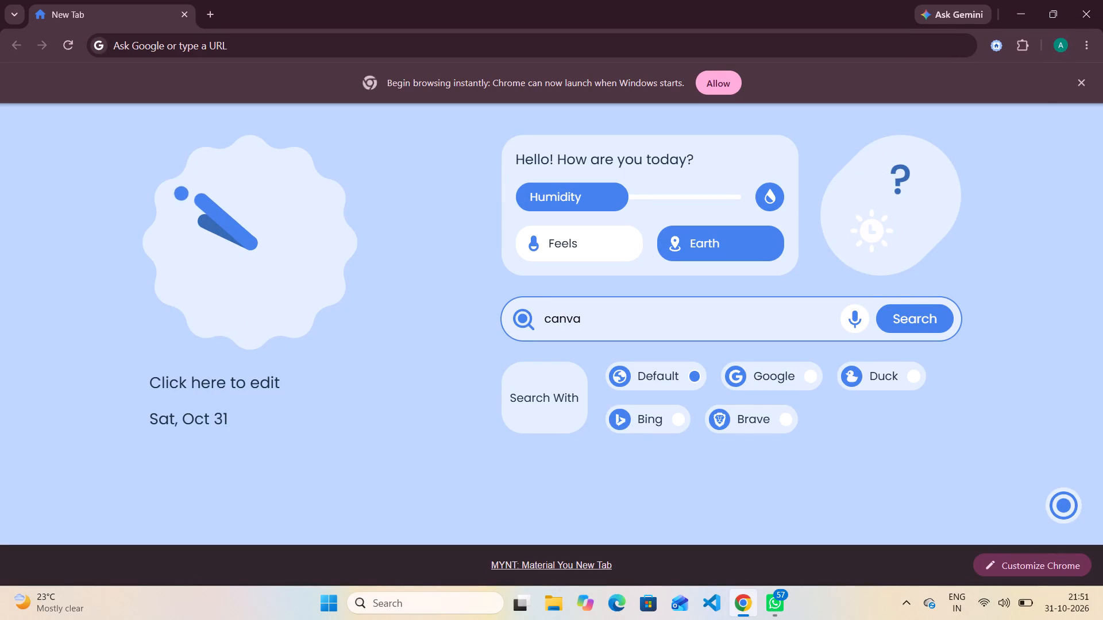
{"action": "left_click", "coordinate": [896, 315]}
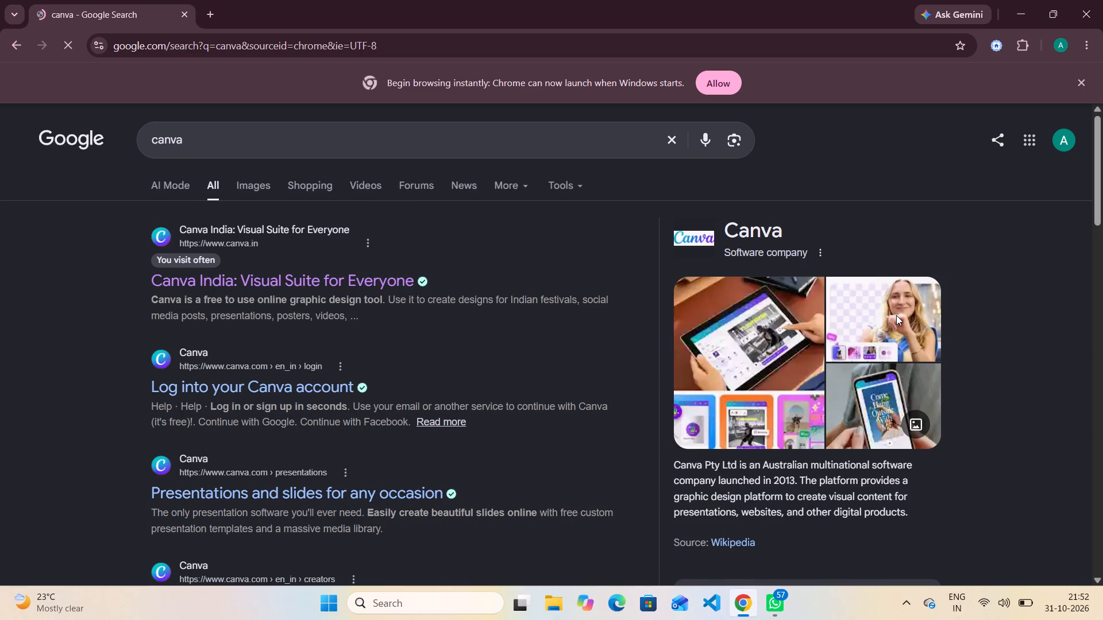
{"action": "left_click", "coordinate": [311, 269]}
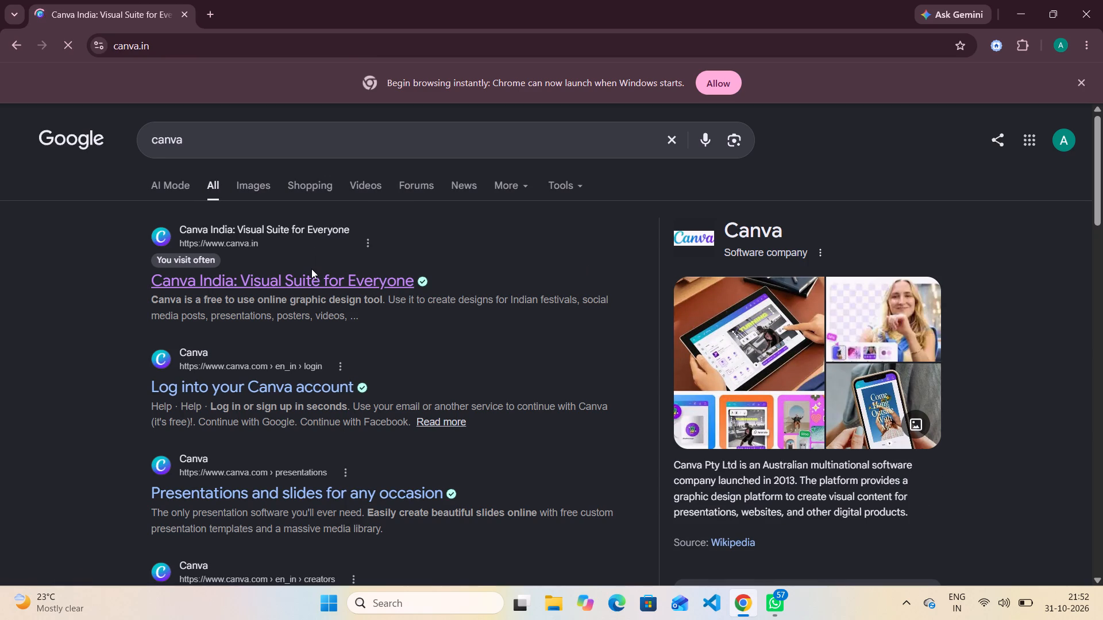
{"action": "left_click", "coordinate": [310, 286]}
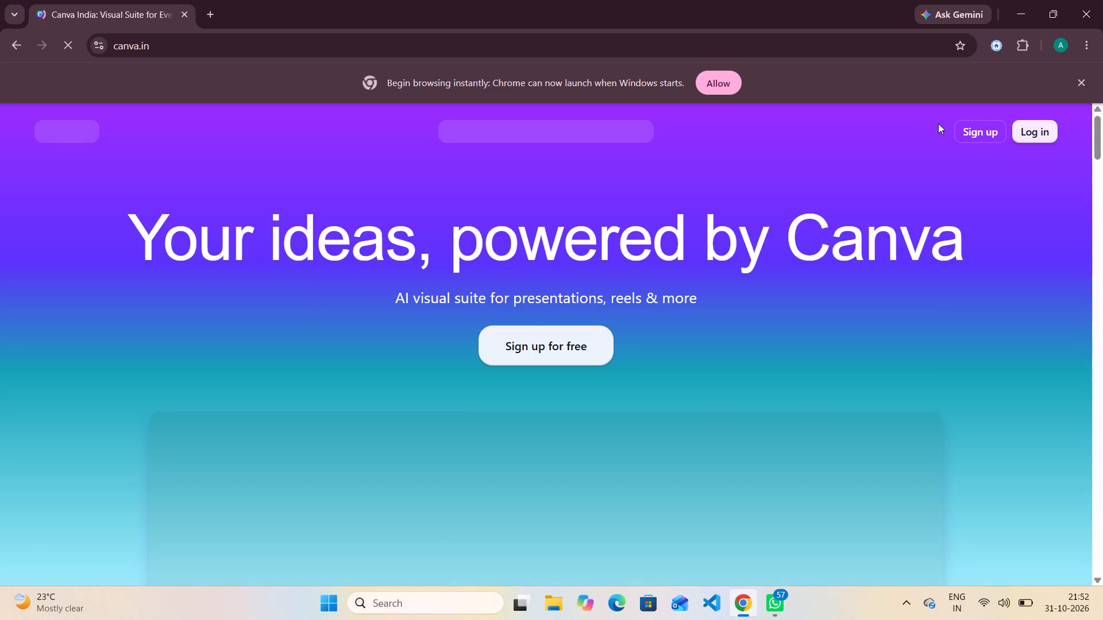
Log in to Canva from its landing page to reach the account's home page.
{"action": "left_click", "coordinate": [1033, 126]}
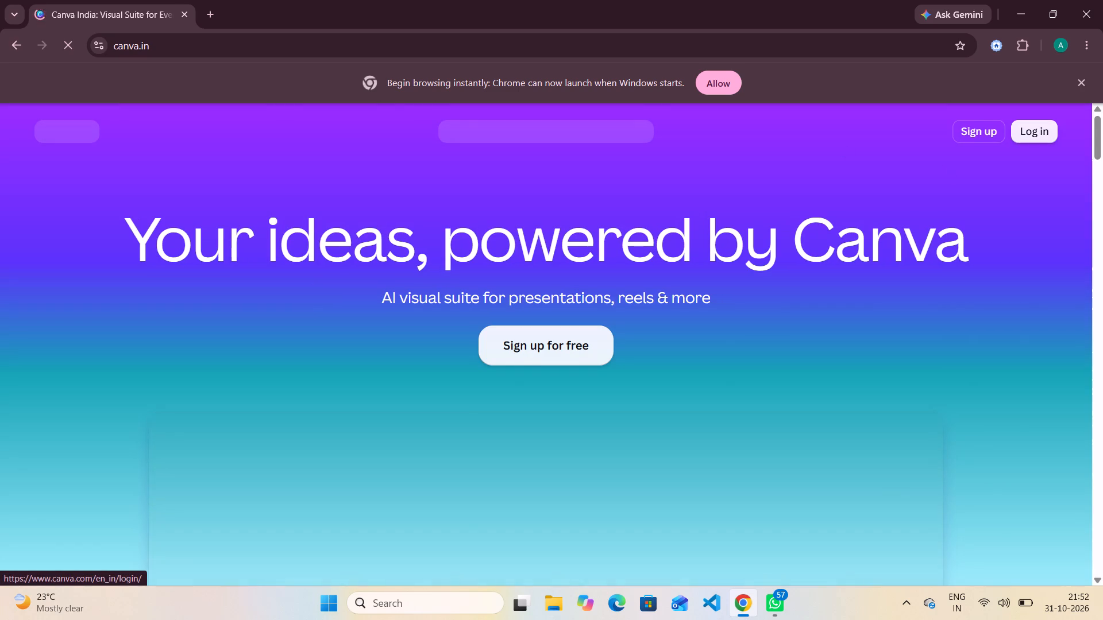
{"action": "left_click", "coordinate": [1040, 133]}
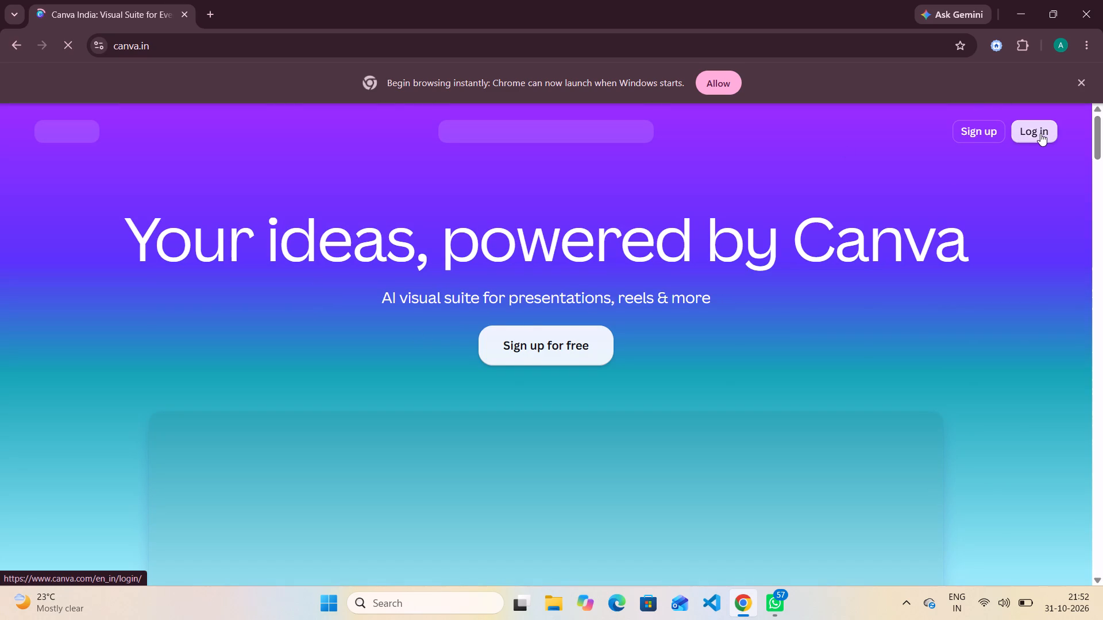
{"action": "left_click", "coordinate": [1040, 133]}
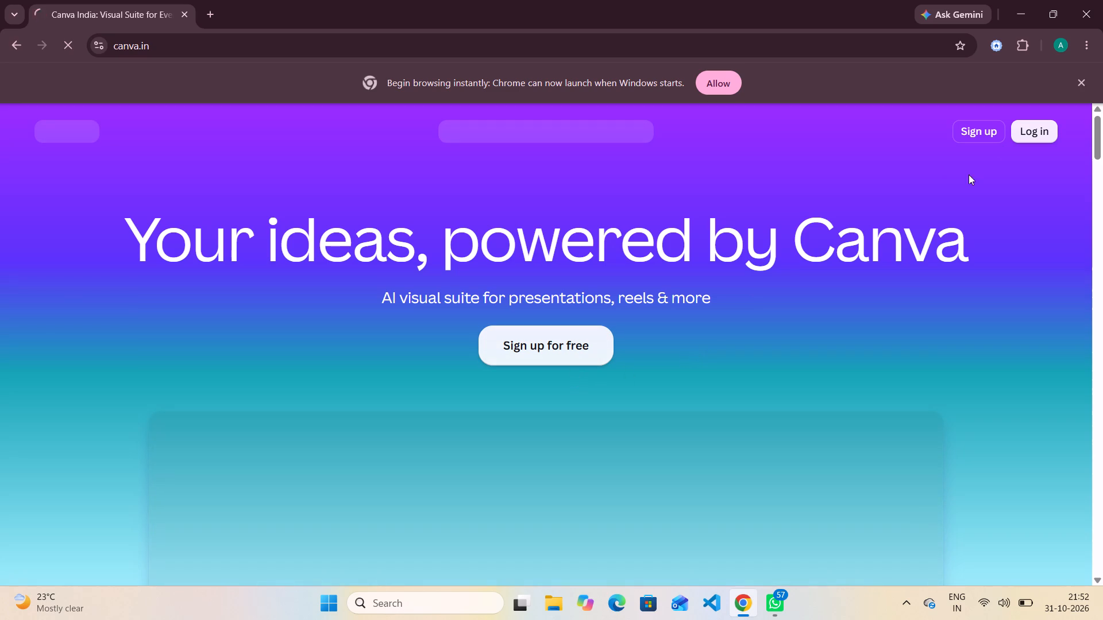
{"action": "triple_click", "coordinate": [1033, 130]}
{"action": "triple_click", "coordinate": [1033, 130]}
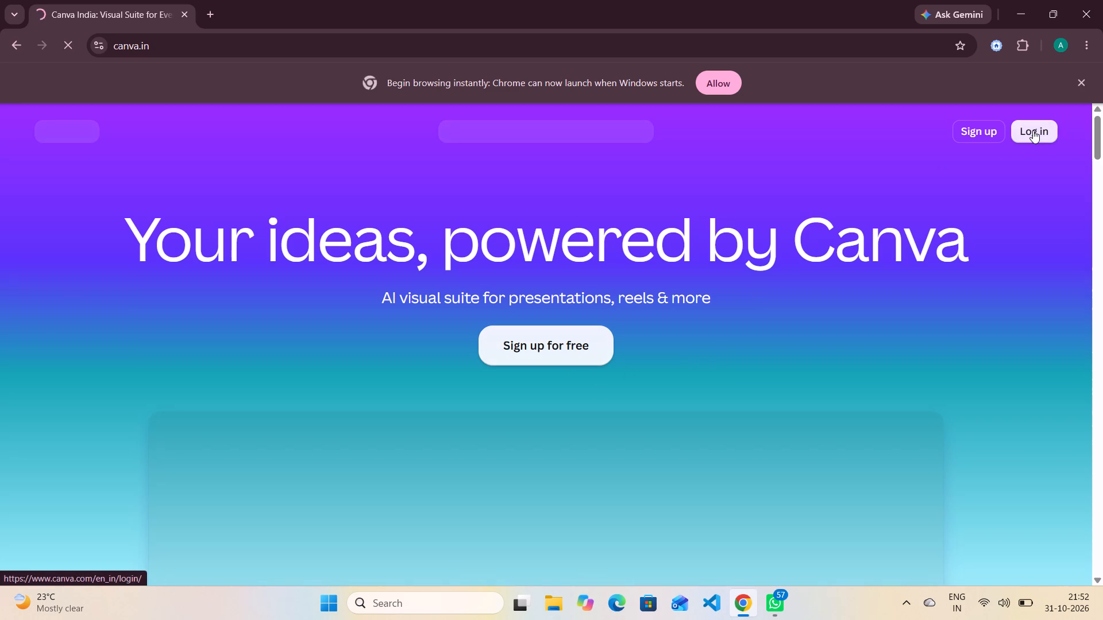
{"action": "left_click", "coordinate": [1033, 130]}
{"action": "scroll", "coordinate": [1033, 130], "scroll_direction": "up", "scroll_amount": 1}
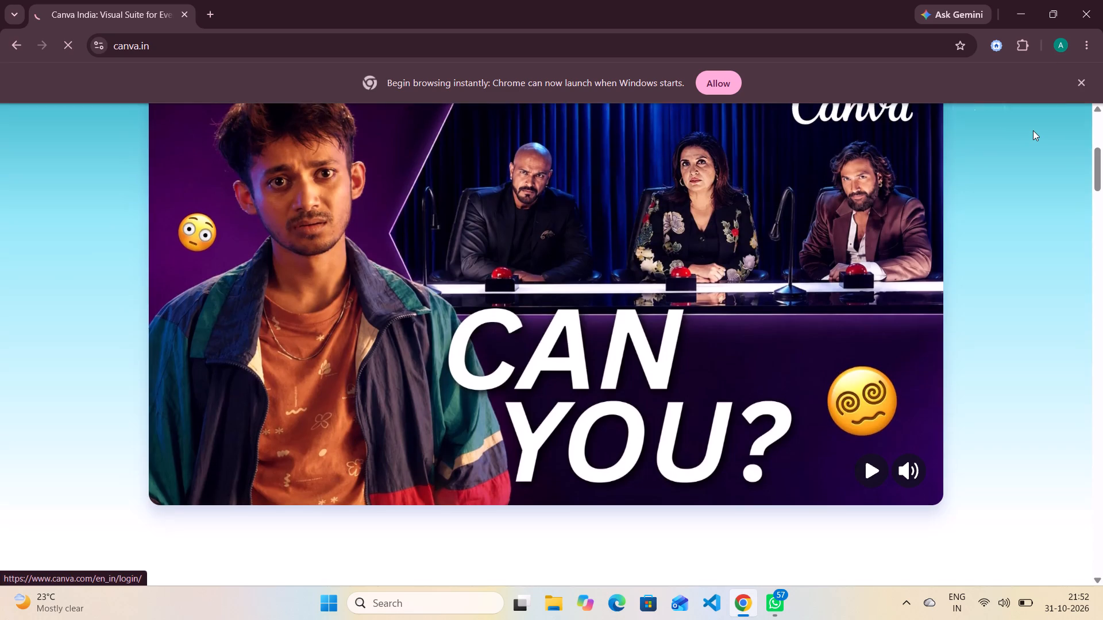
{"action": "scroll", "coordinate": [1033, 130], "scroll_direction": "up", "scroll_amount": 1}
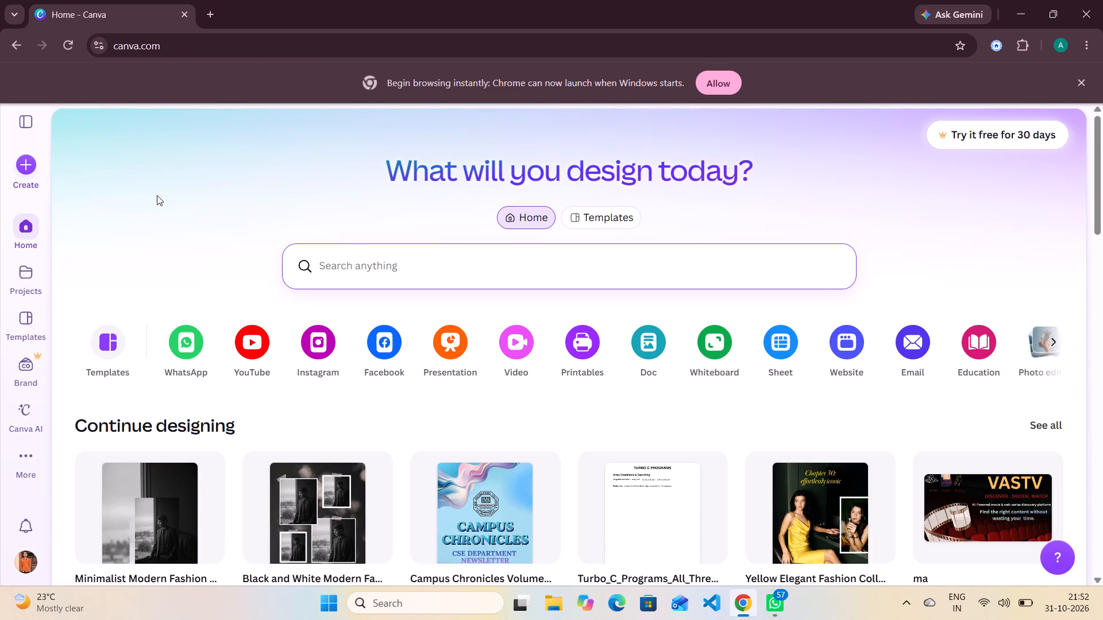
Start a new design by uploading the PDF file Campus_Chronicles_s_April_2026 from the portfolio folder.
{"action": "left_click", "coordinate": [25, 181]}
{"action": "left_click", "coordinate": [21, 176]}
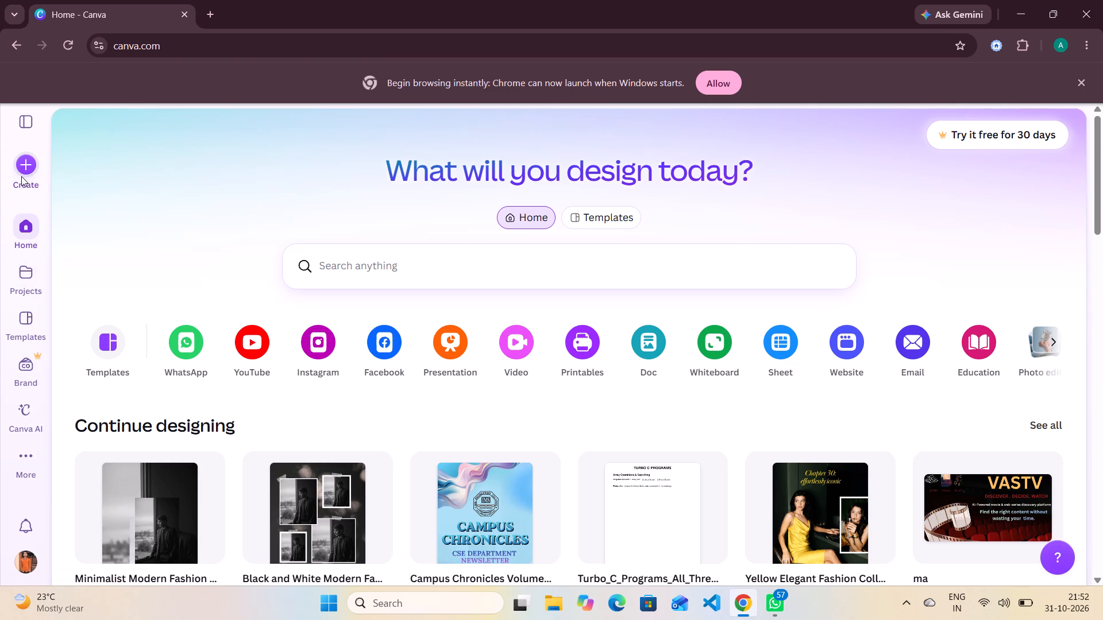
{"action": "left_click", "coordinate": [28, 157]}
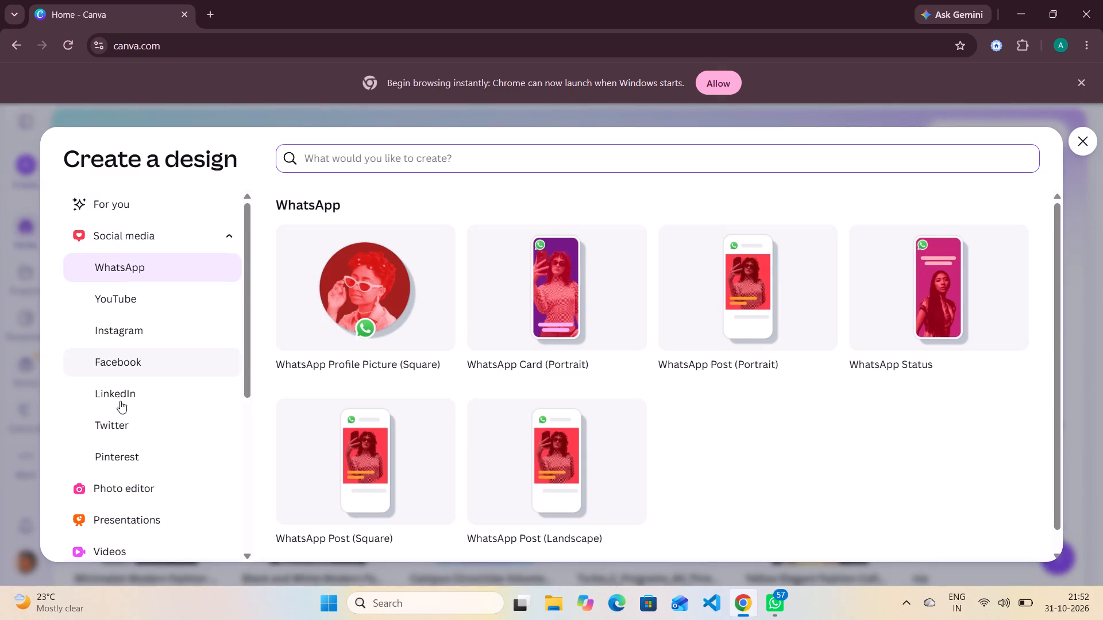
{"action": "scroll", "coordinate": [121, 511], "scroll_direction": "down", "scroll_amount": 9}
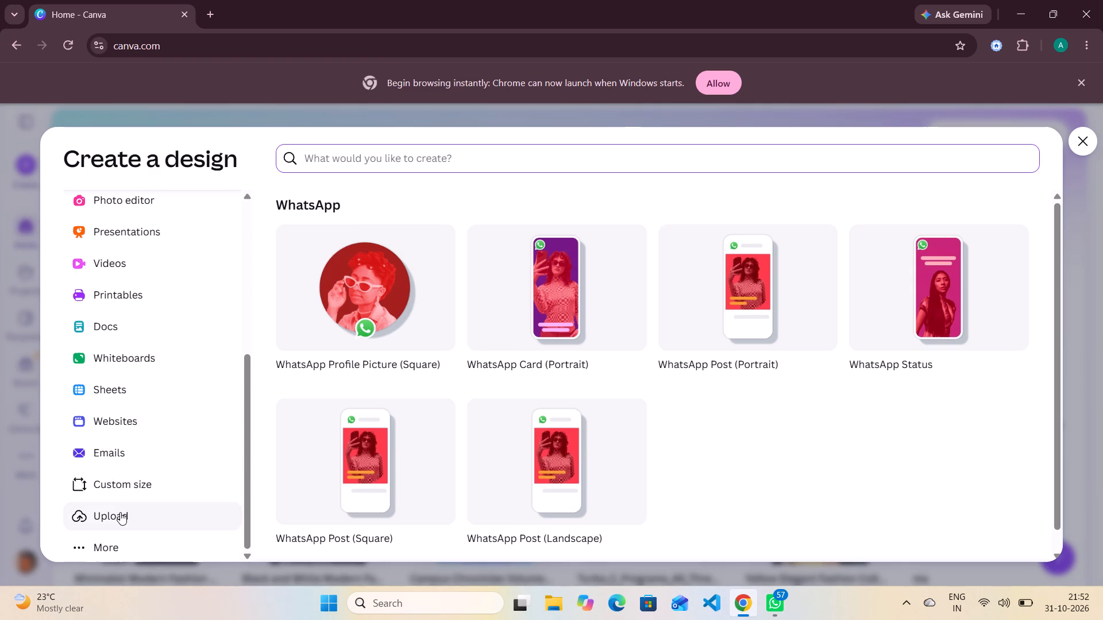
{"action": "left_click", "coordinate": [120, 512]}
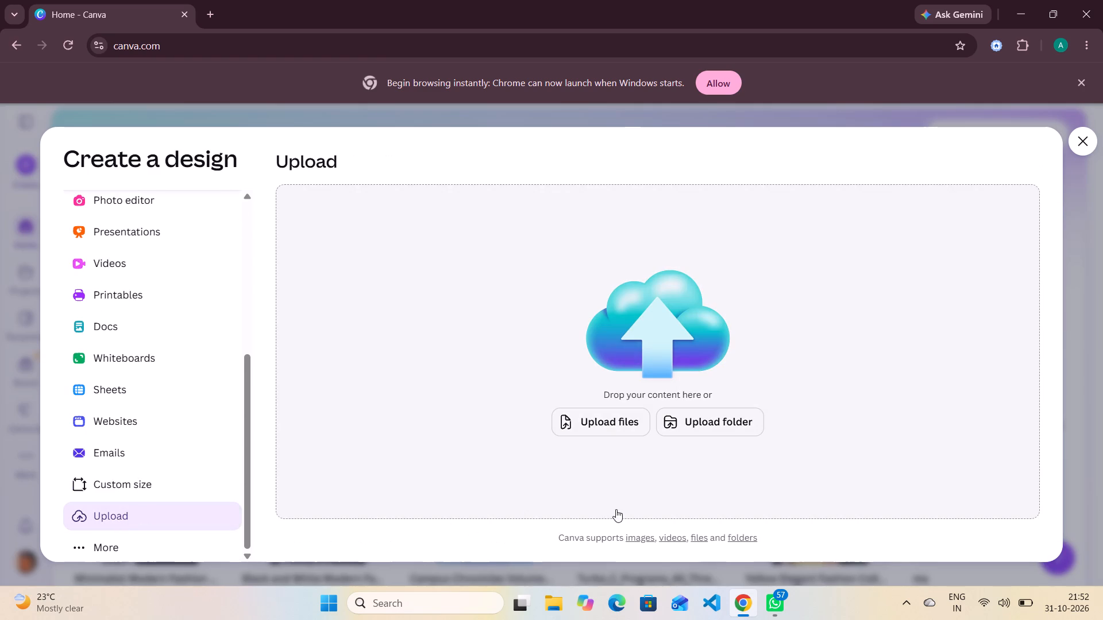
{"action": "left_click", "coordinate": [603, 423]}
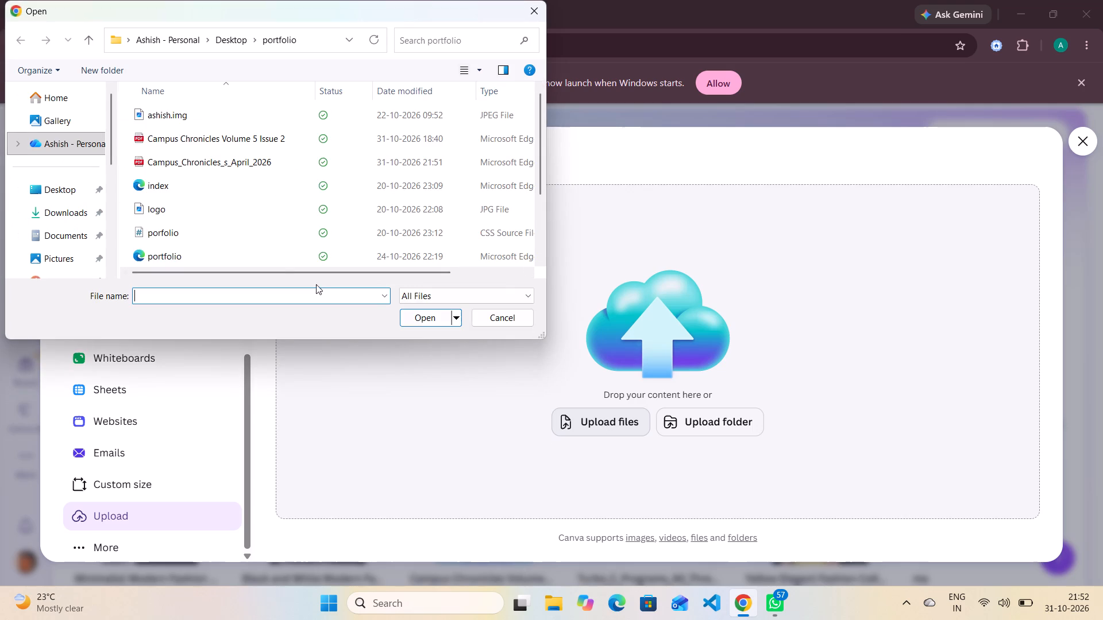
{"action": "left_click", "coordinate": [186, 161]}
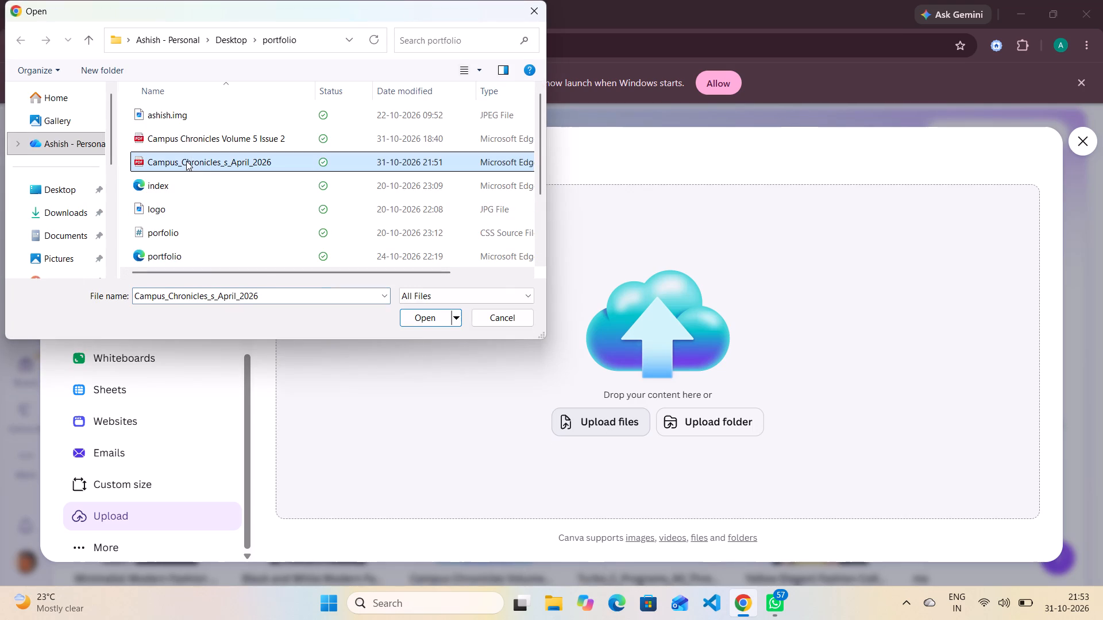
{"action": "left_click", "coordinate": [415, 313]}
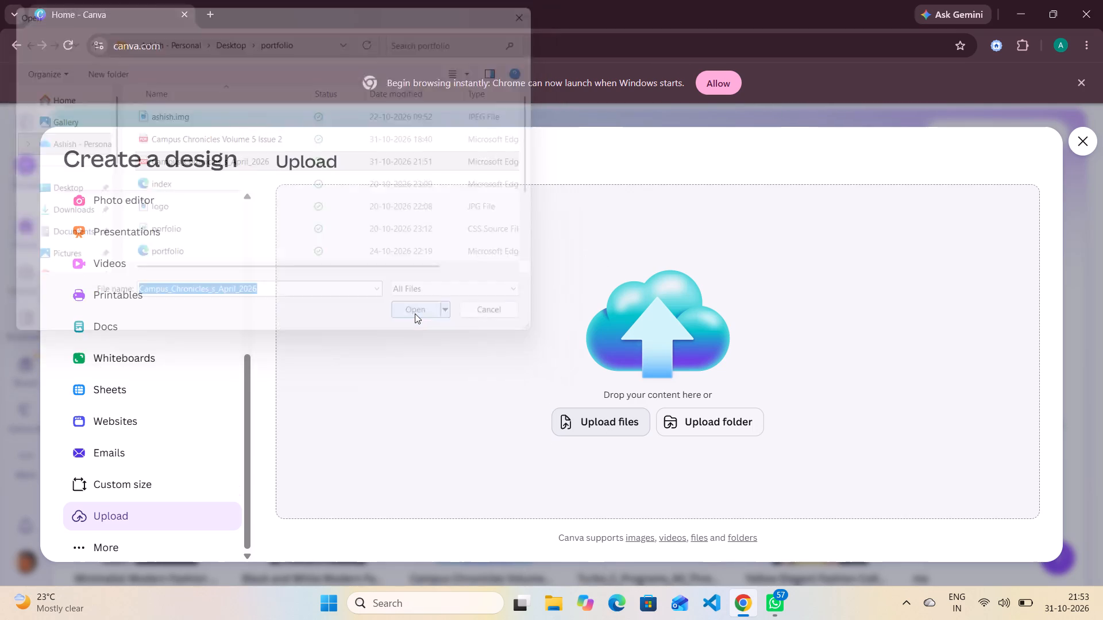
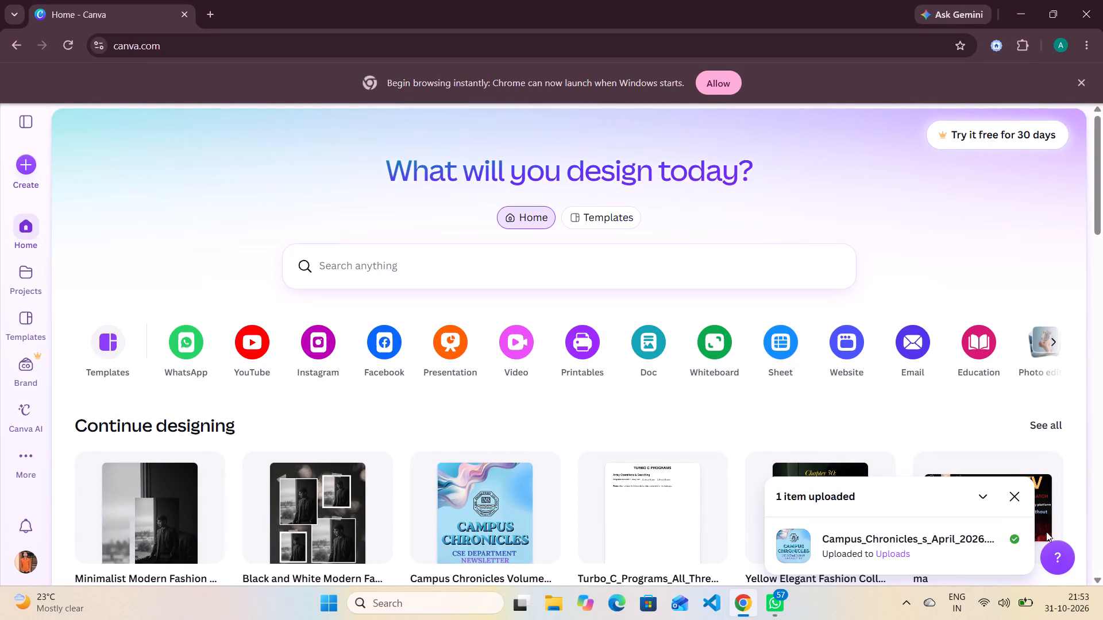
Open the uploaded Campus_Chronicles_s_April_2026 file as an editable design.
{"action": "left_click", "coordinate": [1017, 540]}
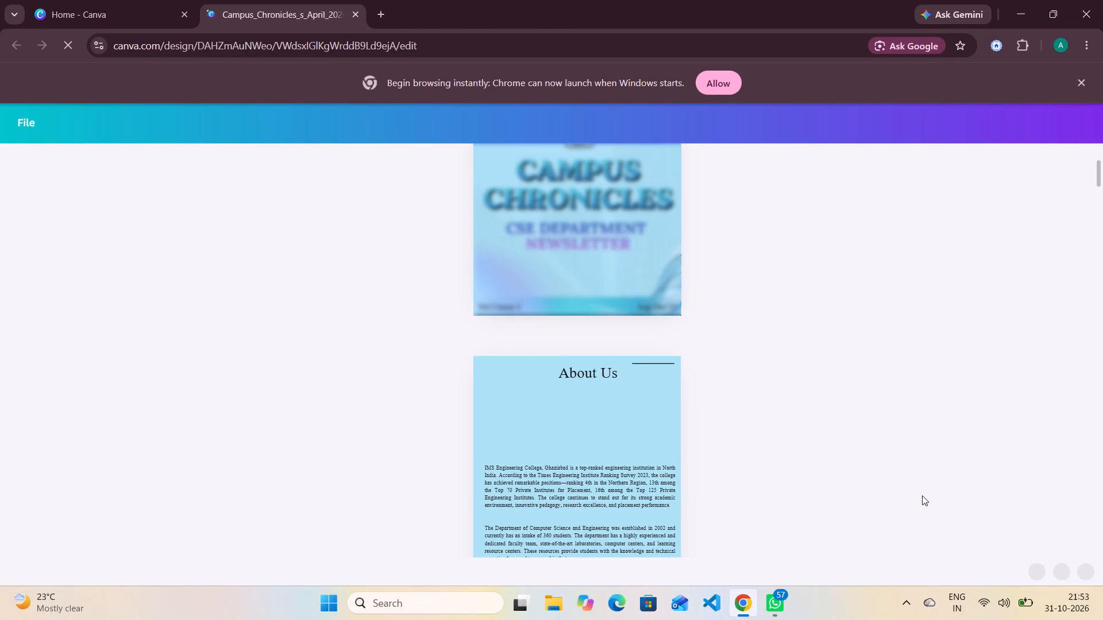
Skim the newsletter from the cover through the Student Achievements page and back to the About Us page.
{"action": "scroll", "coordinate": [922, 495], "scroll_direction": "down", "scroll_amount": 3}
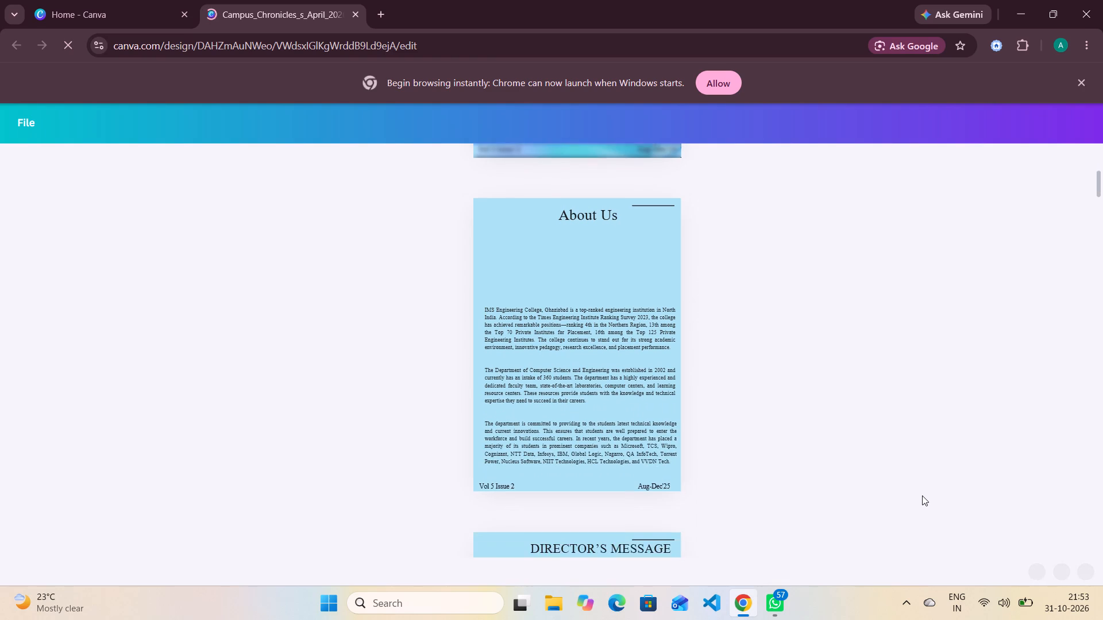
{"action": "scroll", "coordinate": [922, 495], "scroll_direction": "down", "scroll_amount": 1}
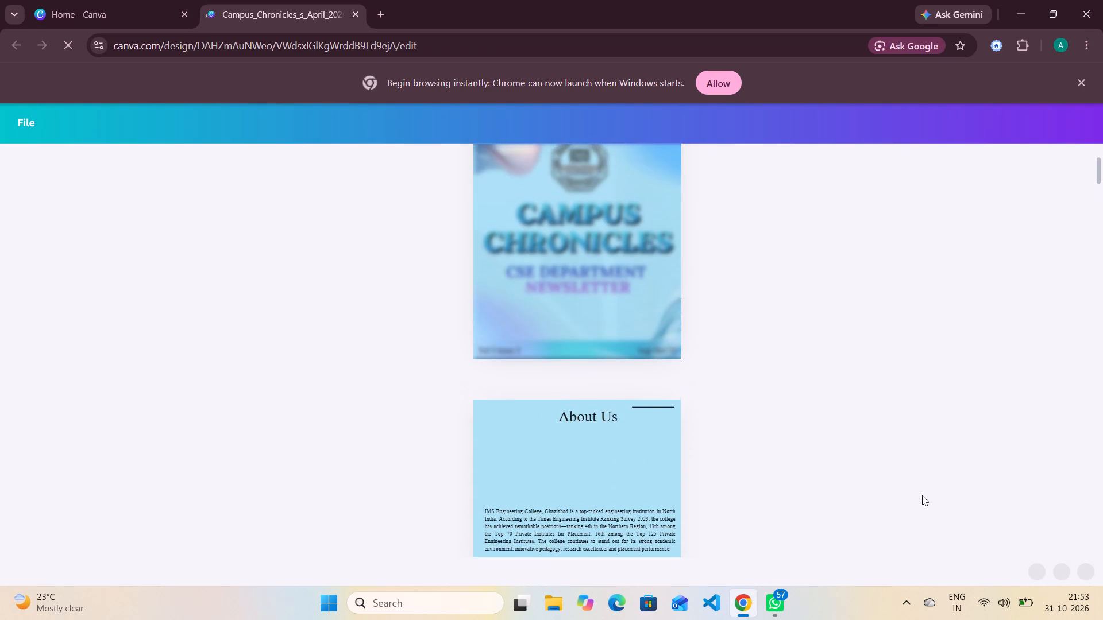
{"action": "scroll", "coordinate": [922, 495], "scroll_direction": "down", "scroll_amount": 2}
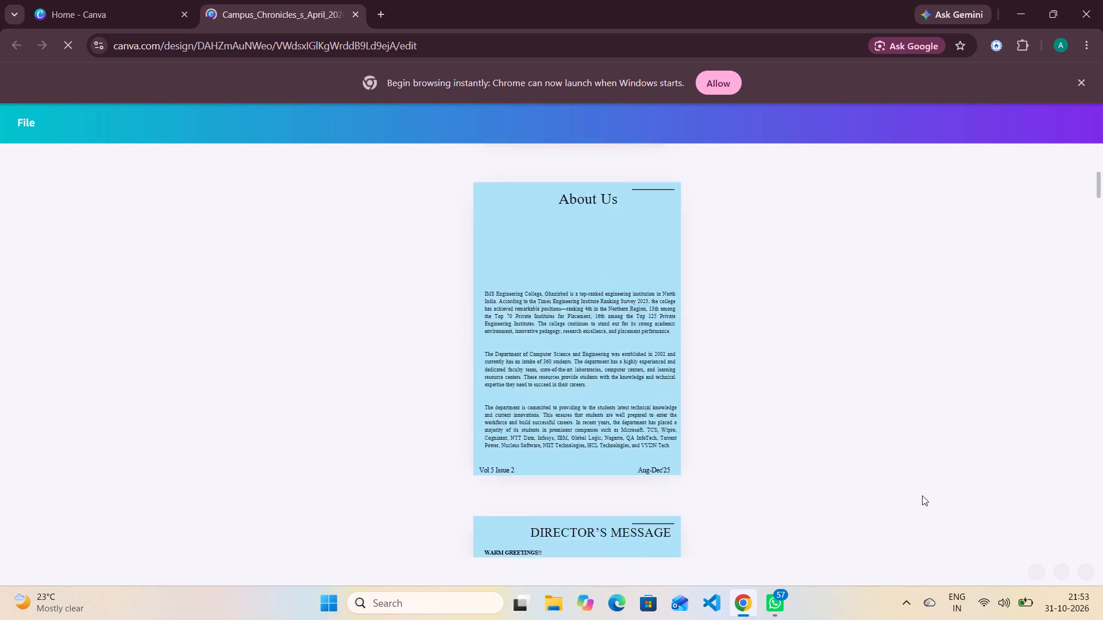
{"action": "scroll", "coordinate": [922, 495], "scroll_direction": "down", "scroll_amount": 11}
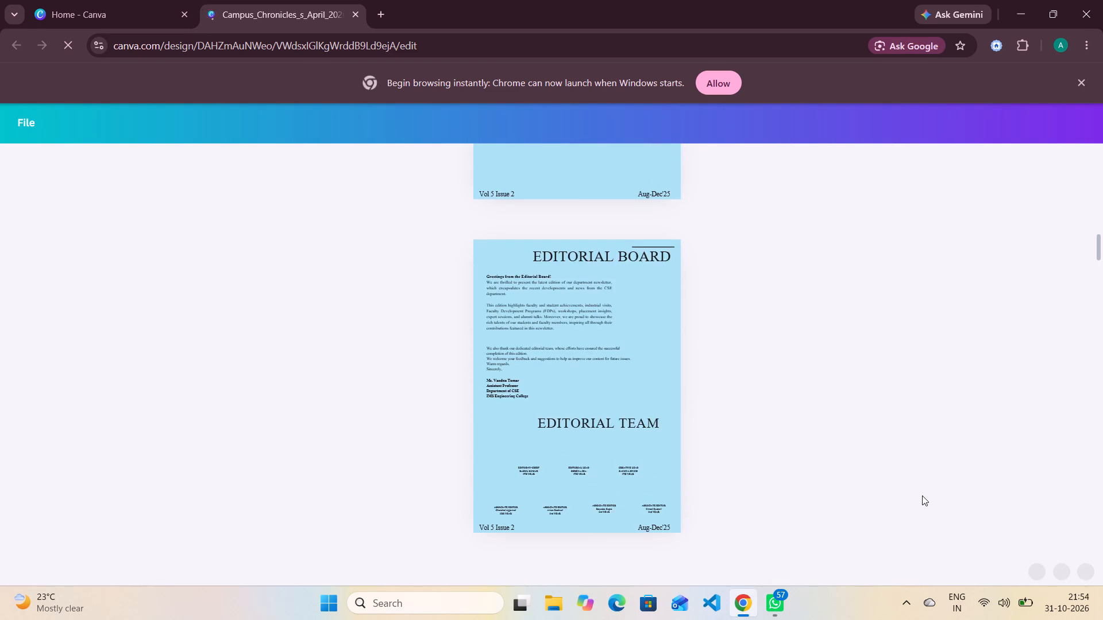
{"action": "scroll", "coordinate": [922, 495], "scroll_direction": "down", "scroll_amount": 8}
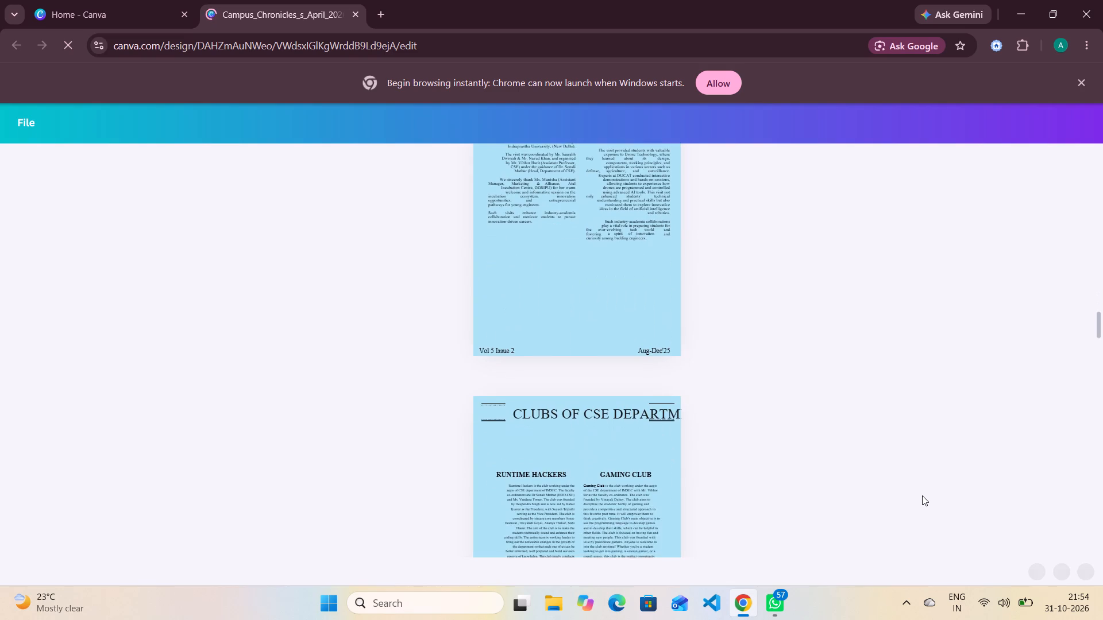
{"action": "scroll", "coordinate": [922, 495], "scroll_direction": "down", "scroll_amount": 9}
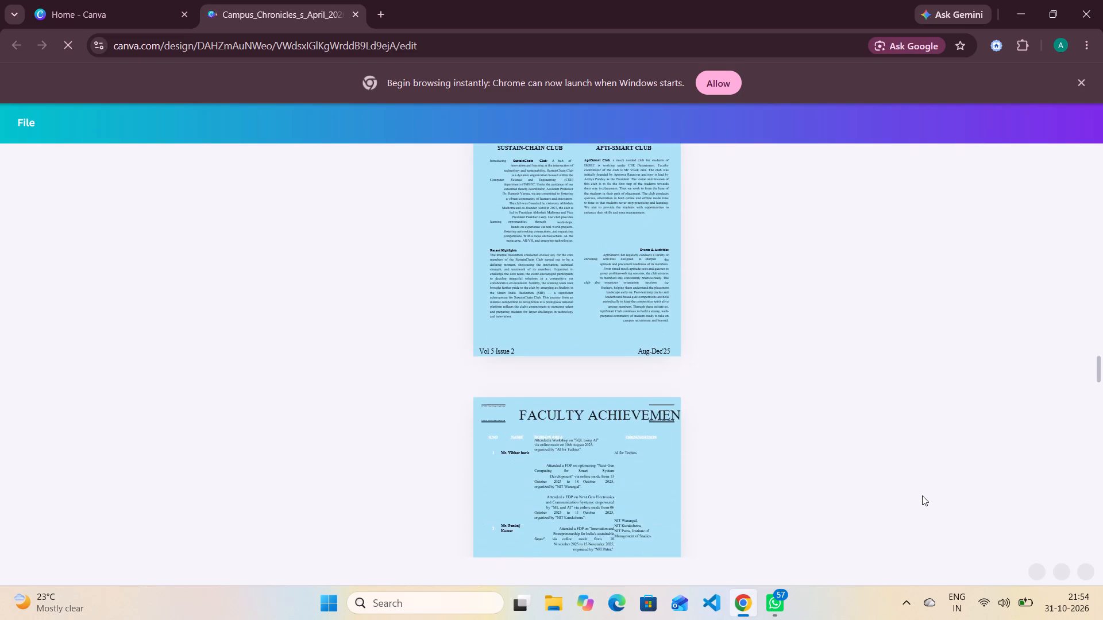
{"action": "scroll", "coordinate": [922, 495], "scroll_direction": "down", "scroll_amount": 3}
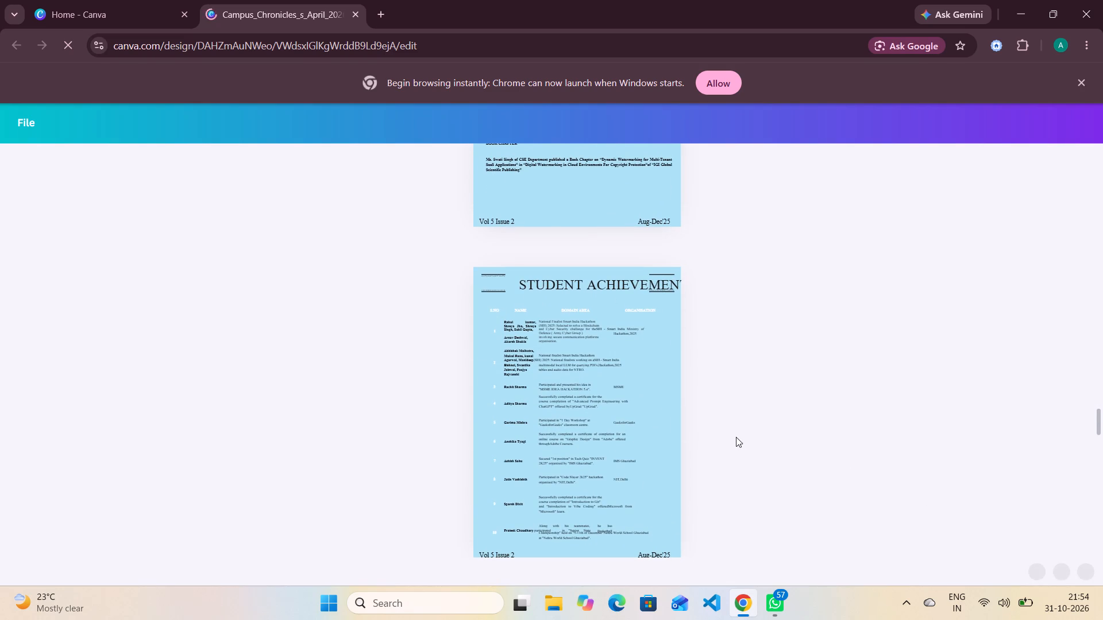
{"action": "scroll", "coordinate": [735, 436], "scroll_direction": "up", "scroll_amount": 1}
{"action": "scroll", "coordinate": [735, 487], "scroll_direction": "up", "scroll_amount": 11}
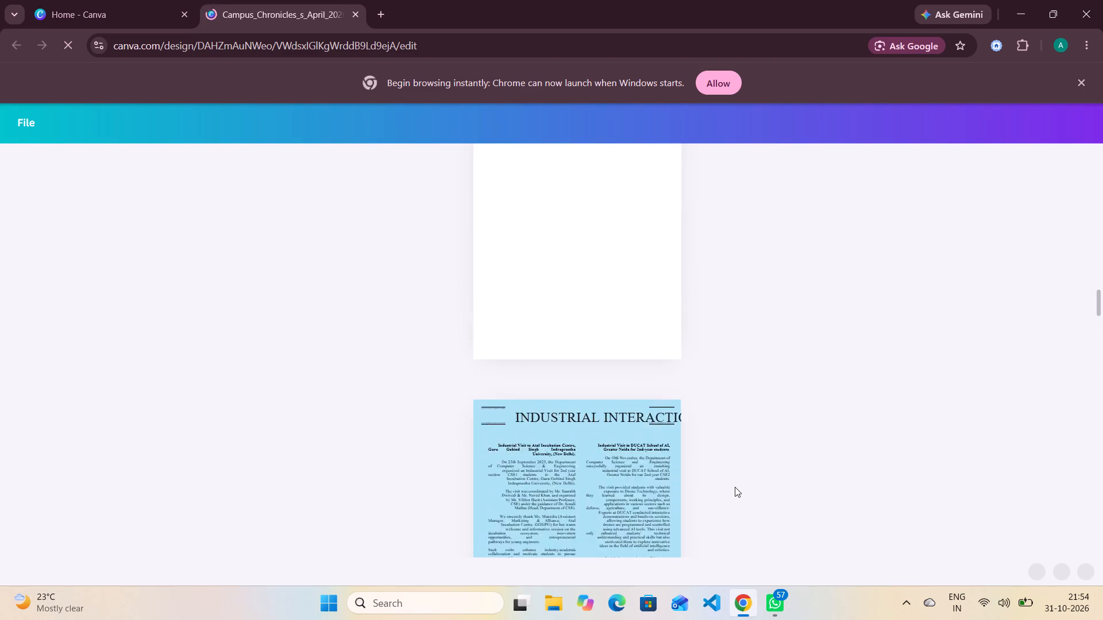
{"action": "scroll", "coordinate": [735, 487], "scroll_direction": "up", "scroll_amount": 6}
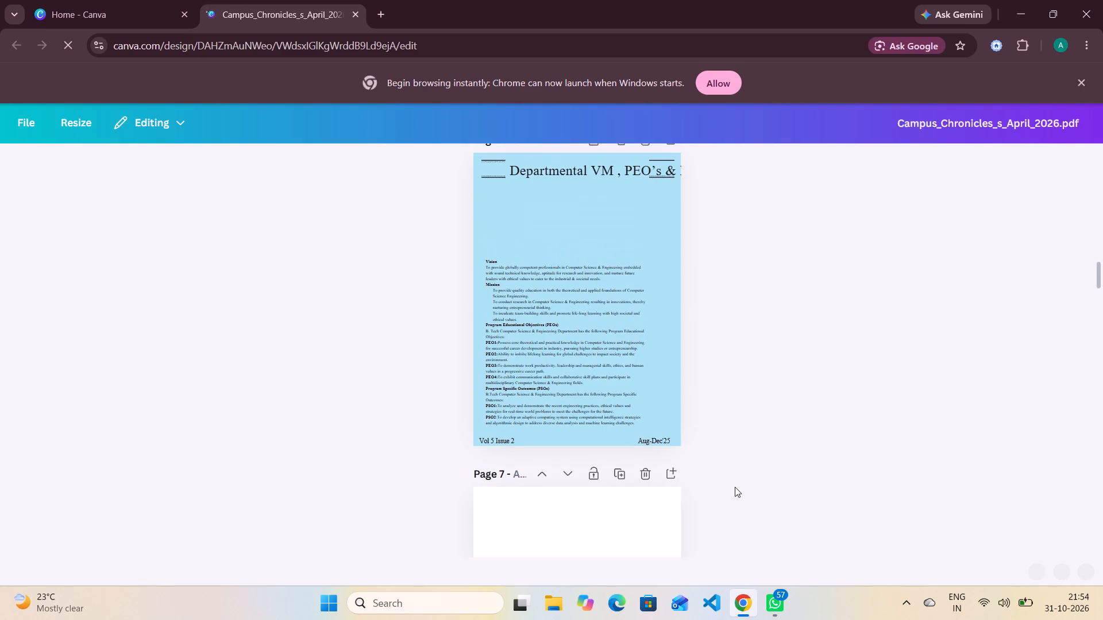
{"action": "scroll", "coordinate": [735, 487], "scroll_direction": "up", "scroll_amount": 8}
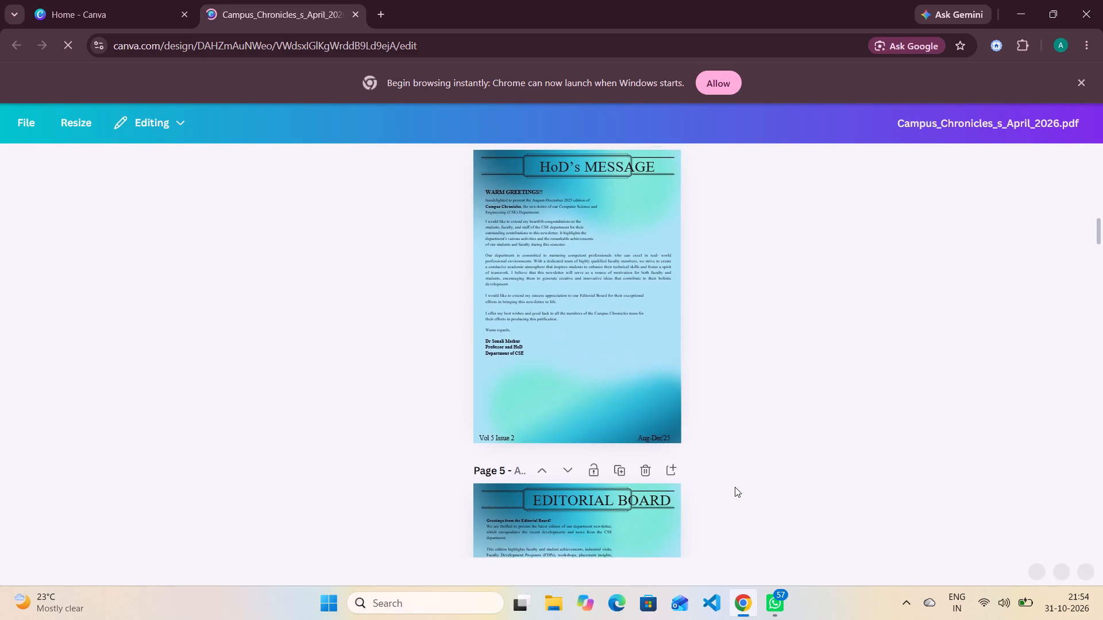
{"action": "scroll", "coordinate": [735, 487], "scroll_direction": "up", "scroll_amount": 8}
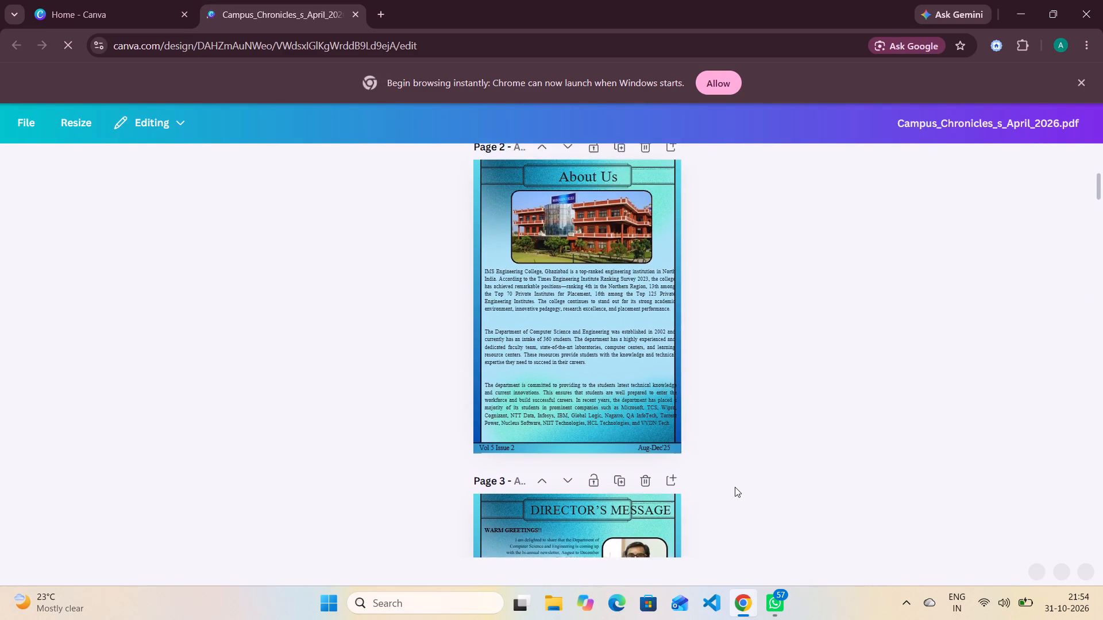
{"action": "scroll", "coordinate": [735, 487], "scroll_direction": "up", "scroll_amount": 6}
Review the newsletter pages from About Us to the Departmental Activities page, page 7.
{"action": "scroll", "coordinate": [735, 487], "scroll_direction": "down", "scroll_amount": 8}
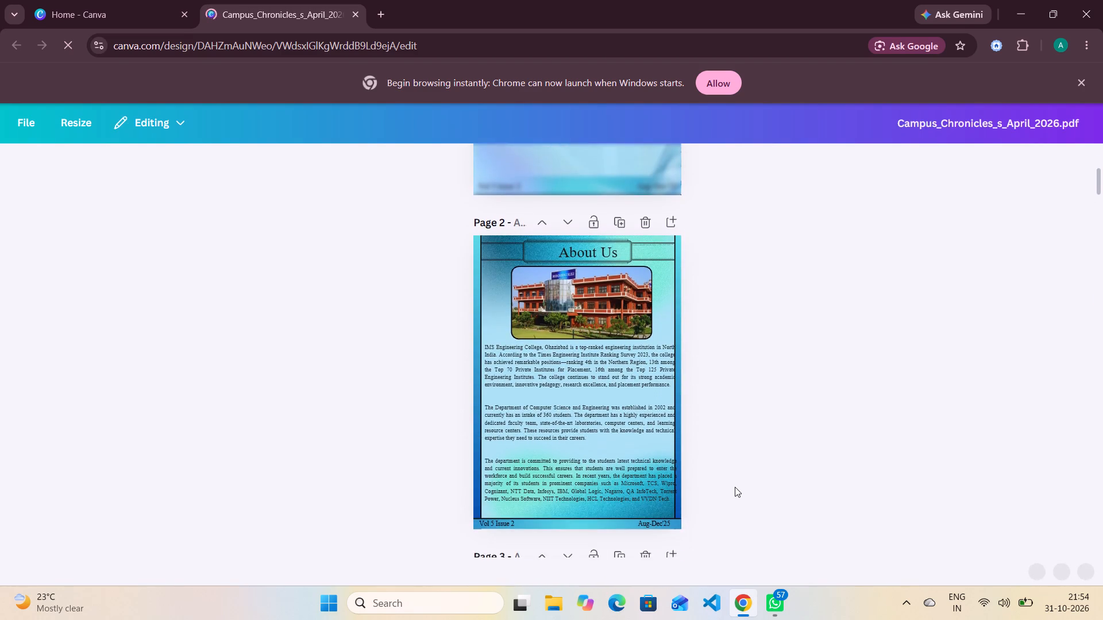
{"action": "scroll", "coordinate": [735, 487], "scroll_direction": "down", "scroll_amount": 1}
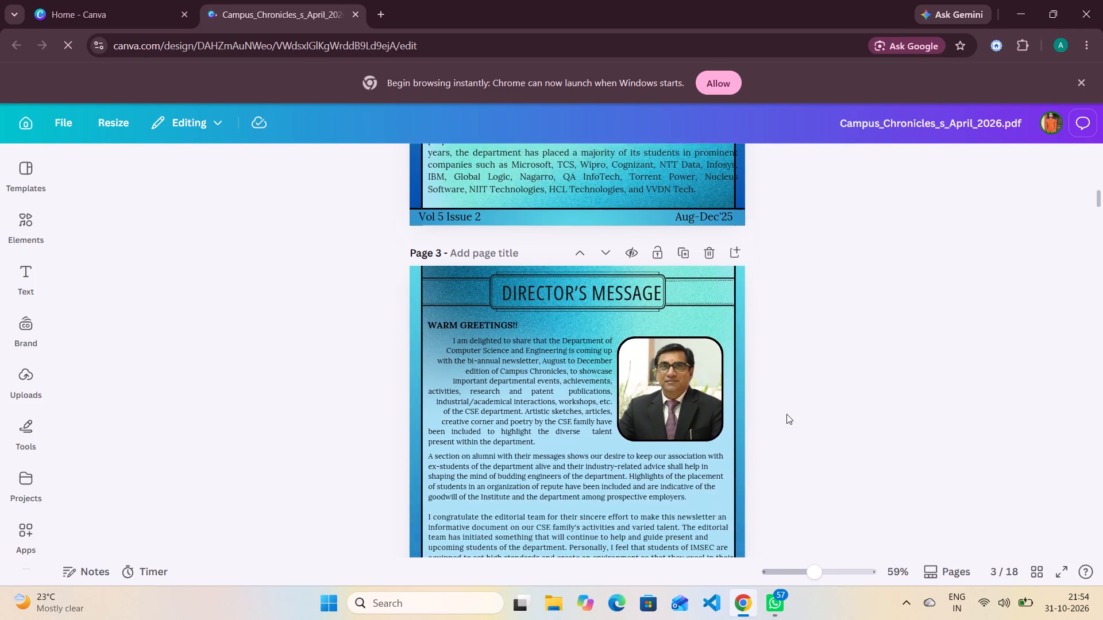
{"action": "scroll", "coordinate": [786, 414], "scroll_direction": "down", "scroll_amount": 7}
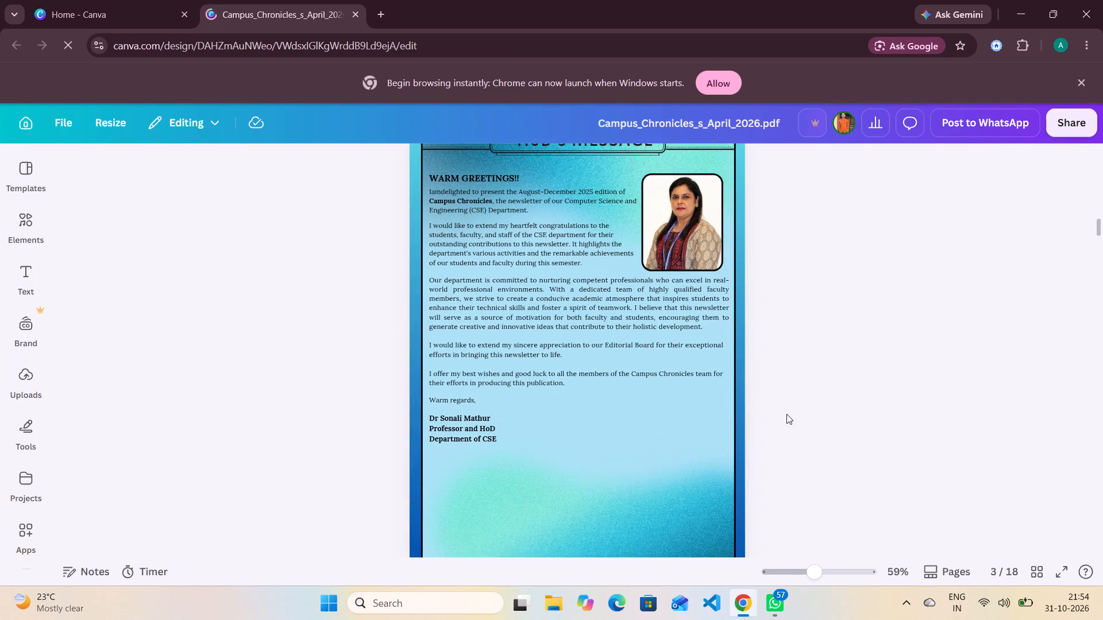
{"action": "scroll", "coordinate": [786, 414], "scroll_direction": "down", "scroll_amount": 9}
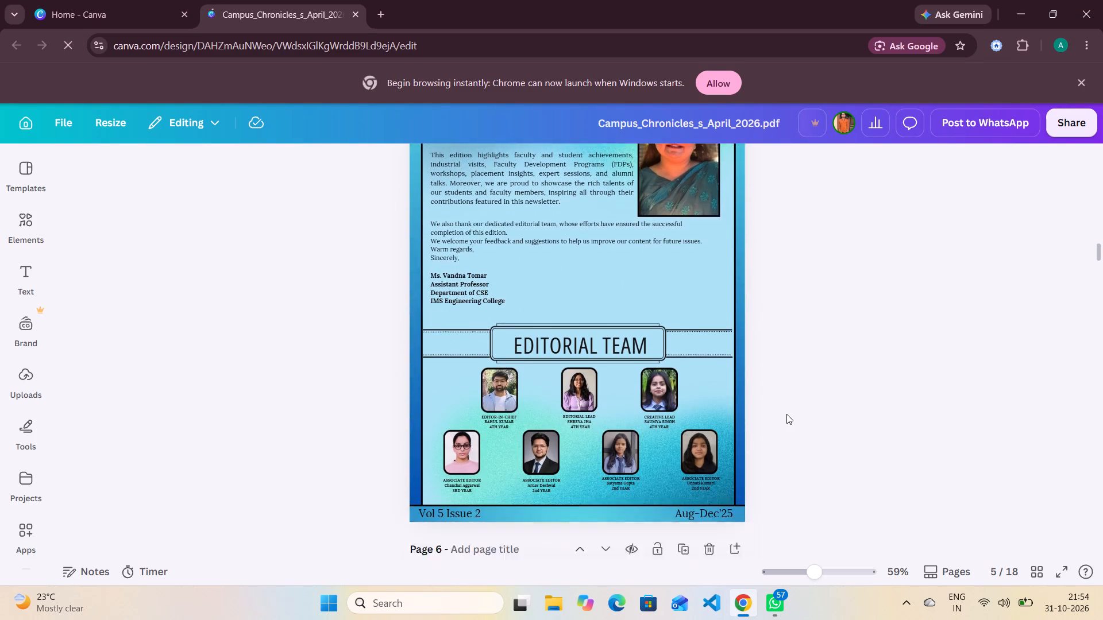
{"action": "scroll", "coordinate": [786, 414], "scroll_direction": "down", "scroll_amount": 5}
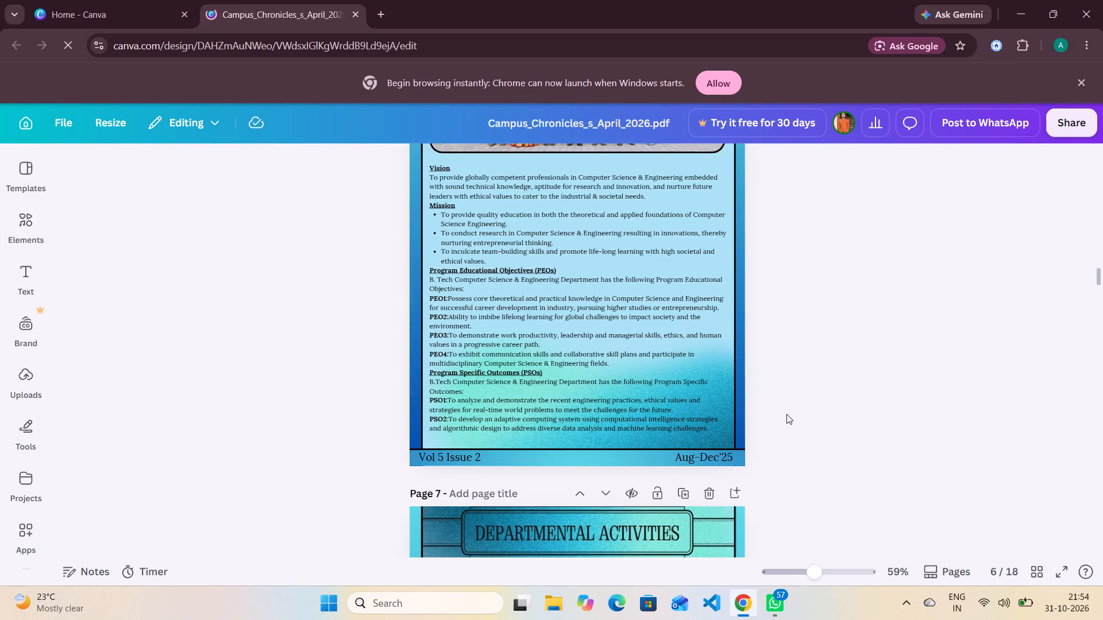
{"action": "scroll", "coordinate": [786, 414], "scroll_direction": "down", "scroll_amount": 6}
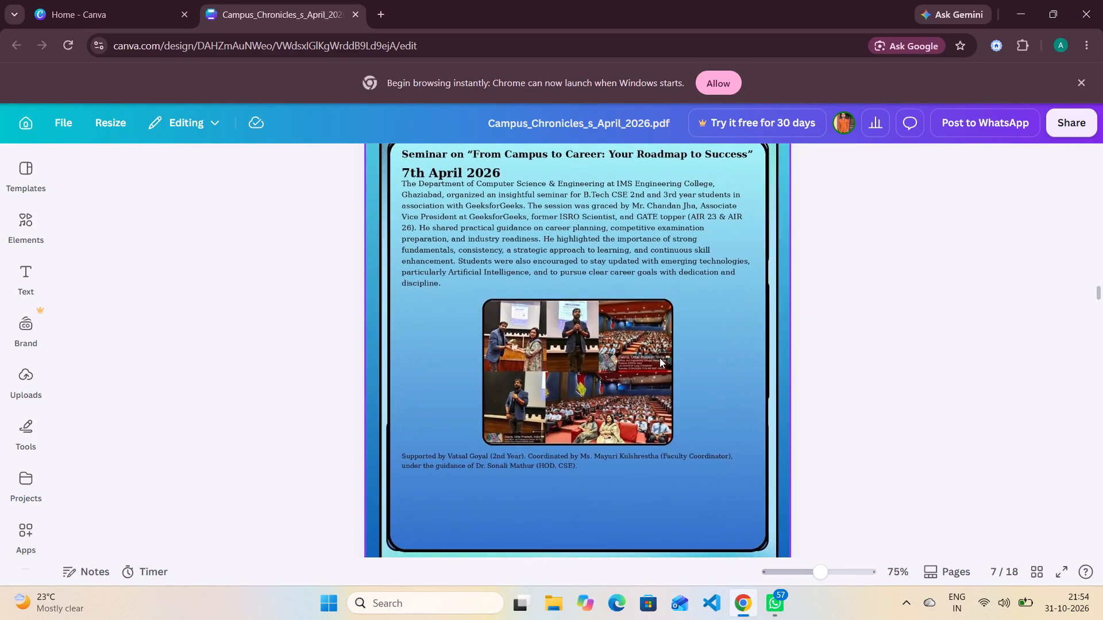
{"action": "scroll", "coordinate": [660, 358], "scroll_direction": "up", "scroll_amount": 1}
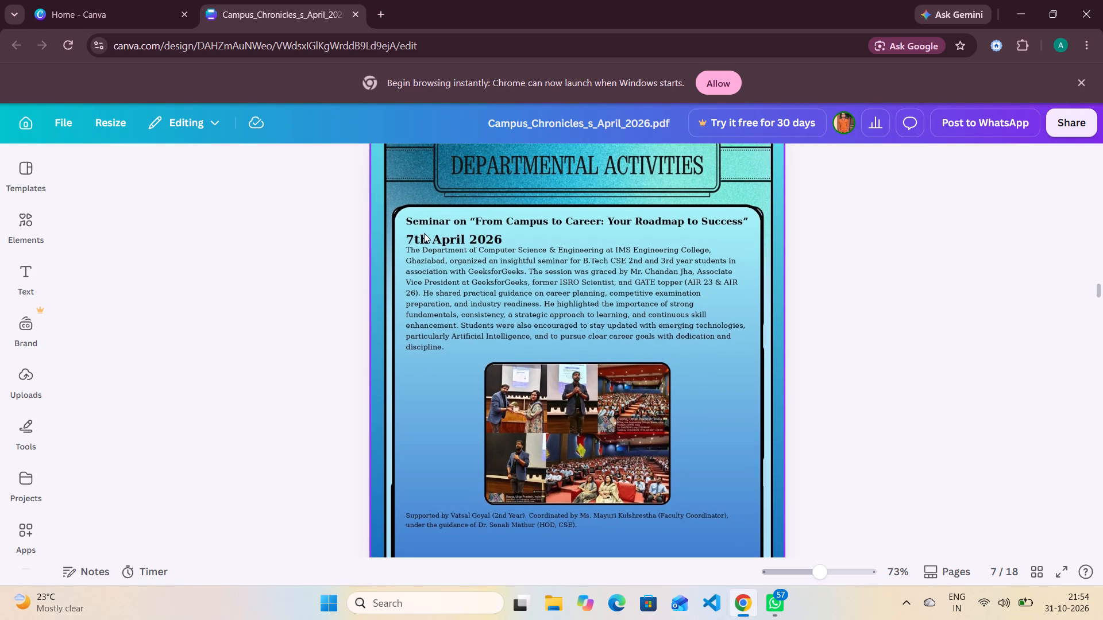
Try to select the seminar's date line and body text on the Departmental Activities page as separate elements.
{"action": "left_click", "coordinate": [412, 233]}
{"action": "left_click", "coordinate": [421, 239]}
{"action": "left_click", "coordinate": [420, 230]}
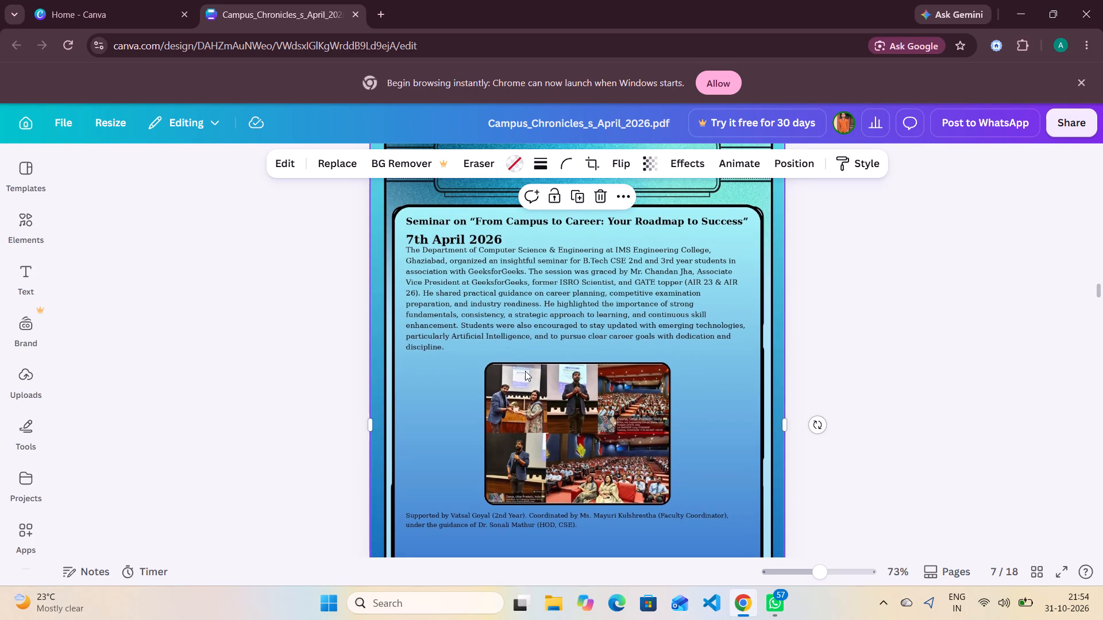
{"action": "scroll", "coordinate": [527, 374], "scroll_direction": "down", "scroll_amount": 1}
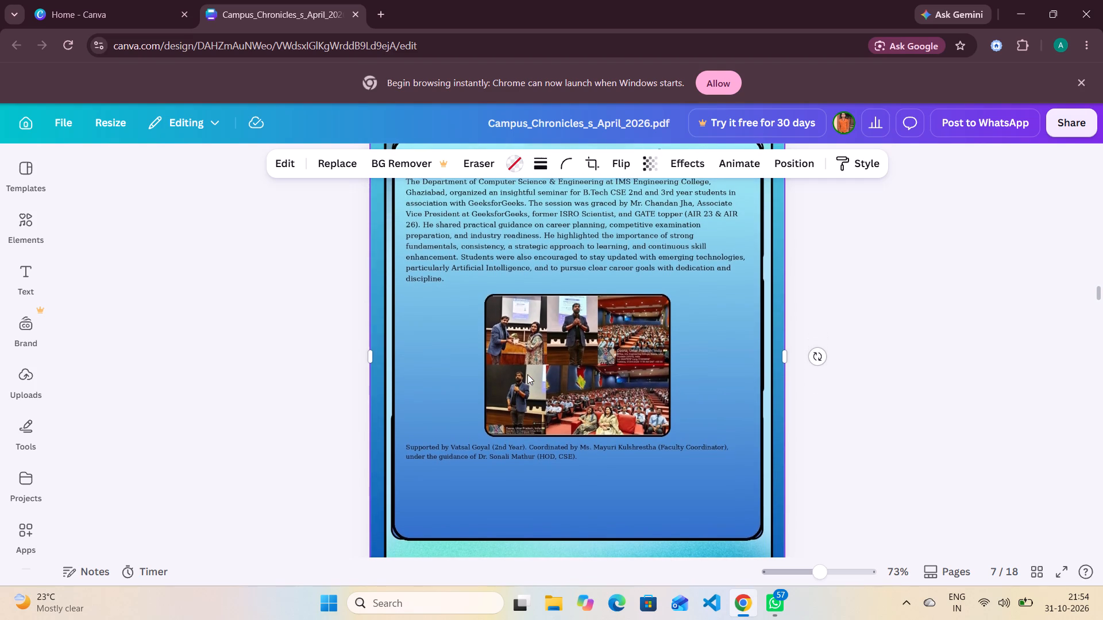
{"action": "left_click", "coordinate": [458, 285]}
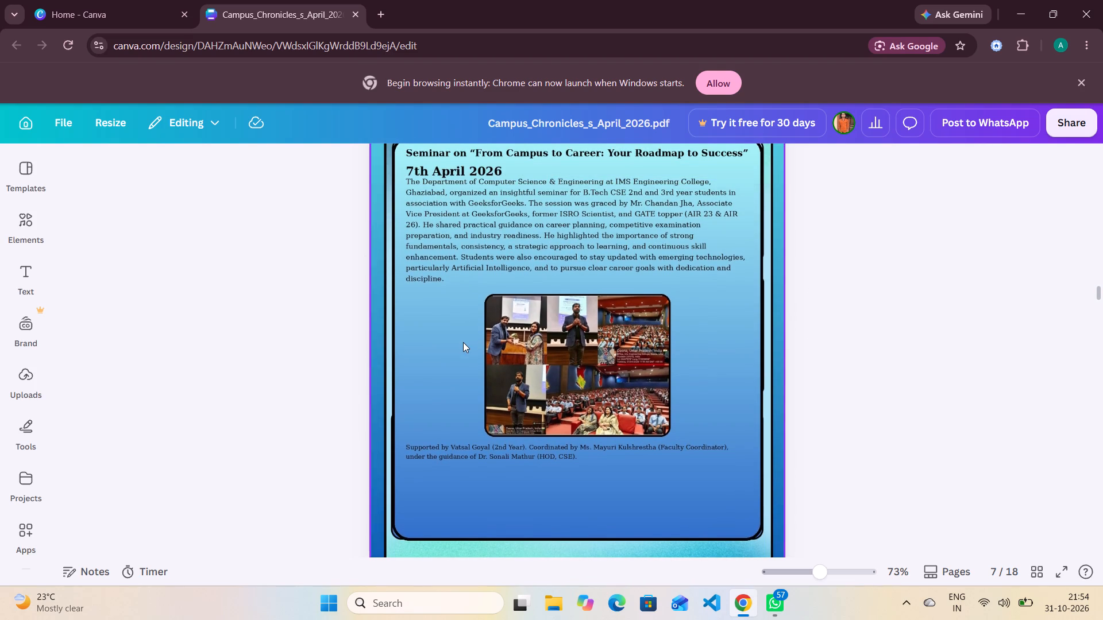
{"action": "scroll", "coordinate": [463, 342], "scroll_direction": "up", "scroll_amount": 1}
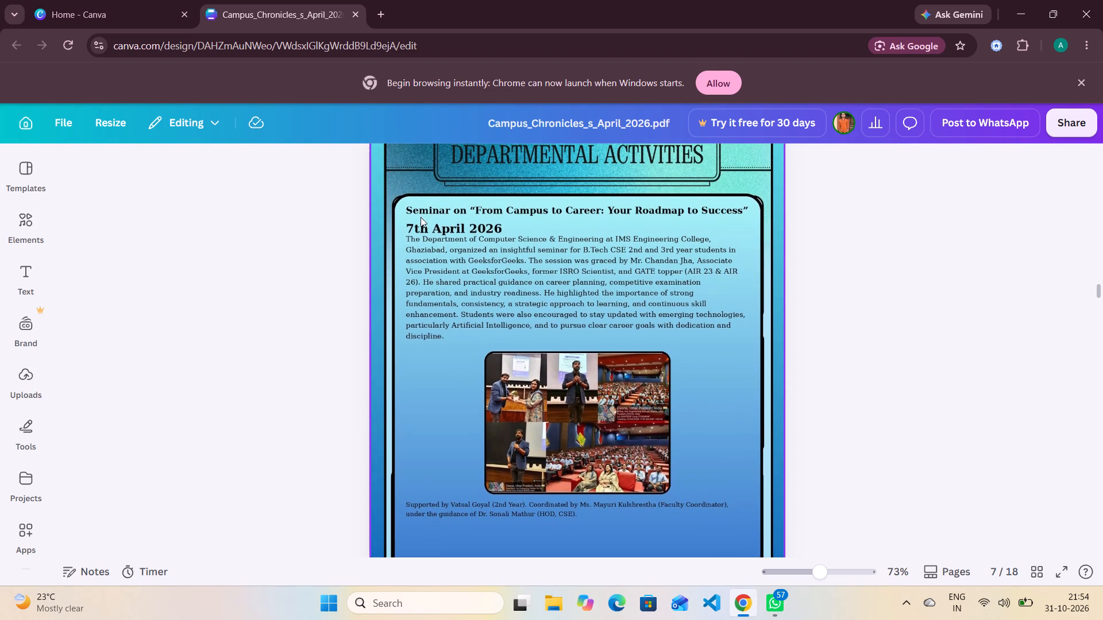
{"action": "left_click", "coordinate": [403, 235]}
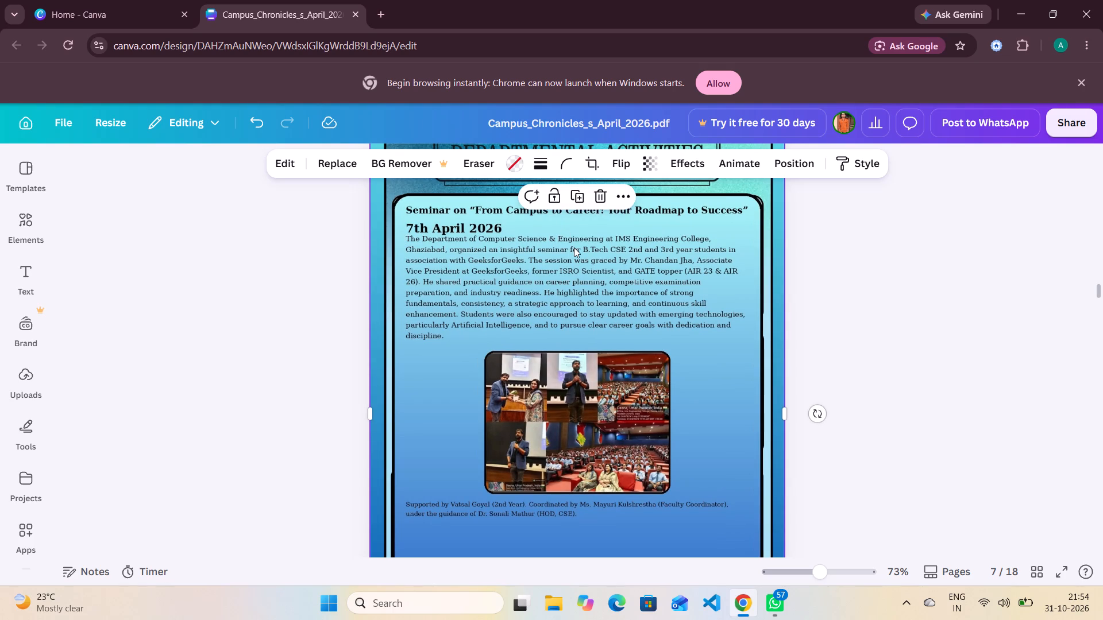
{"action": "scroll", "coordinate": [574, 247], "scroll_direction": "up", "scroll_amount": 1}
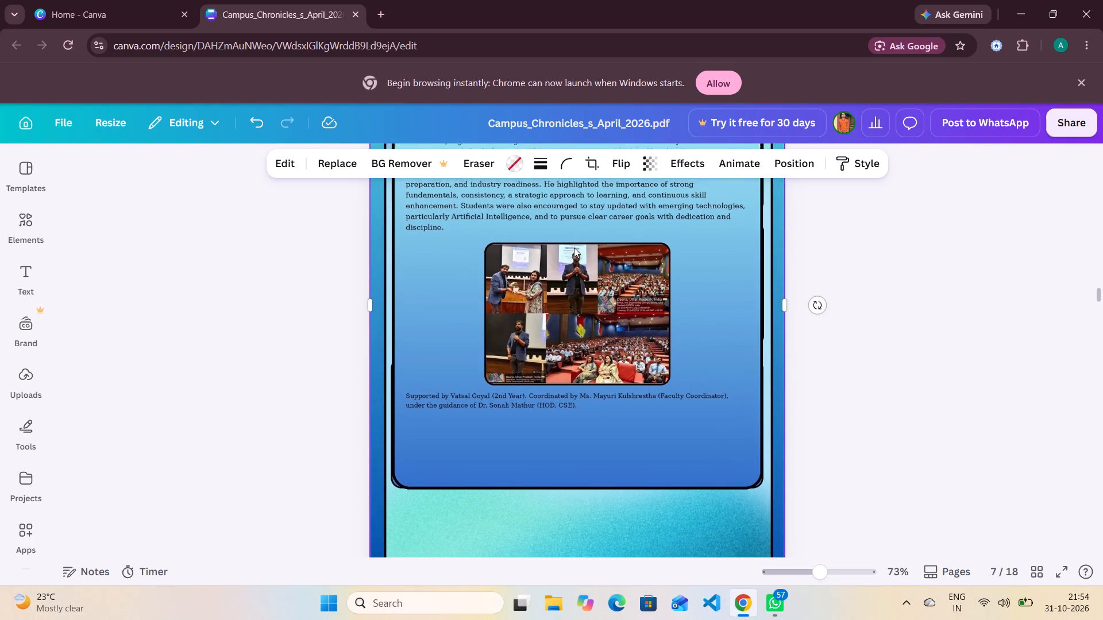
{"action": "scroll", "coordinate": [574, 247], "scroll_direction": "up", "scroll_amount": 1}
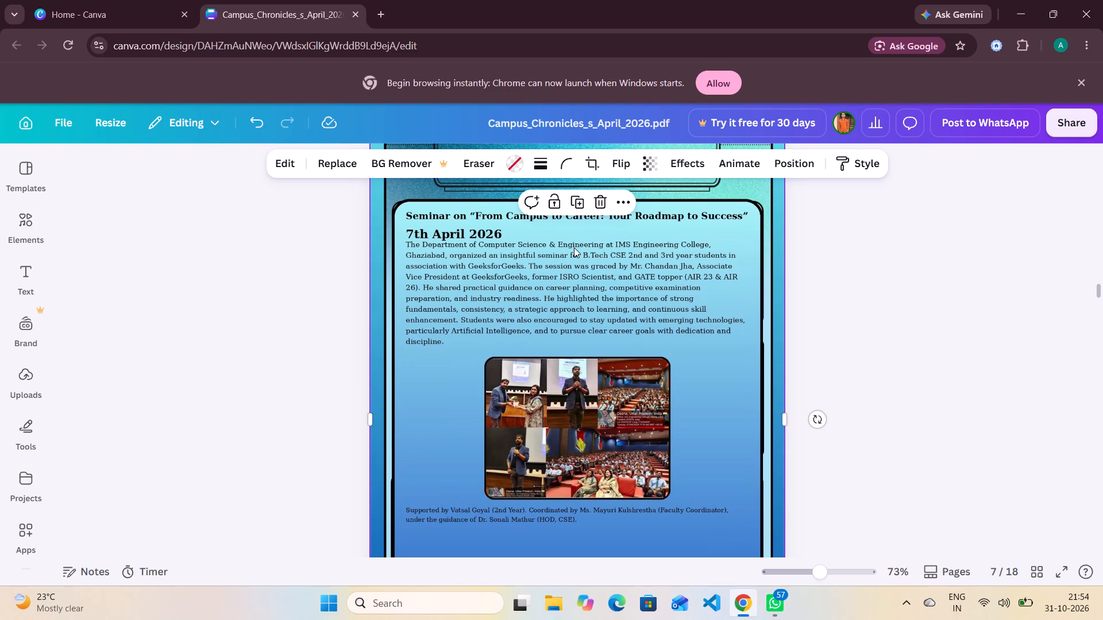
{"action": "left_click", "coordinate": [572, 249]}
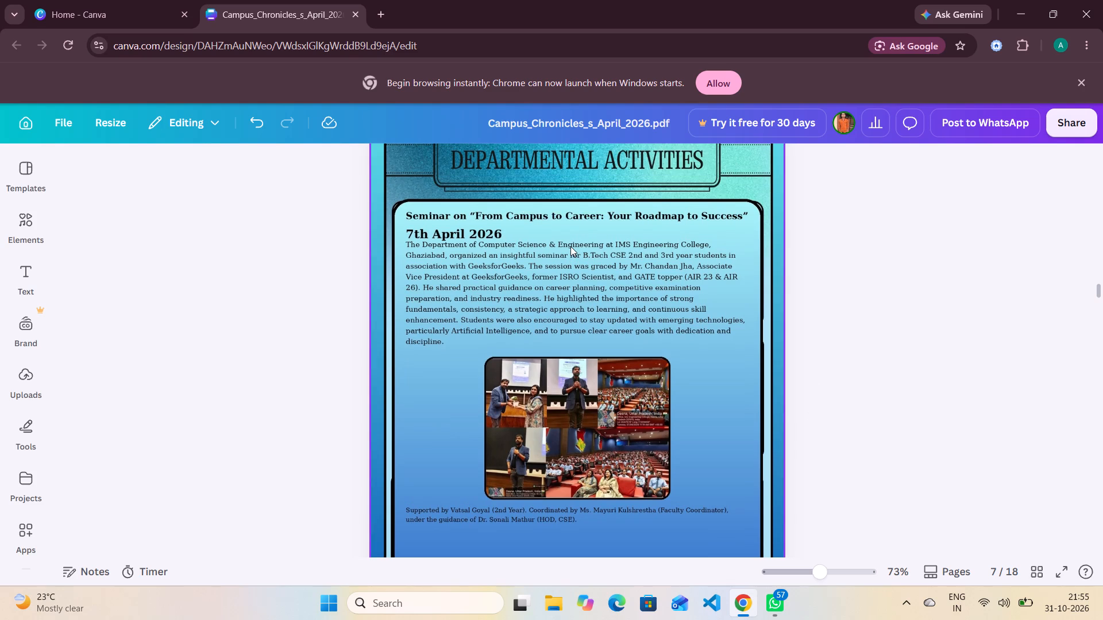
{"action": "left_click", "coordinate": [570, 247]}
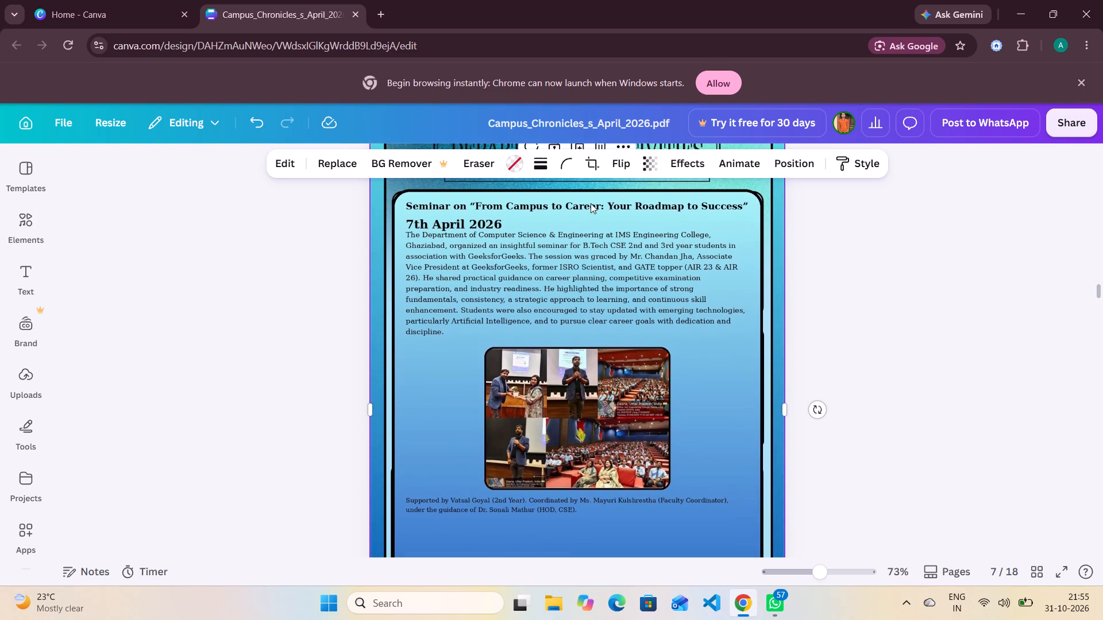
Delete the full-page image together with its frame from page 7, Departmental Activities.
{"action": "left_click", "coordinate": [589, 239]}
{"action": "left_click", "coordinate": [588, 239]}
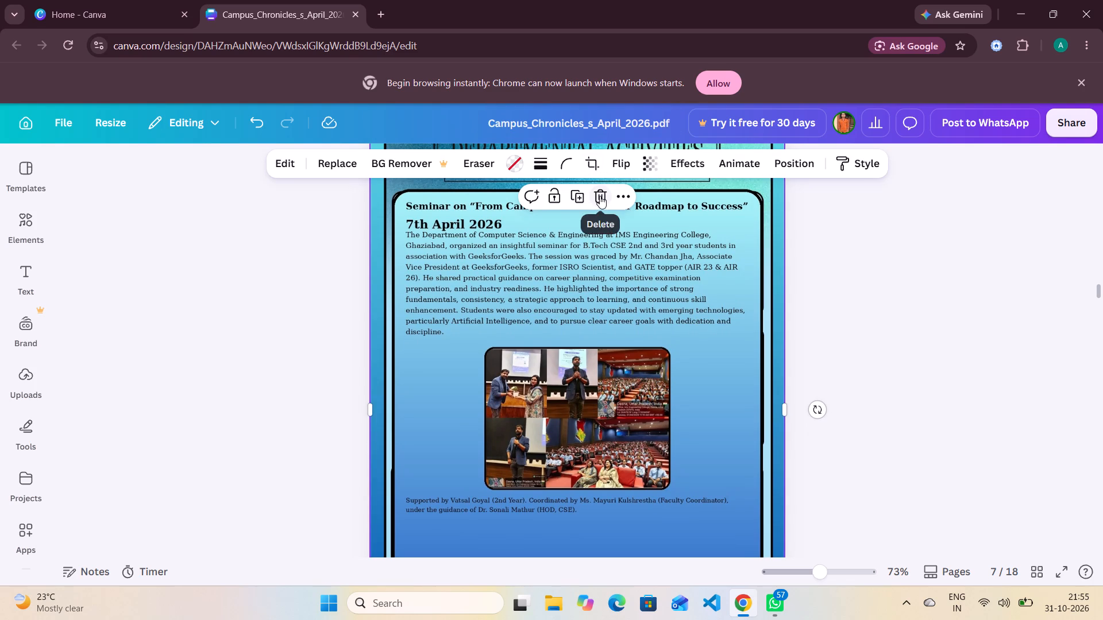
{"action": "left_click", "coordinate": [600, 196]}
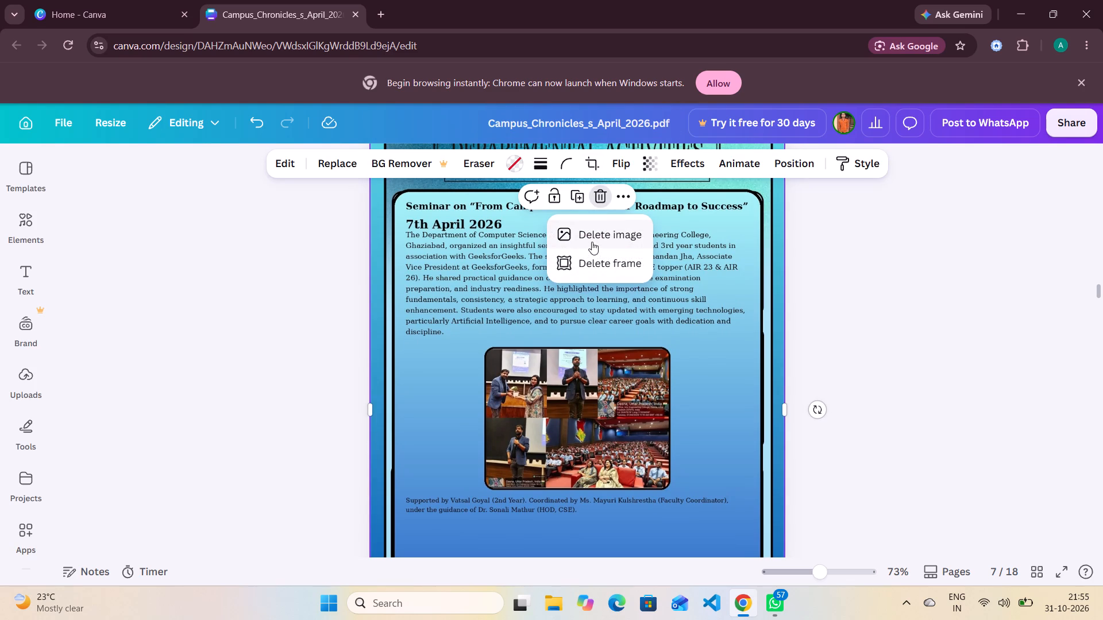
{"action": "left_click", "coordinate": [595, 264]}
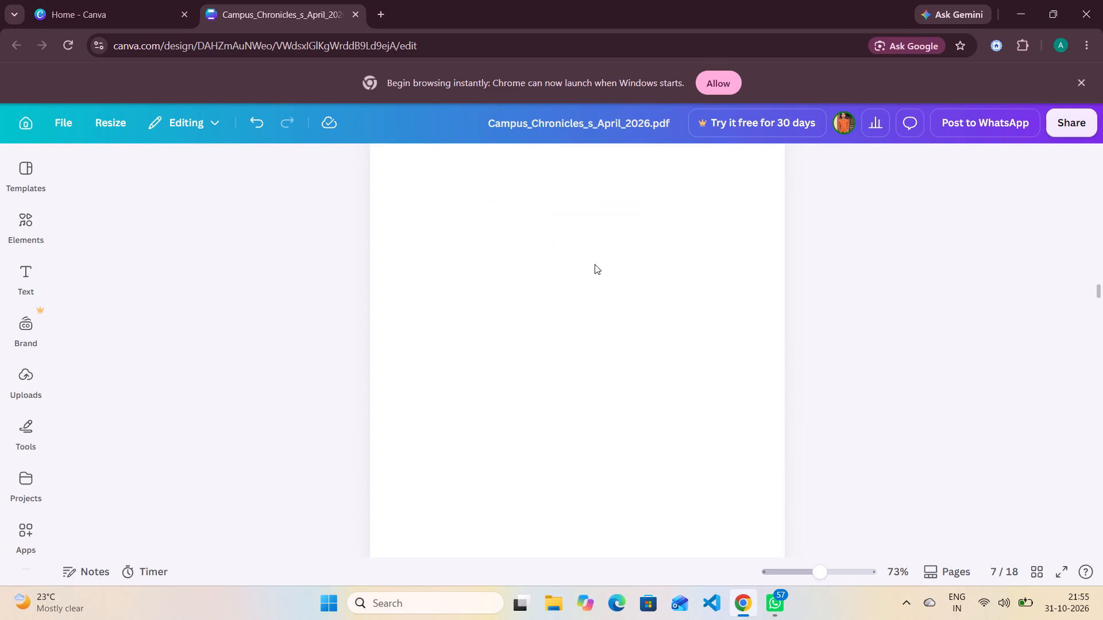
{"action": "scroll", "coordinate": [595, 264], "scroll_direction": "up", "scroll_amount": 5}
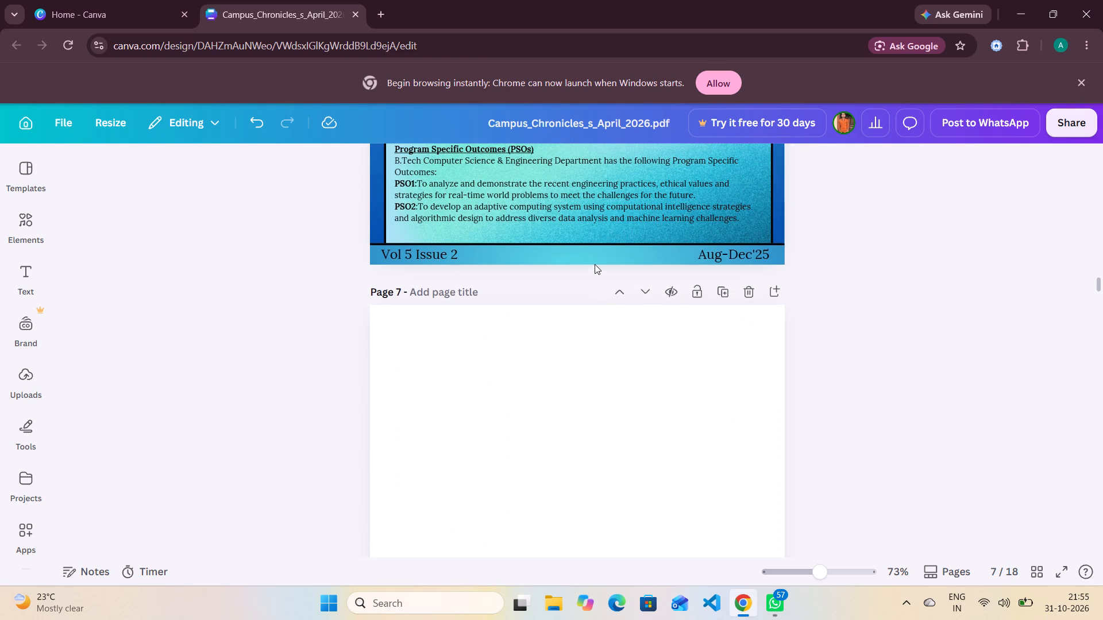
{"action": "scroll", "coordinate": [595, 264], "scroll_direction": "up", "scroll_amount": 1}
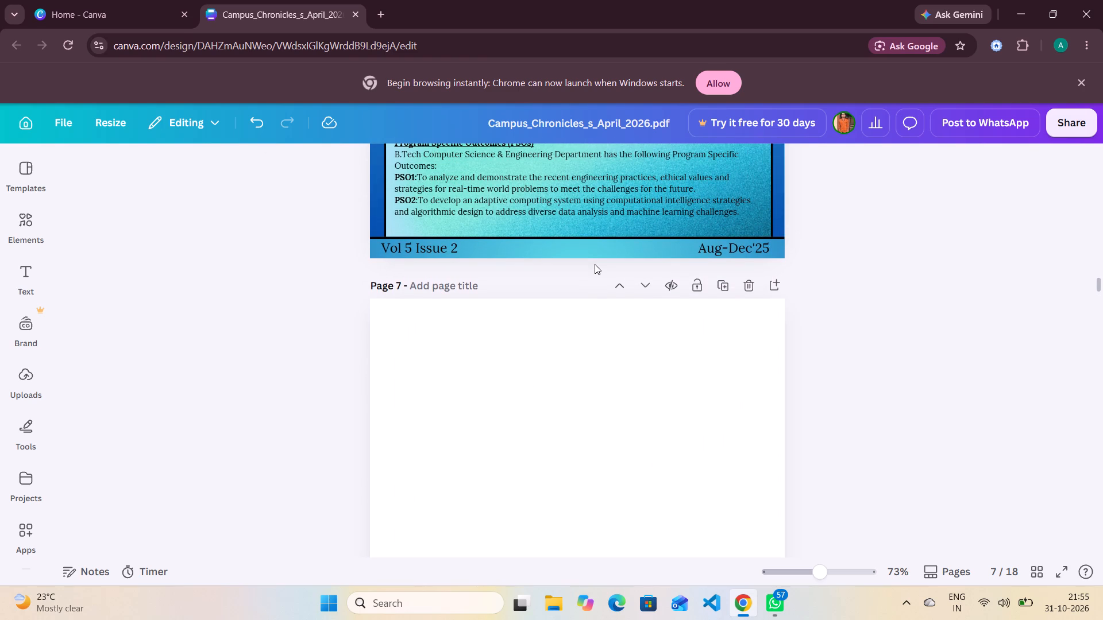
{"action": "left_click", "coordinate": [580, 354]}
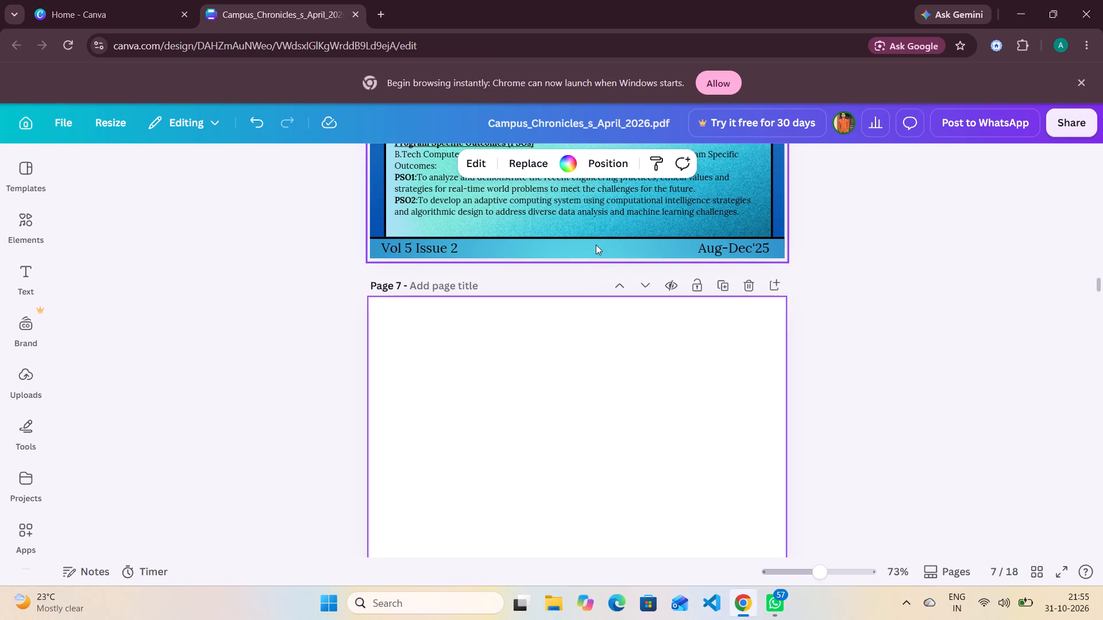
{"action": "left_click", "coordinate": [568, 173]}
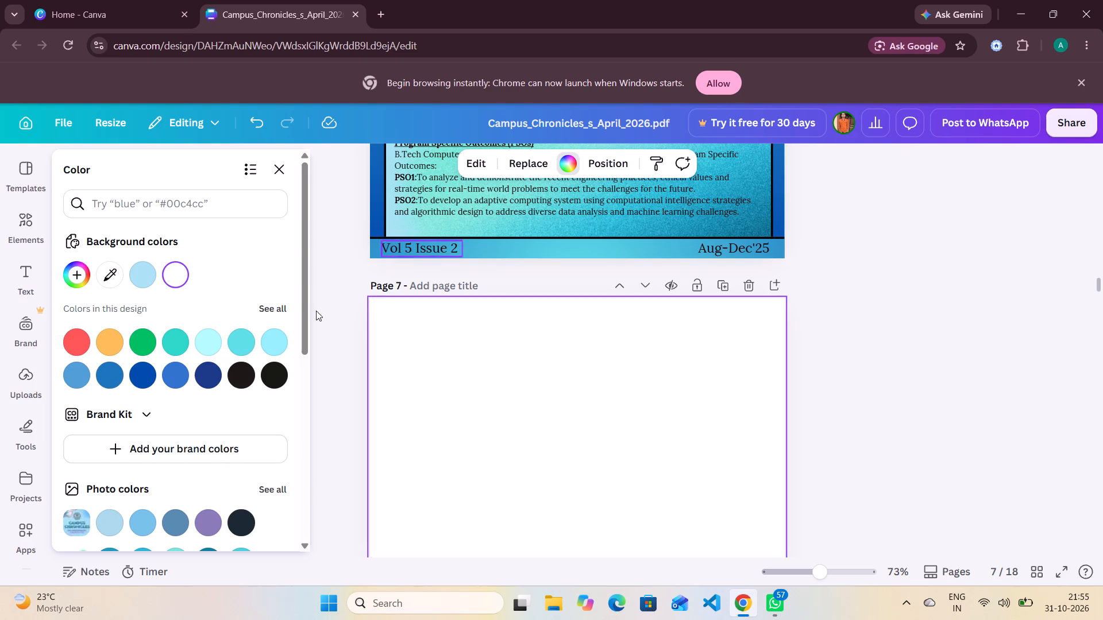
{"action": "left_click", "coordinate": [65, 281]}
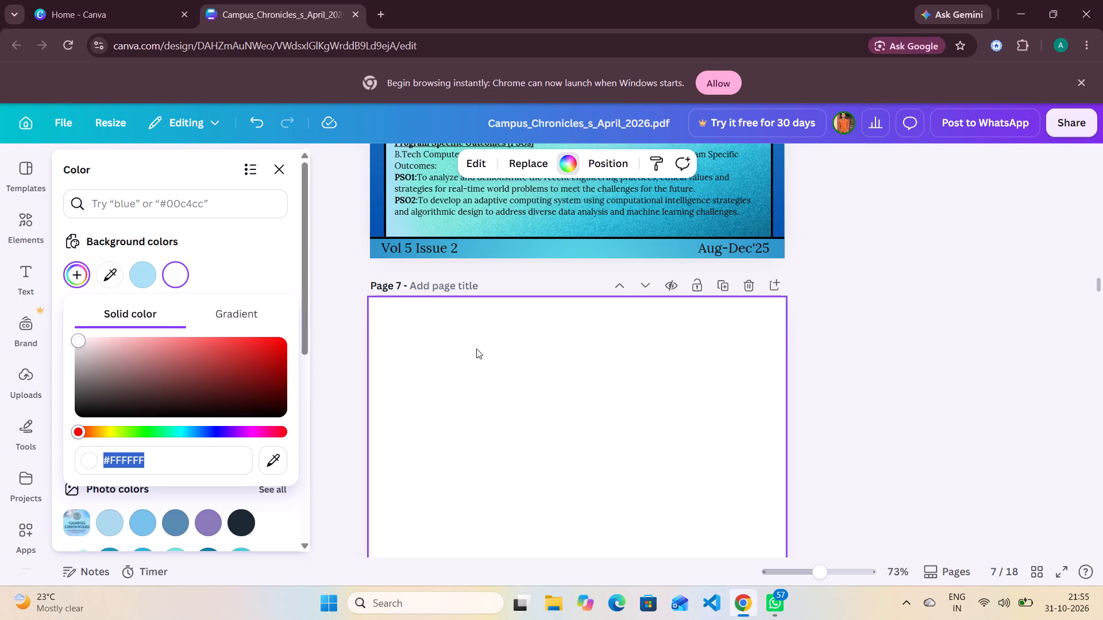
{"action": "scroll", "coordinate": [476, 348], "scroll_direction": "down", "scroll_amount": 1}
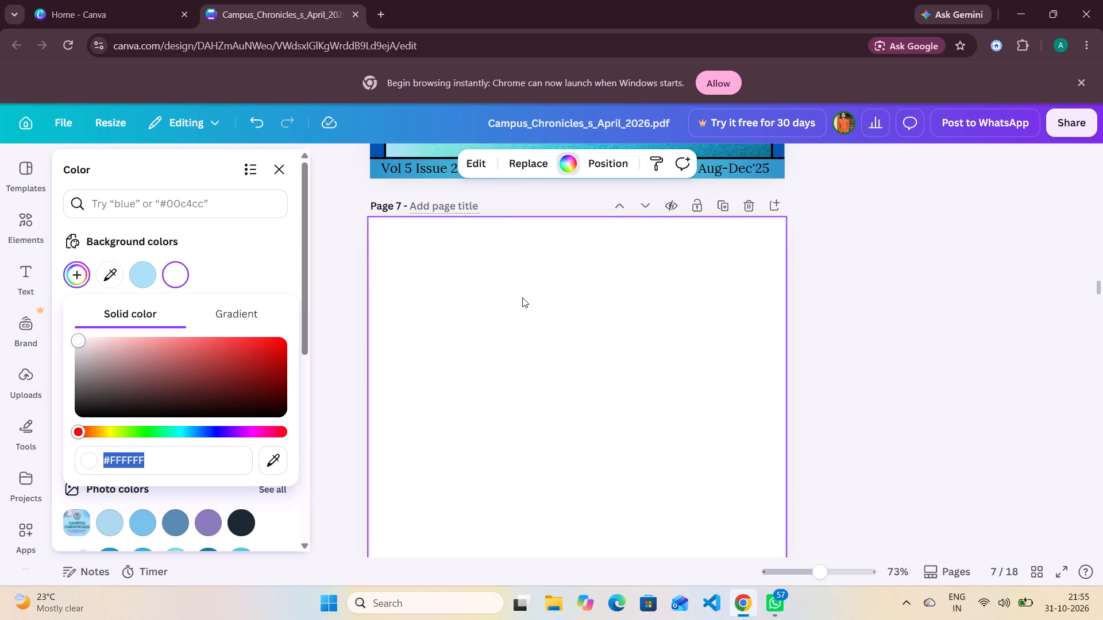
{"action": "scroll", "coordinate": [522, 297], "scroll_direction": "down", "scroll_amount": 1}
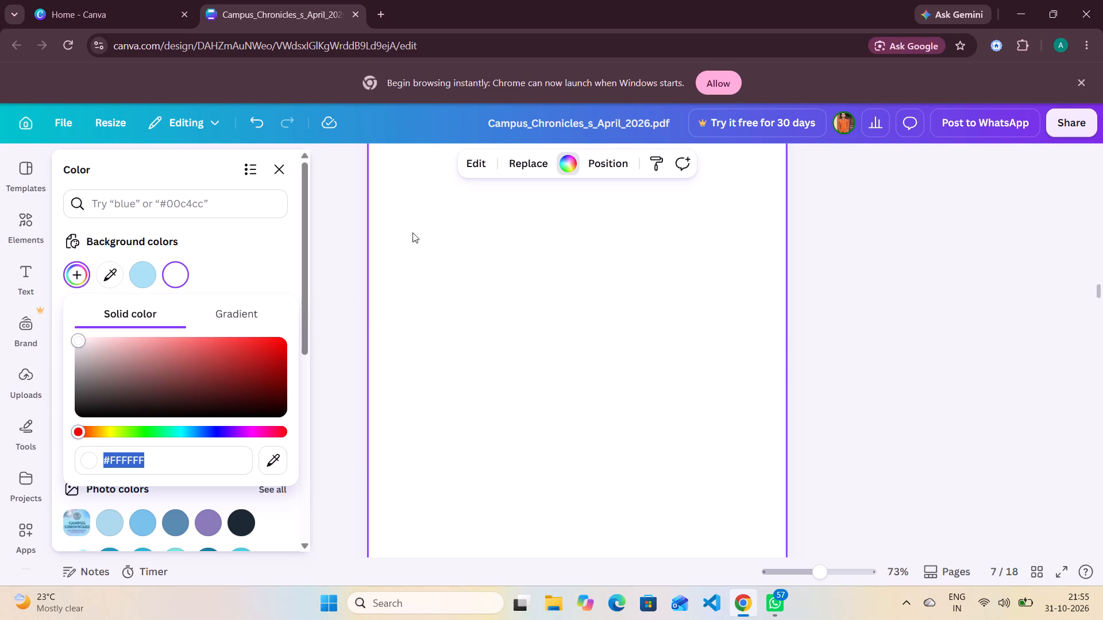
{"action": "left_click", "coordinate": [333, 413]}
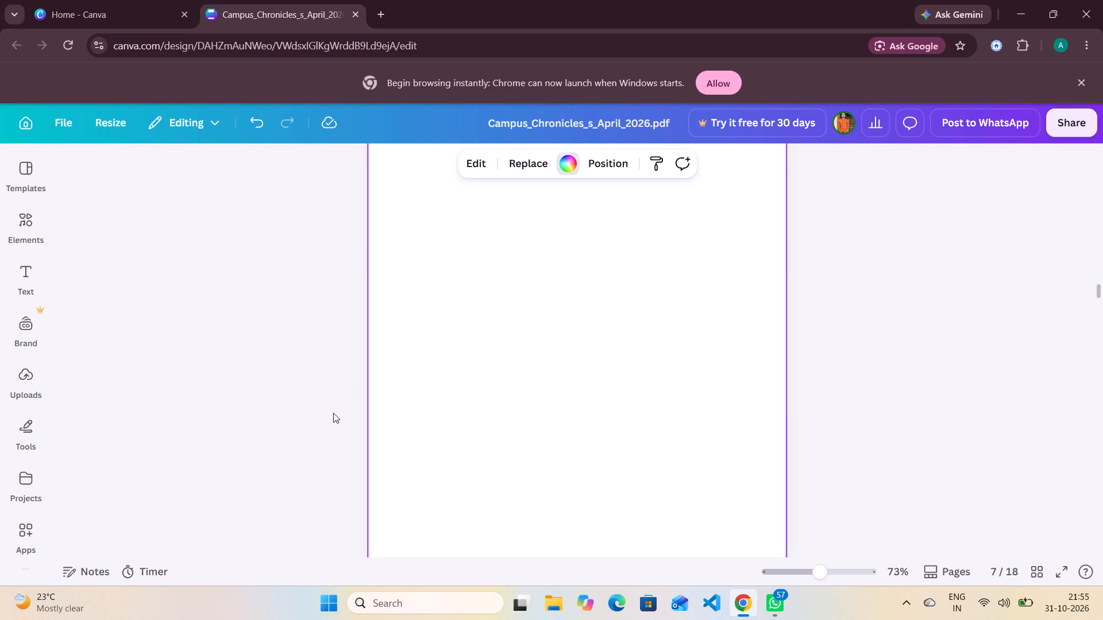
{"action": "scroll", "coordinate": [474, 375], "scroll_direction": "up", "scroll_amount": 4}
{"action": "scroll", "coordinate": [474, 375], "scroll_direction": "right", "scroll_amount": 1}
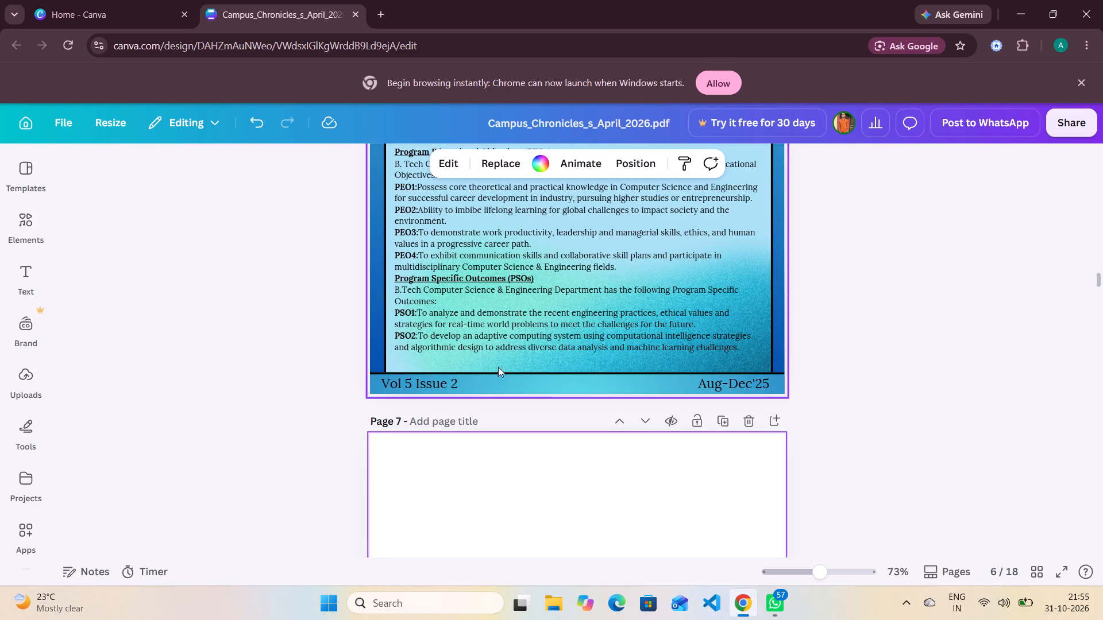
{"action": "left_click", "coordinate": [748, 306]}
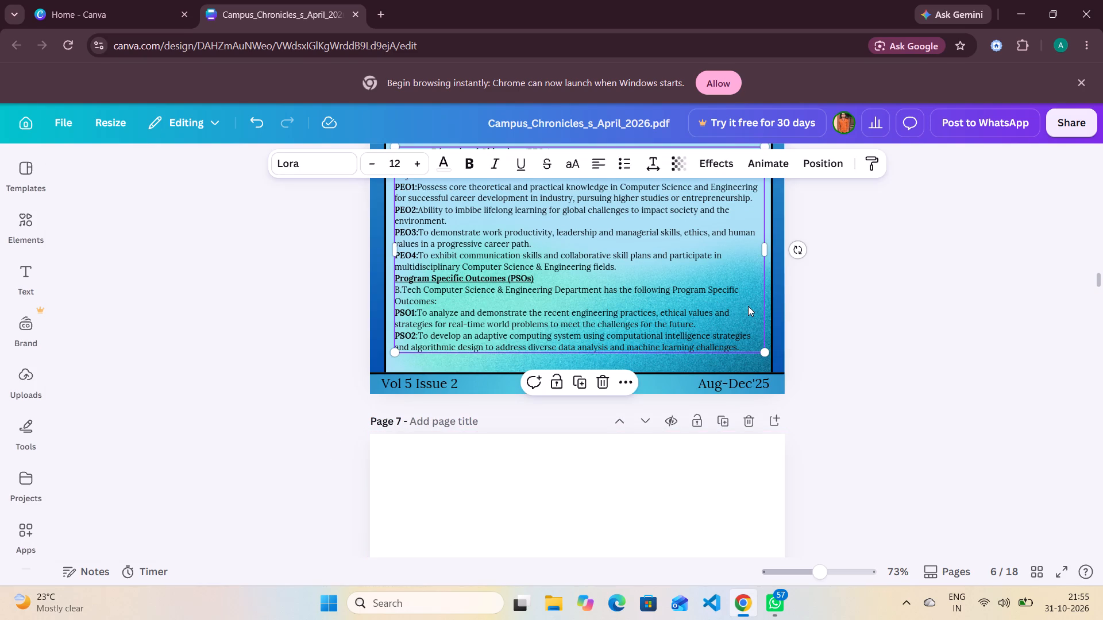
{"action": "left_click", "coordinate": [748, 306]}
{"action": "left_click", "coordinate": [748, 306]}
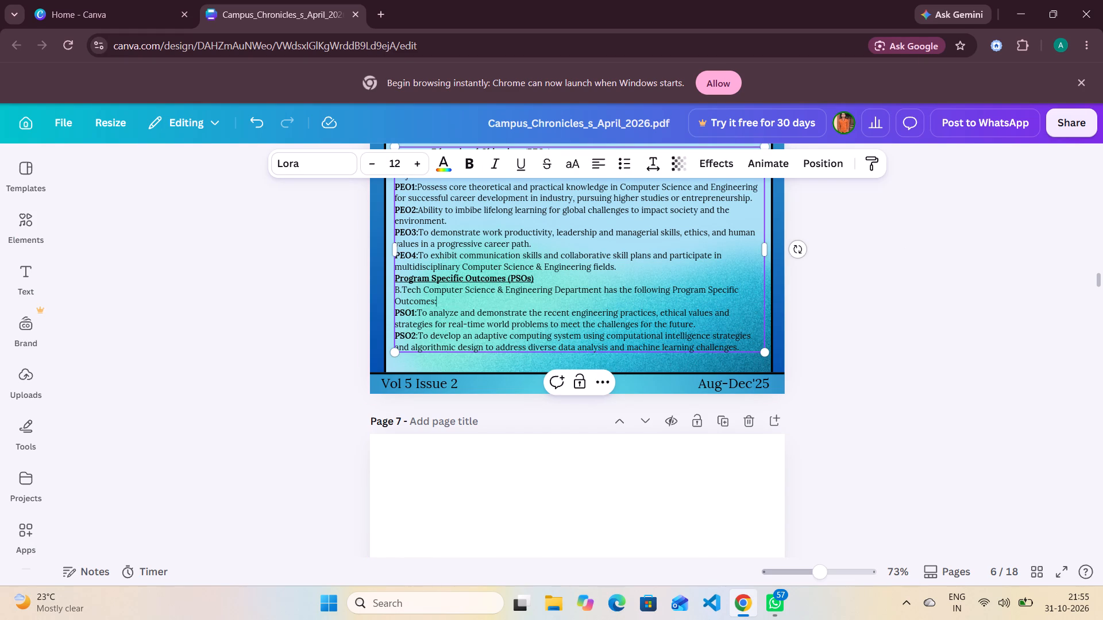
Undo the last edit made to the uploaded newsletter.
{"action": "left_click", "coordinate": [253, 119]}
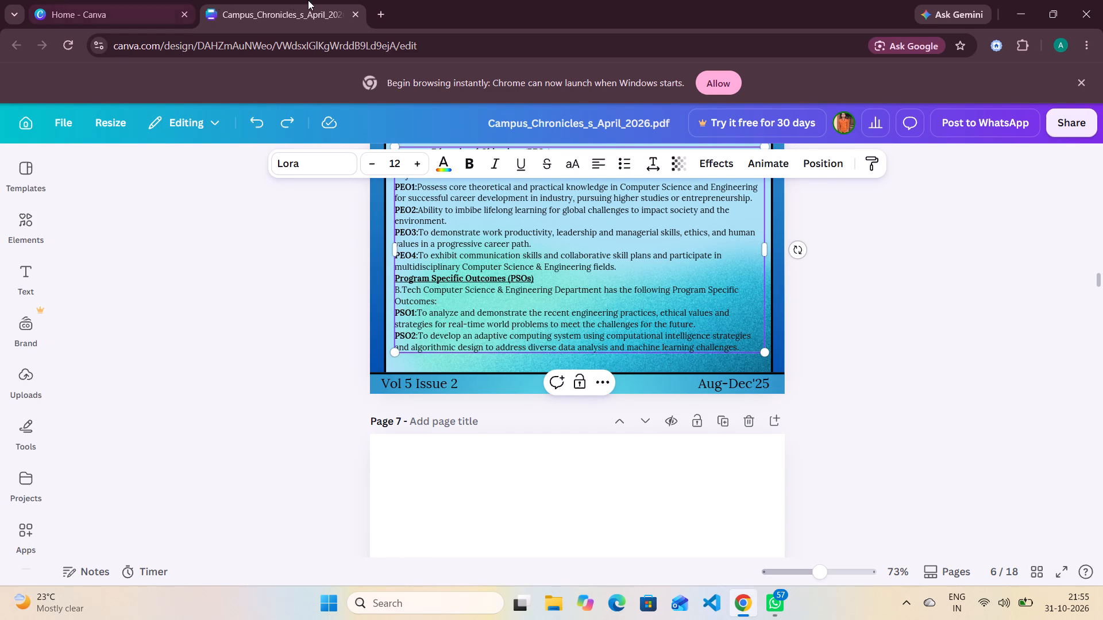
Close the uploaded Campus_Chronicles_s_April_2026 design and open the Campus Chronicles Volume newsletter from the recent designs.
{"action": "left_click", "coordinate": [354, 8]}
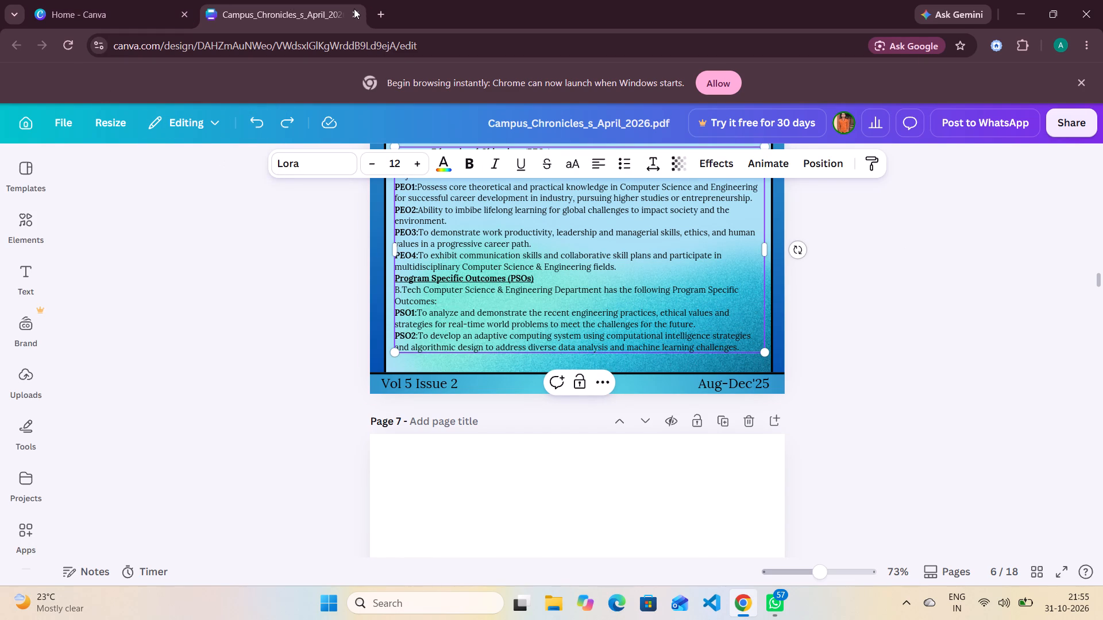
{"action": "left_click", "coordinate": [355, 15]}
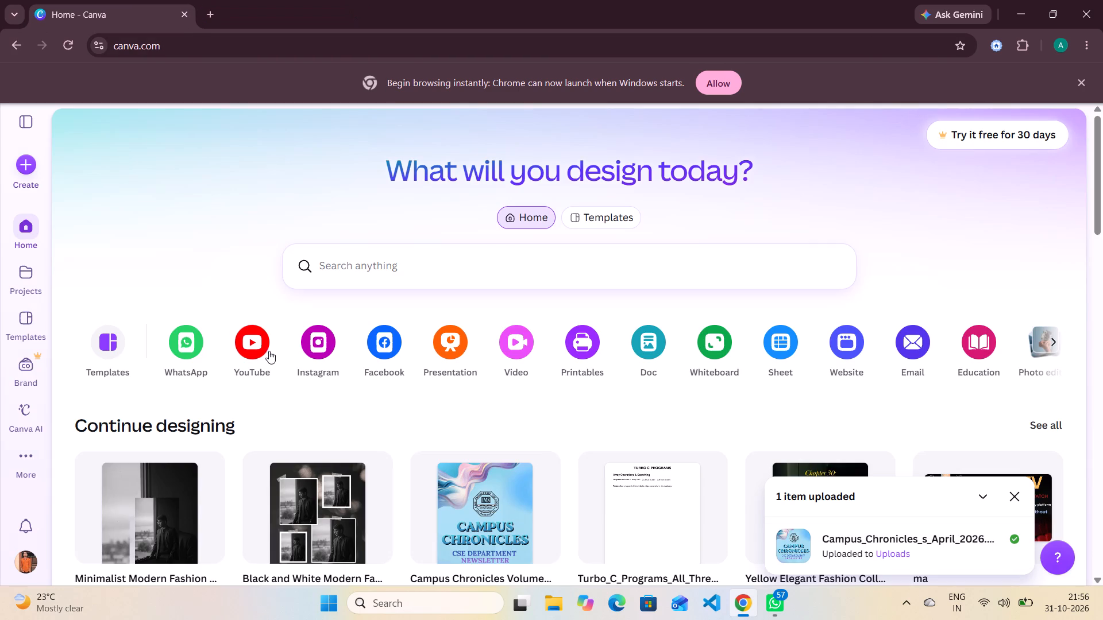
{"action": "scroll", "coordinate": [269, 351], "scroll_direction": "down", "scroll_amount": 3}
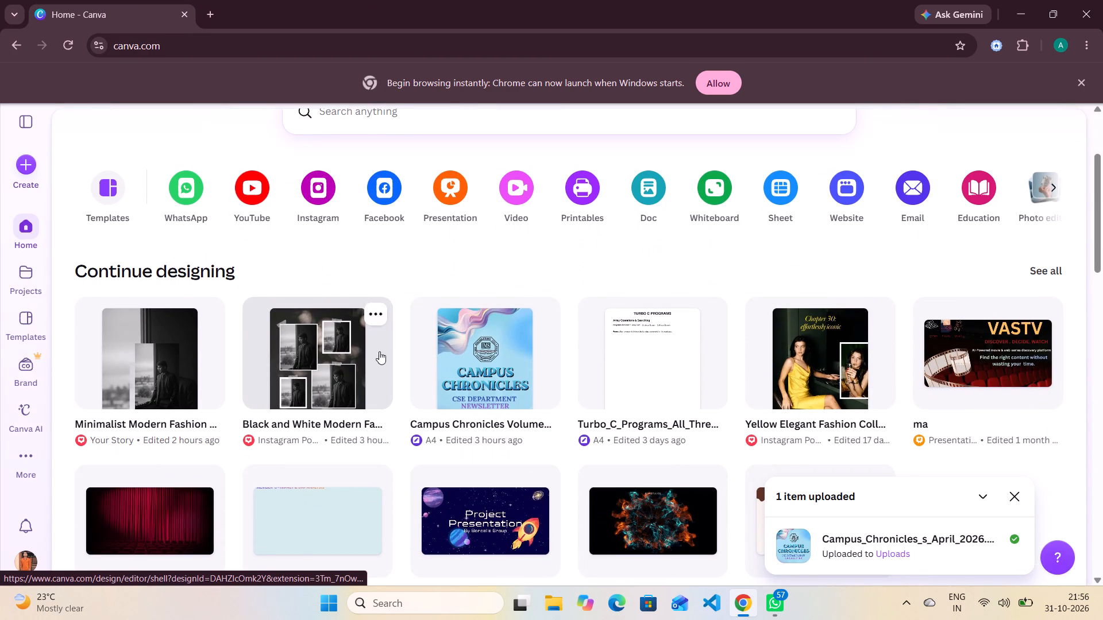
{"action": "left_click", "coordinate": [453, 362]}
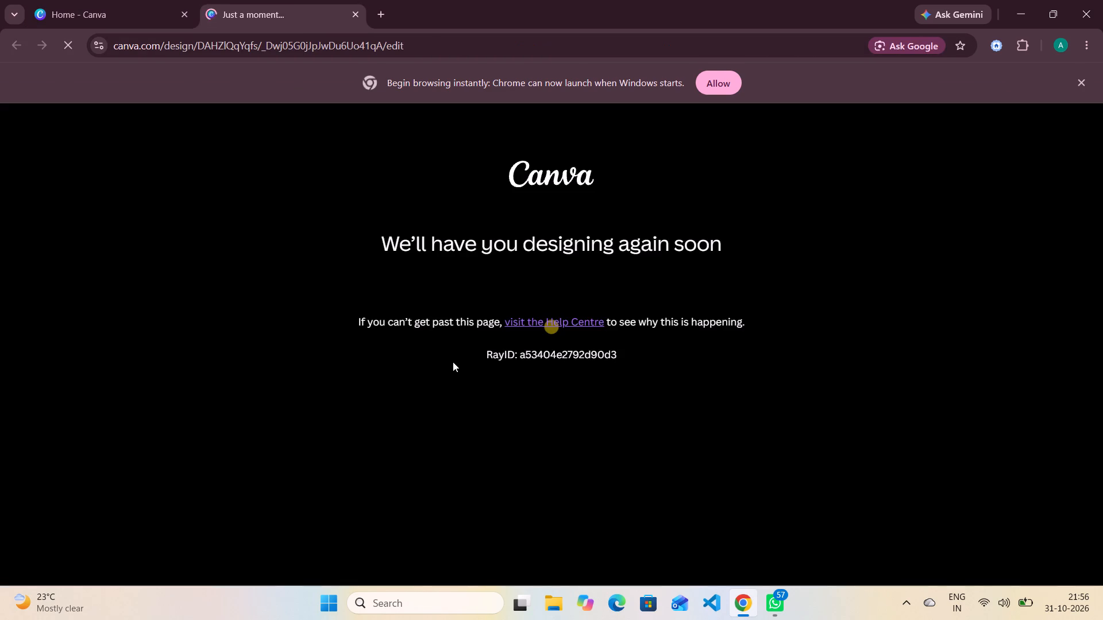
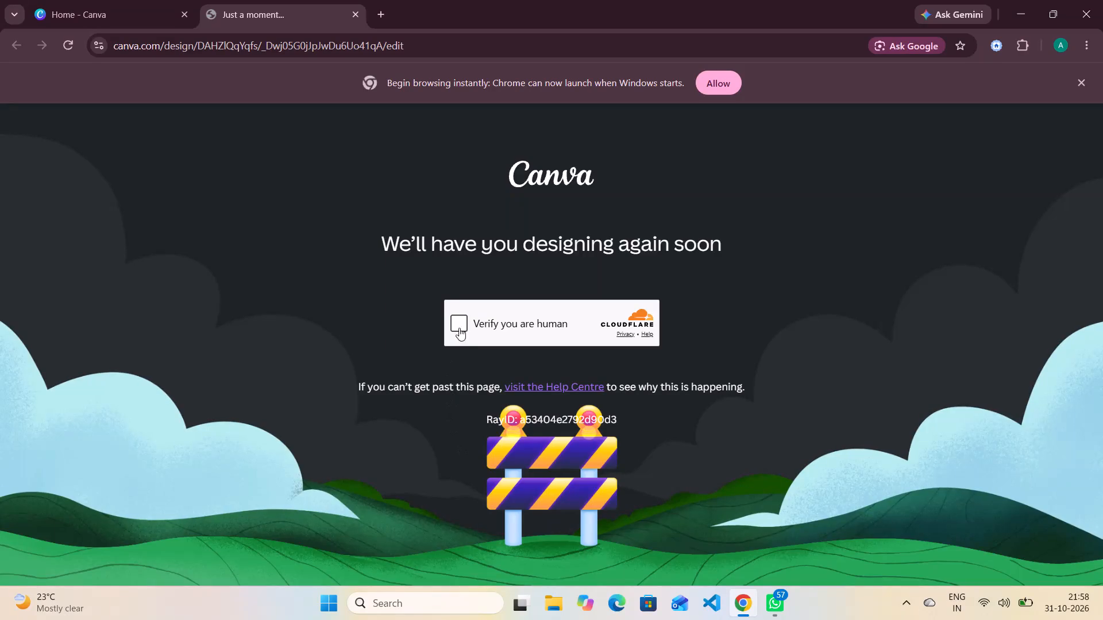
Confirm the human verification check that stands before the Campus Chronicles Volume design.
{"action": "left_click", "coordinate": [456, 334]}
{"action": "left_click", "coordinate": [458, 320]}
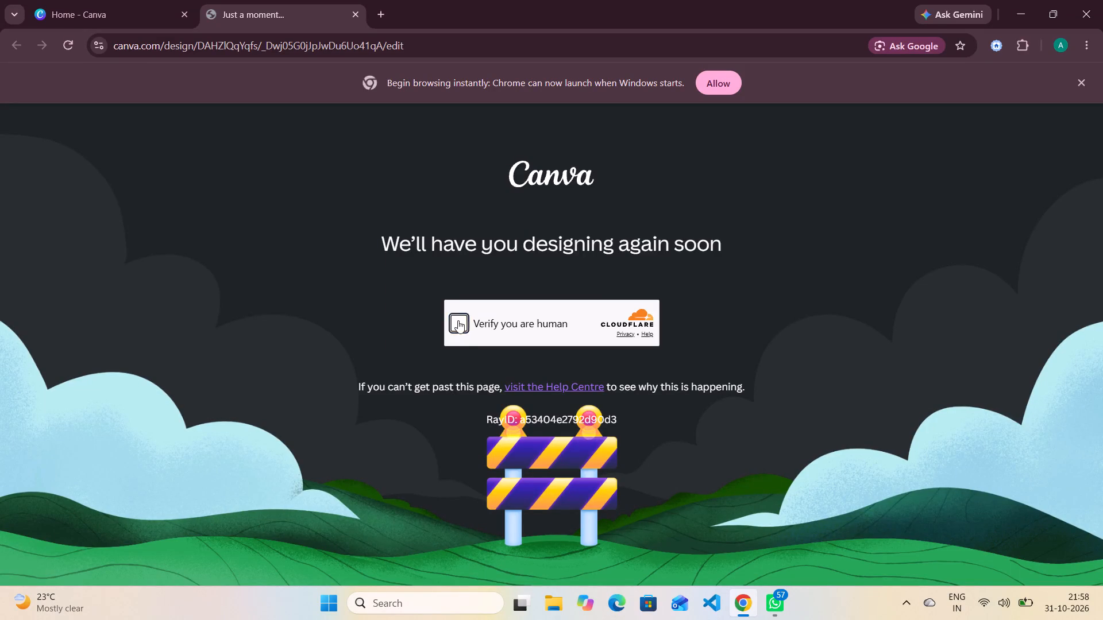
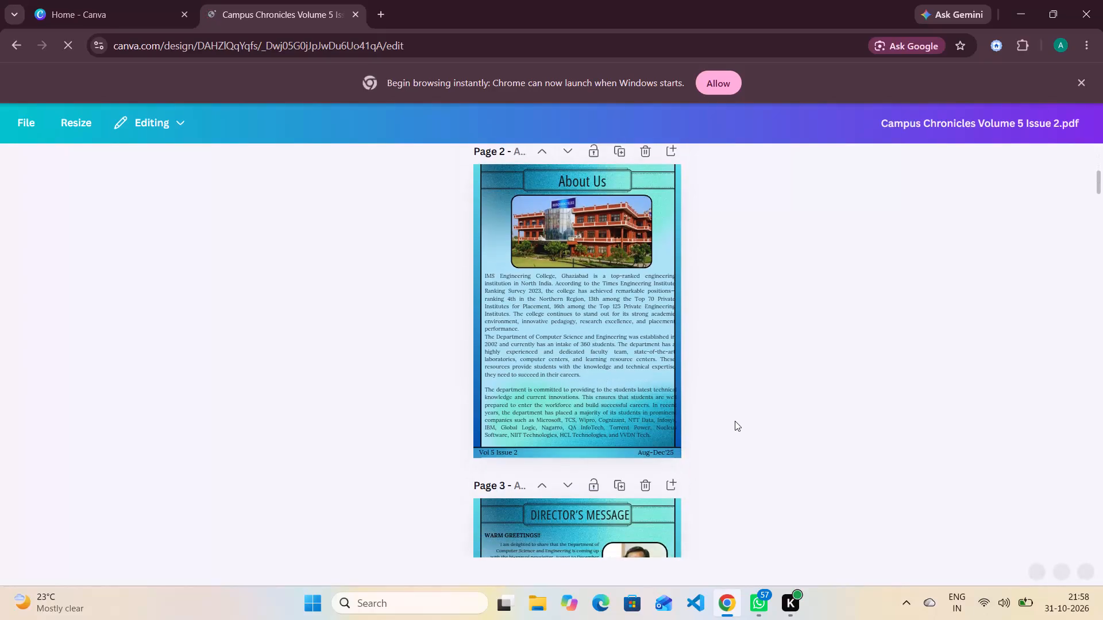
Select page 7, Departmental Activities, in the Campus Chronicles Volume 5 Issue 2 design for a closer view.
{"action": "scroll", "coordinate": [735, 421], "scroll_direction": "down", "scroll_amount": 9}
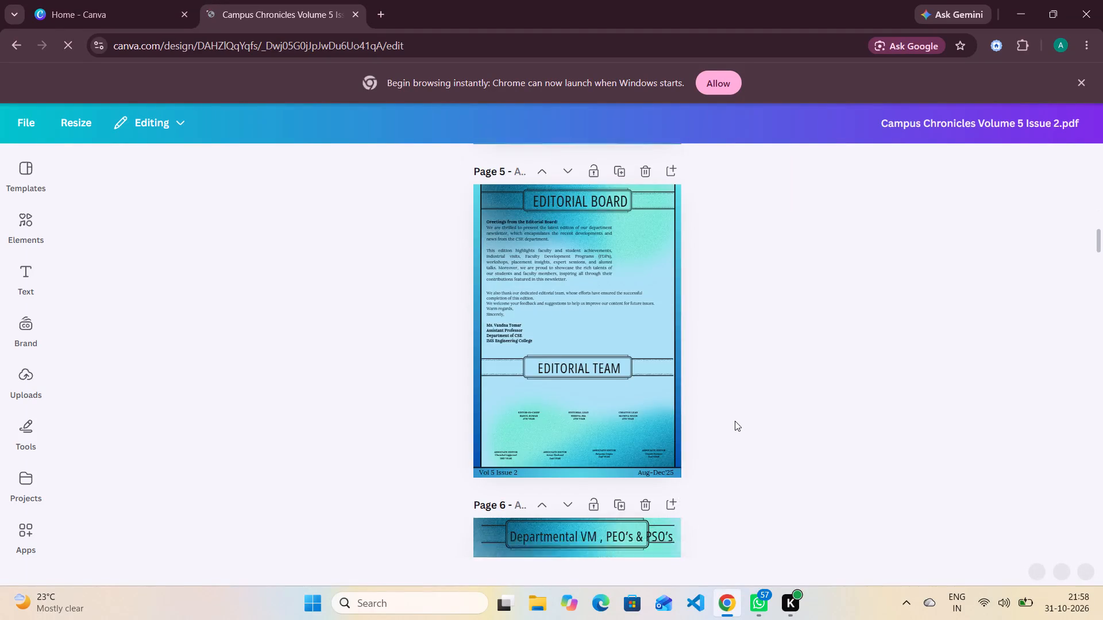
{"action": "scroll", "coordinate": [735, 421], "scroll_direction": "down", "scroll_amount": 5}
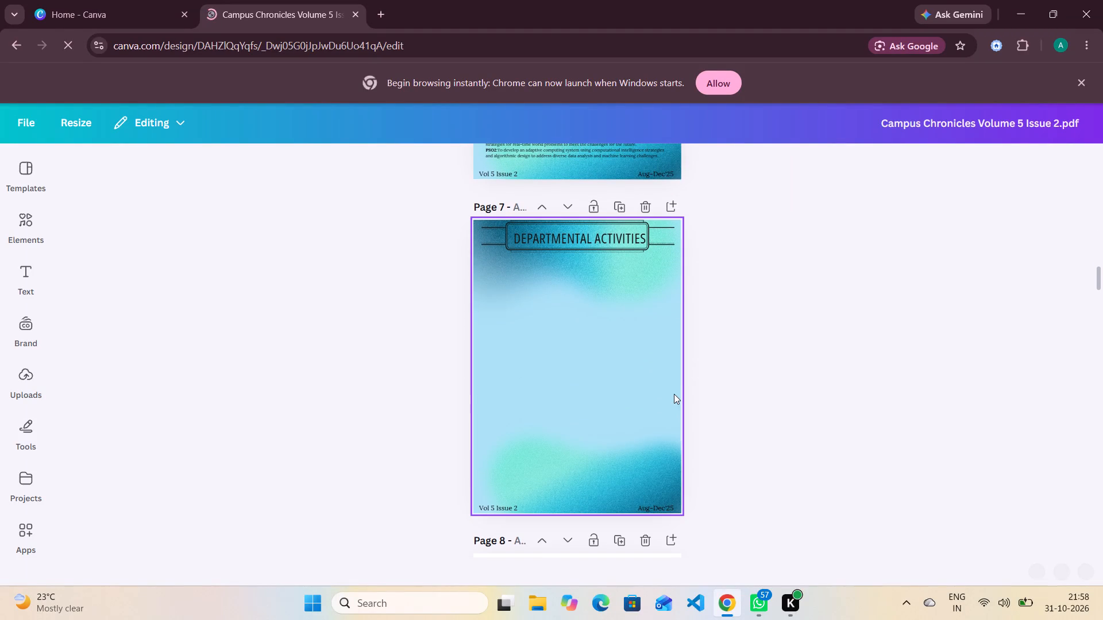
{"action": "left_click", "coordinate": [674, 396]}
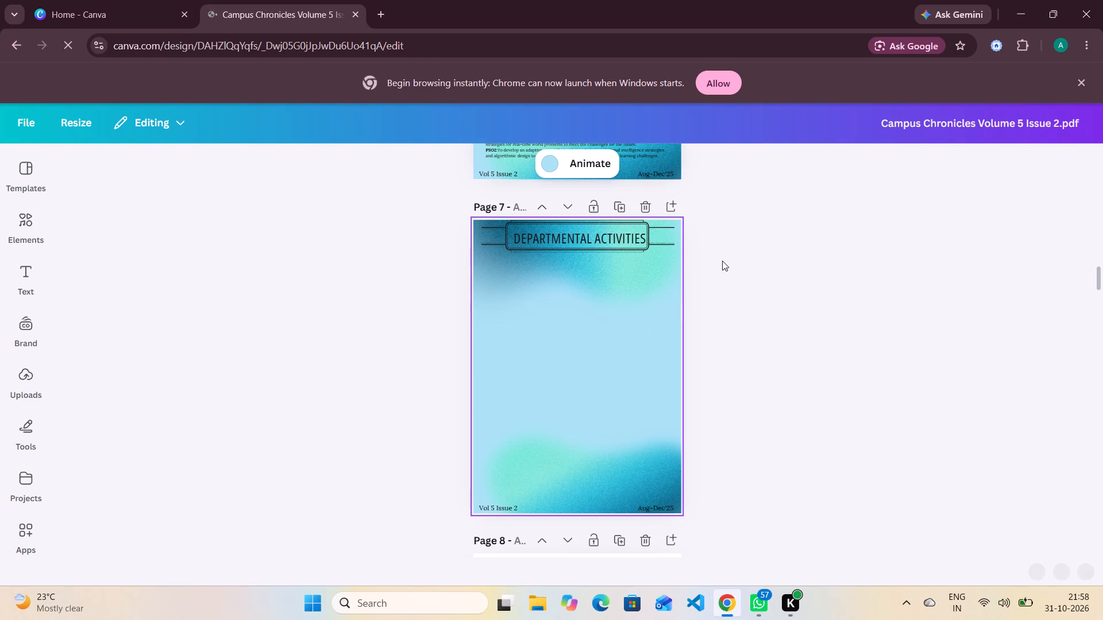
{"action": "scroll", "coordinate": [722, 261], "scroll_direction": "left", "scroll_amount": 1}
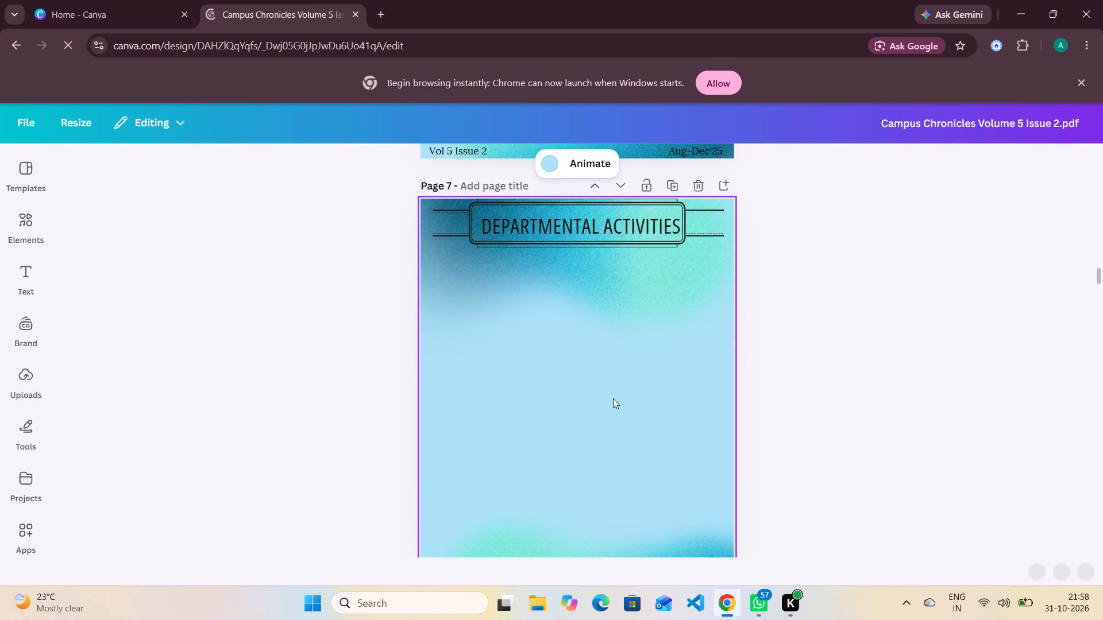
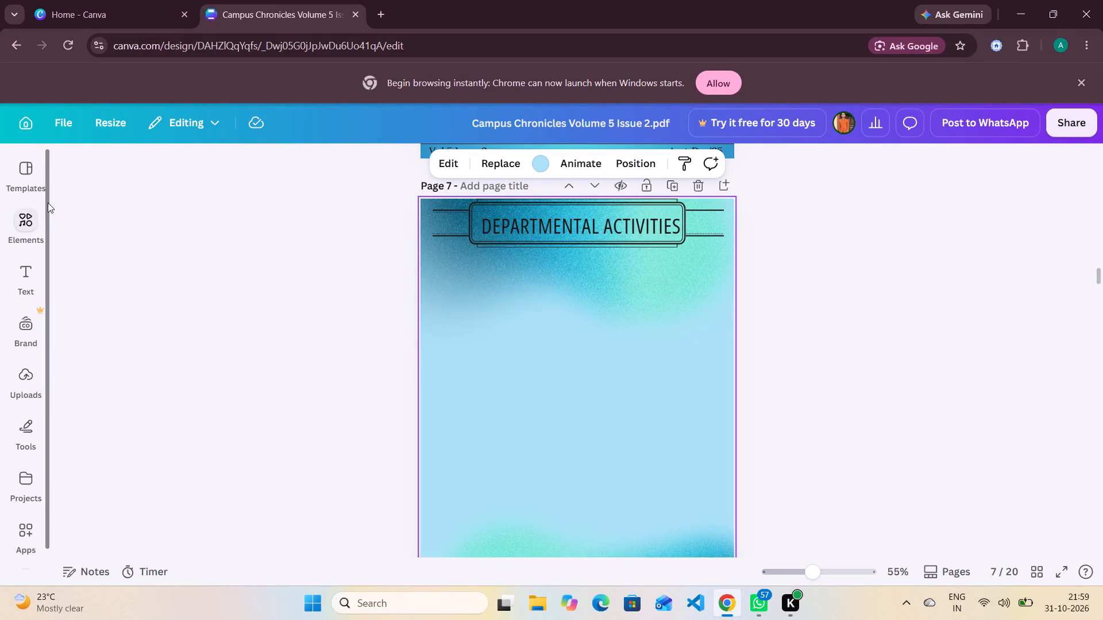
Search the elements for a rounded rectangle and add the solid rounded square shape to the Departmental Activities page.
{"action": "left_click", "coordinate": [28, 215]}
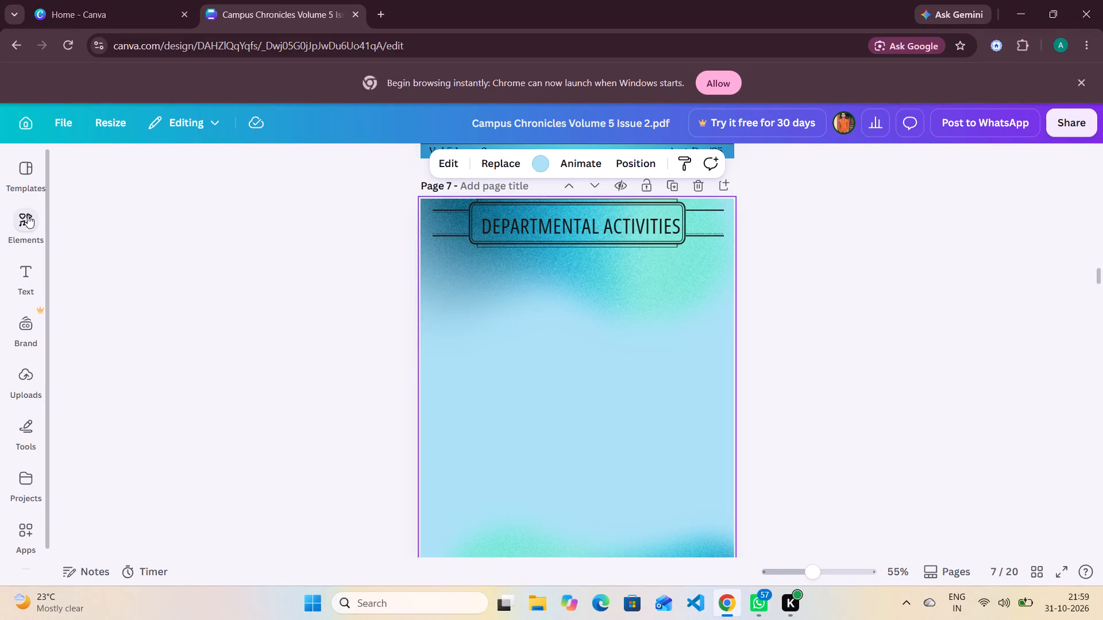
{"action": "left_click", "coordinate": [113, 179]}
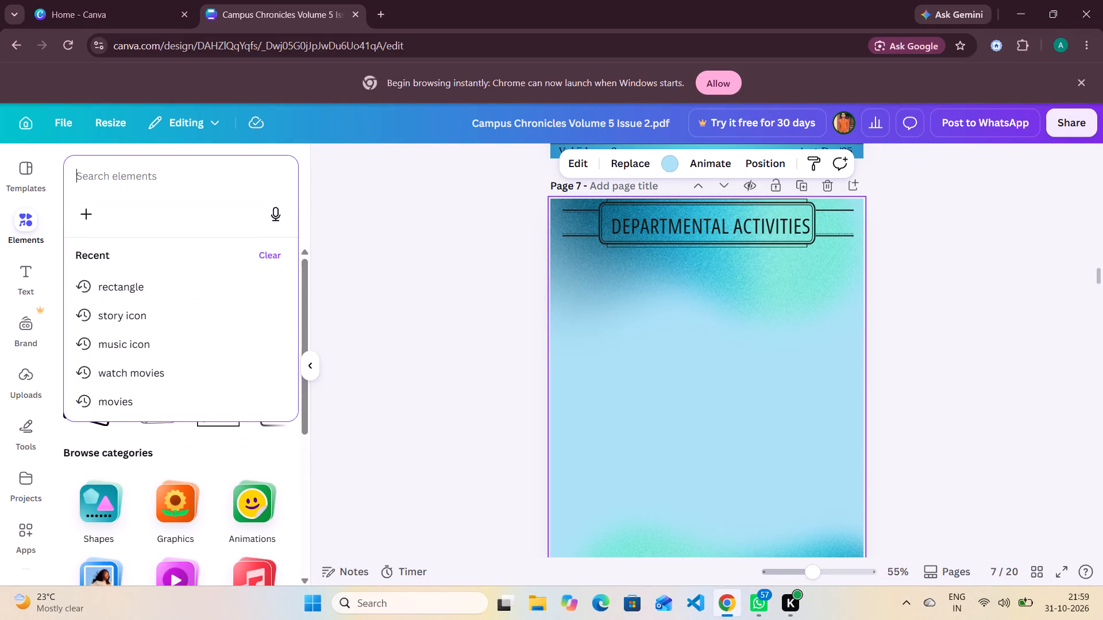
{"action": "key", "text": "r"}
{"action": "type", "text": "ou"}
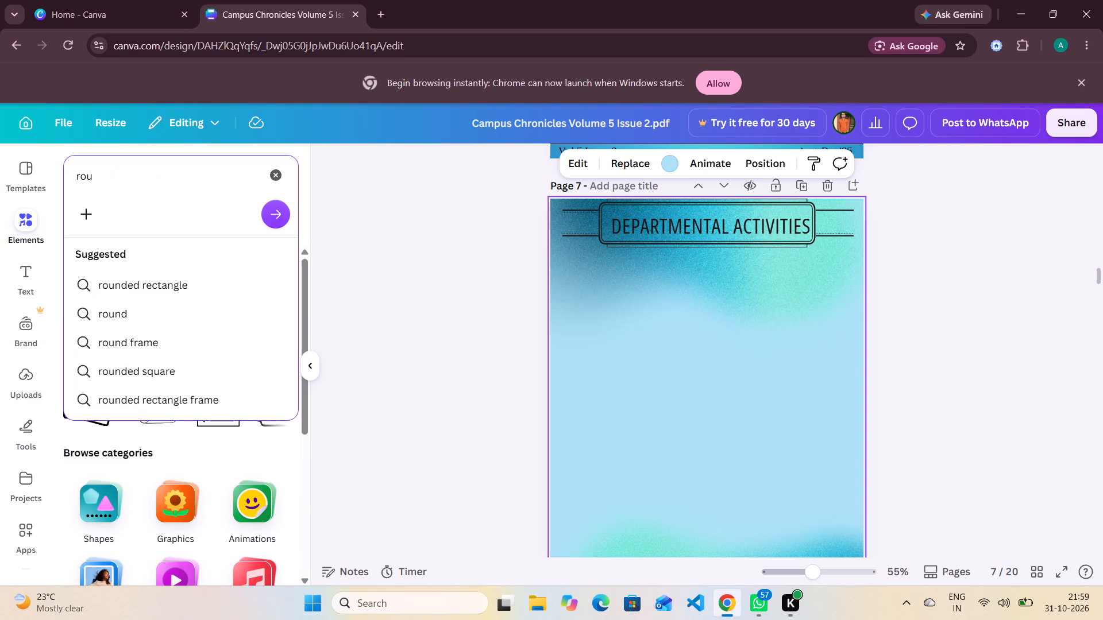
{"action": "left_click", "coordinate": [151, 281]}
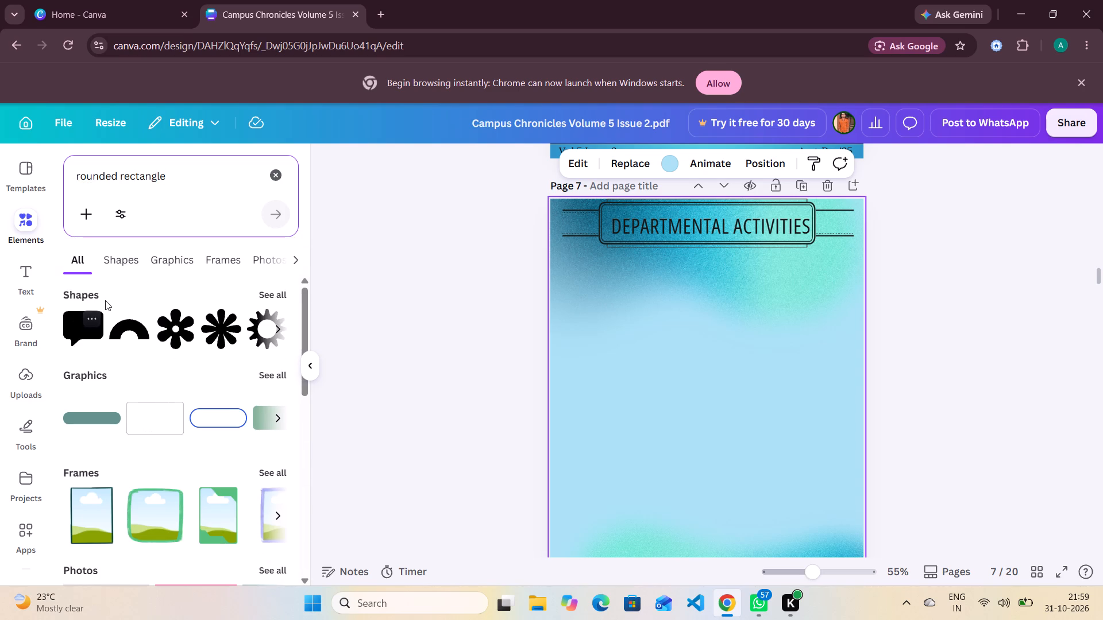
{"action": "scroll", "coordinate": [106, 301], "scroll_direction": "down", "scroll_amount": 1}
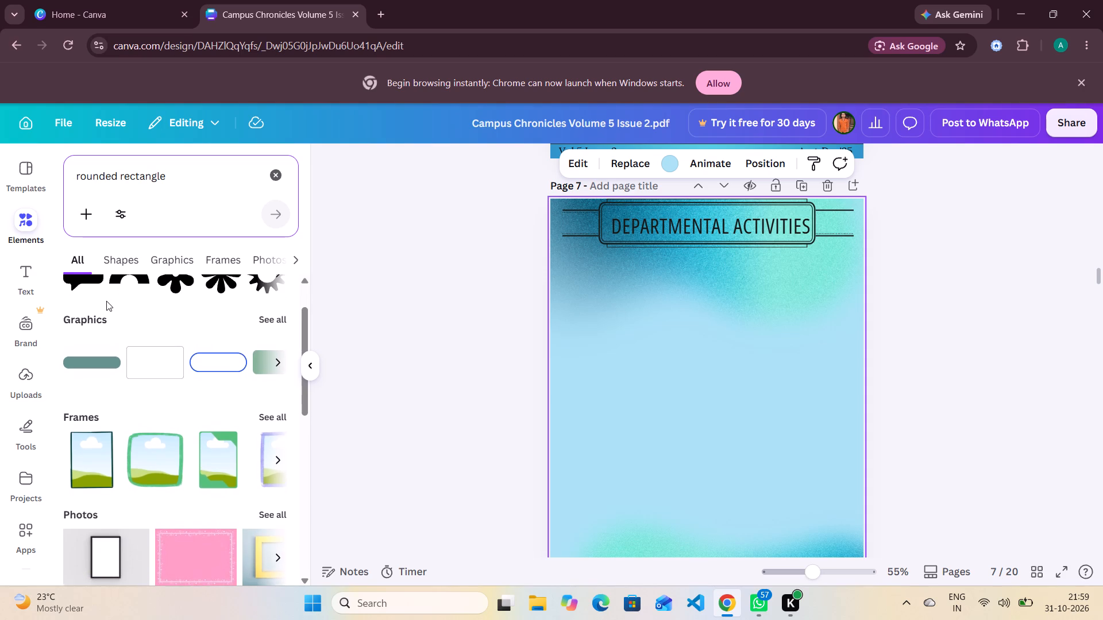
{"action": "scroll", "coordinate": [106, 301], "scroll_direction": "down", "scroll_amount": 1}
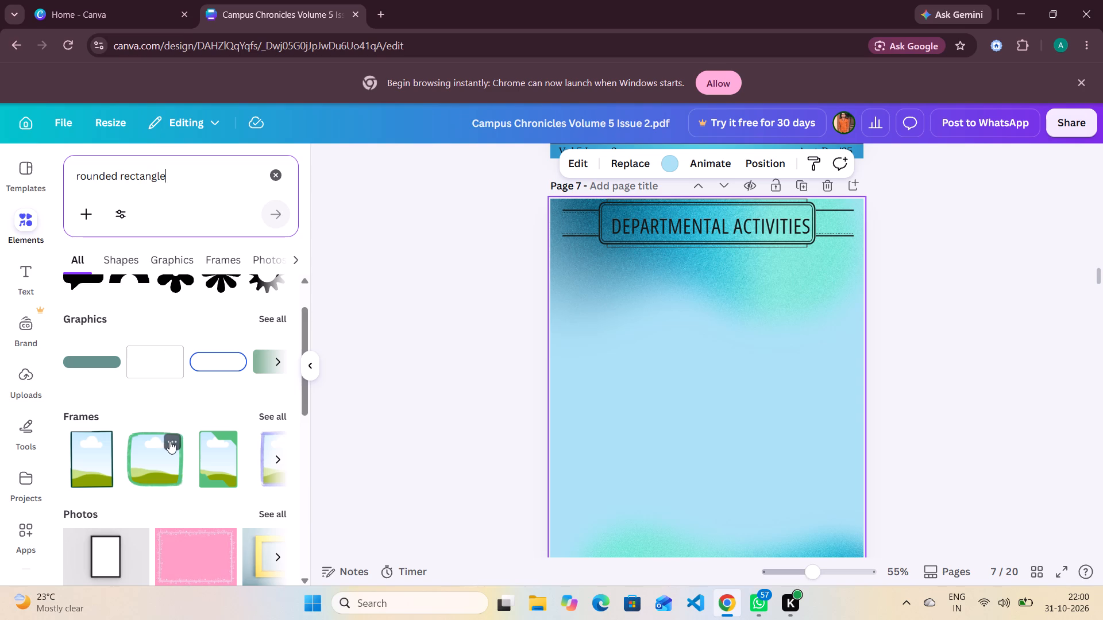
{"action": "left_click", "coordinate": [119, 257]}
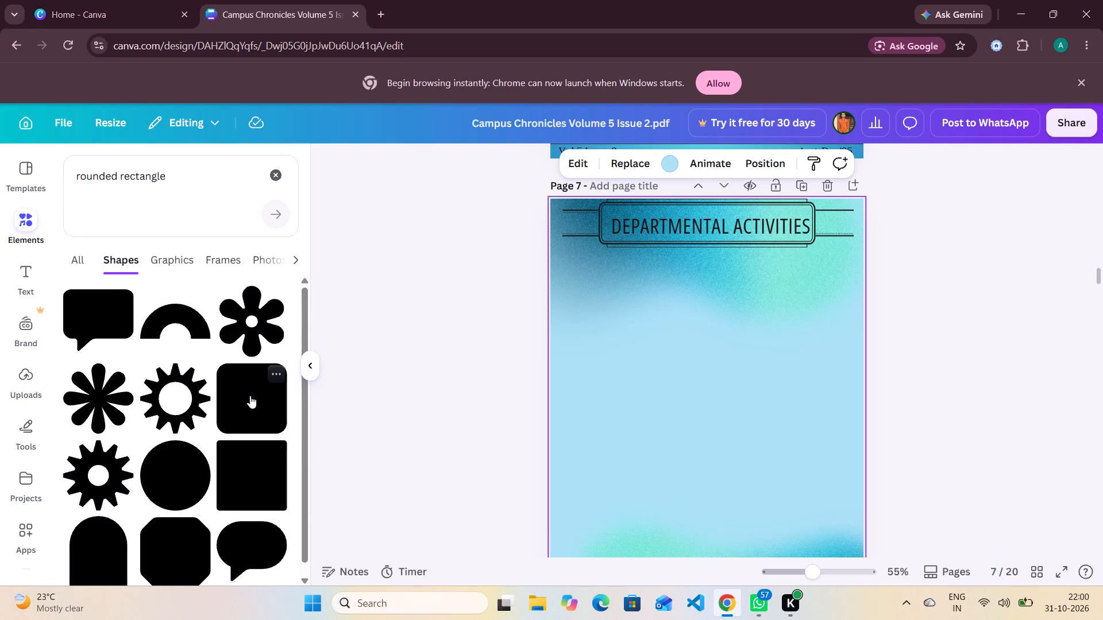
{"action": "left_click", "coordinate": [251, 401]}
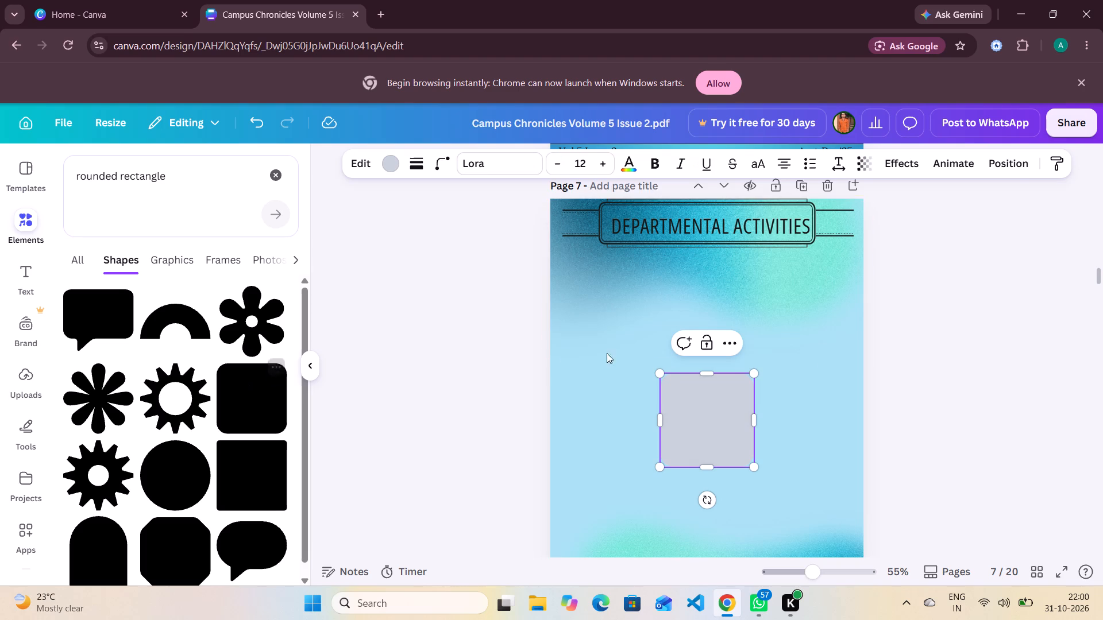
Shorten the rounded shape slightly and move it up to just beneath the Departmental Activities heading.
{"action": "left_click", "coordinate": [712, 414]}
{"action": "left_click_drag", "start_coordinate": [714, 467], "coordinate": [704, 401]}
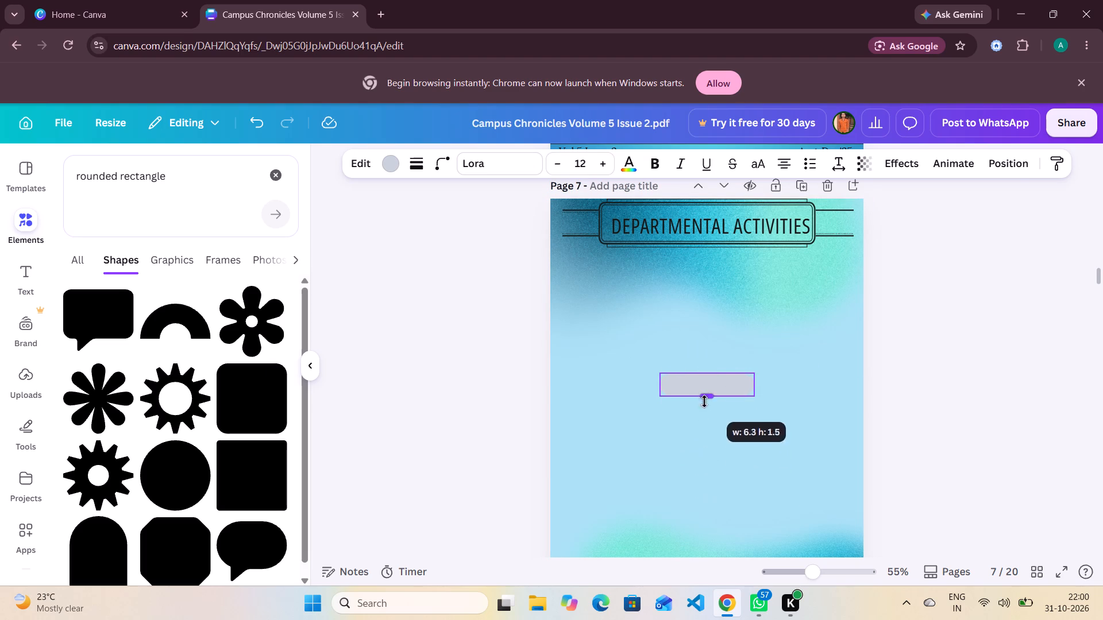
{"action": "left_click_drag", "start_coordinate": [704, 401], "coordinate": [713, 452]}
{"action": "left_click_drag", "start_coordinate": [710, 384], "coordinate": [693, 339]}
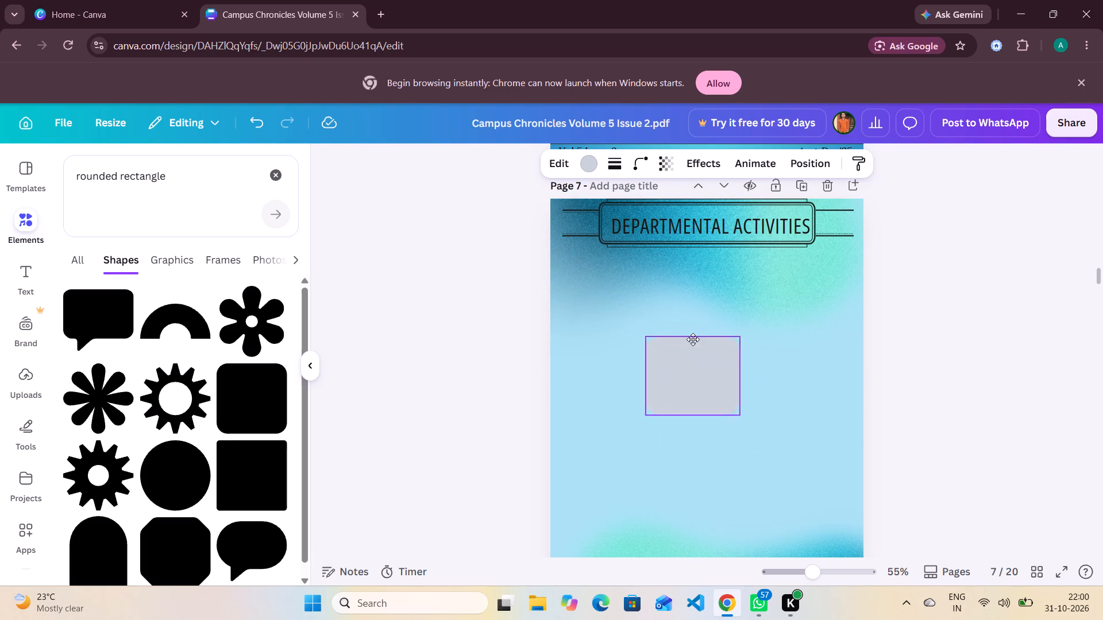
{"action": "left_click_drag", "start_coordinate": [693, 339], "coordinate": [646, 273]}
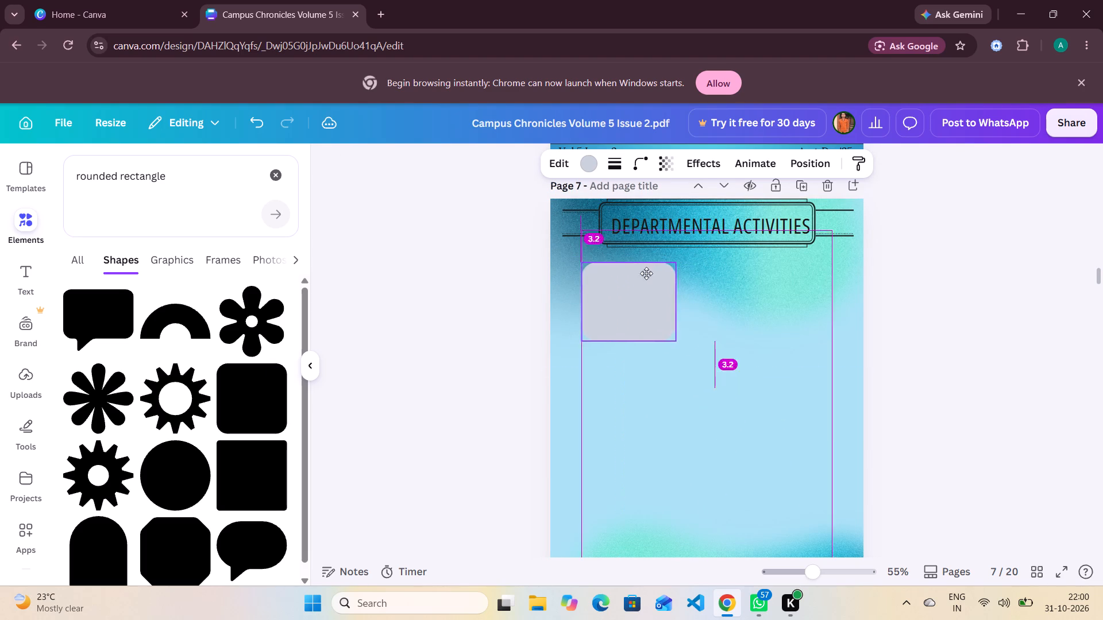
{"action": "left_click_drag", "start_coordinate": [646, 273], "coordinate": [647, 270]}
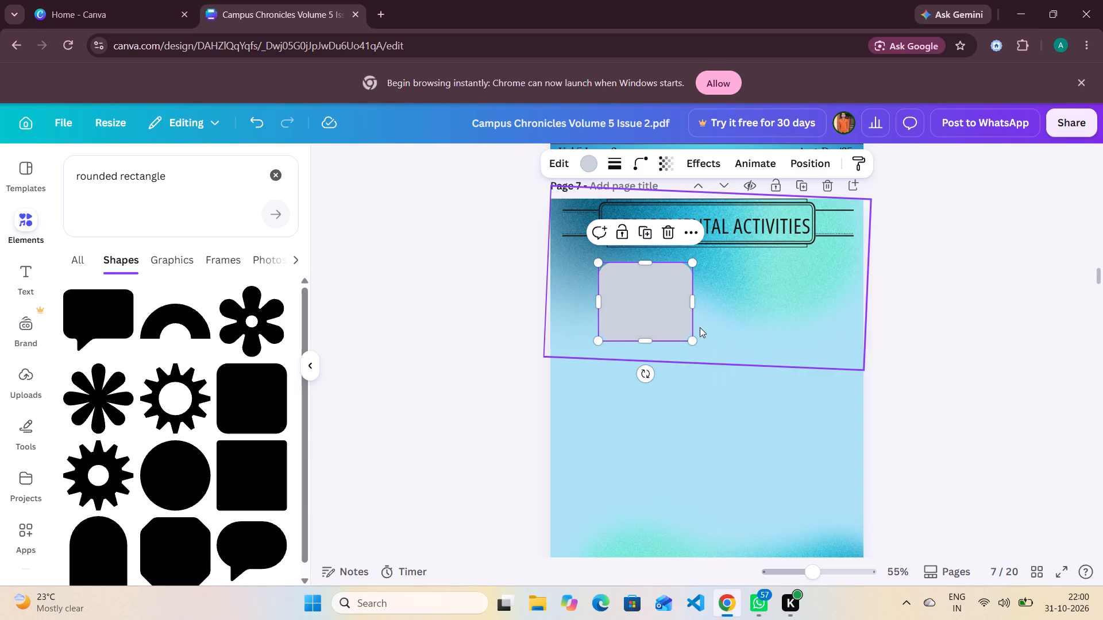
Enlarge the rounded shape to about 16.3 wide and centre it horizontally on the page beneath the heading.
{"action": "left_click", "coordinate": [699, 338]}
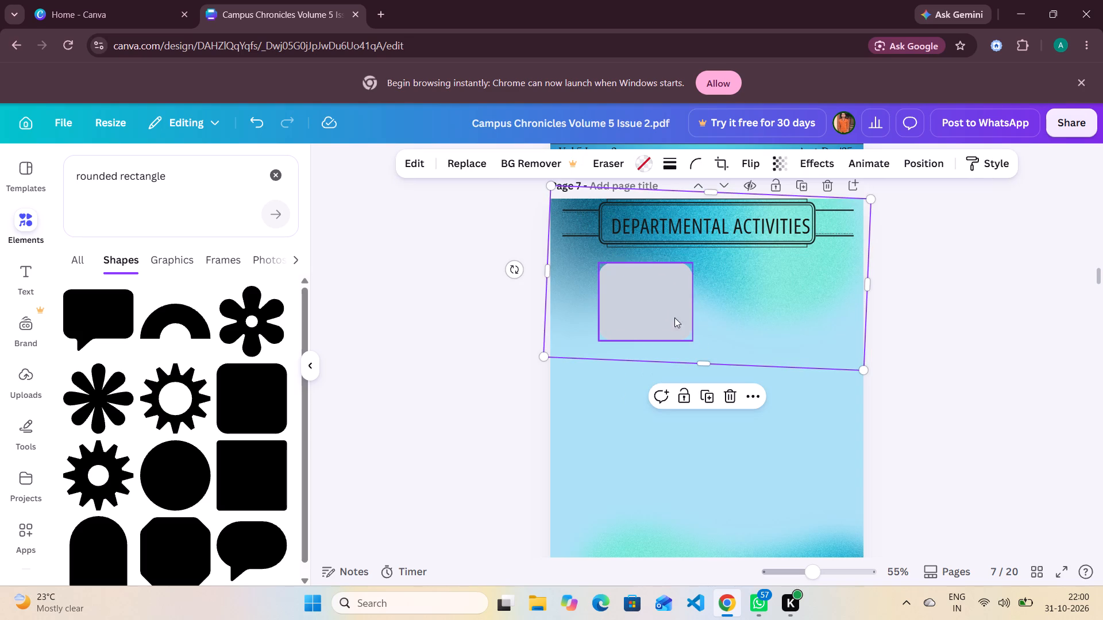
{"action": "left_click", "coordinate": [671, 312]}
{"action": "left_click_drag", "start_coordinate": [692, 340], "coordinate": [840, 447]}
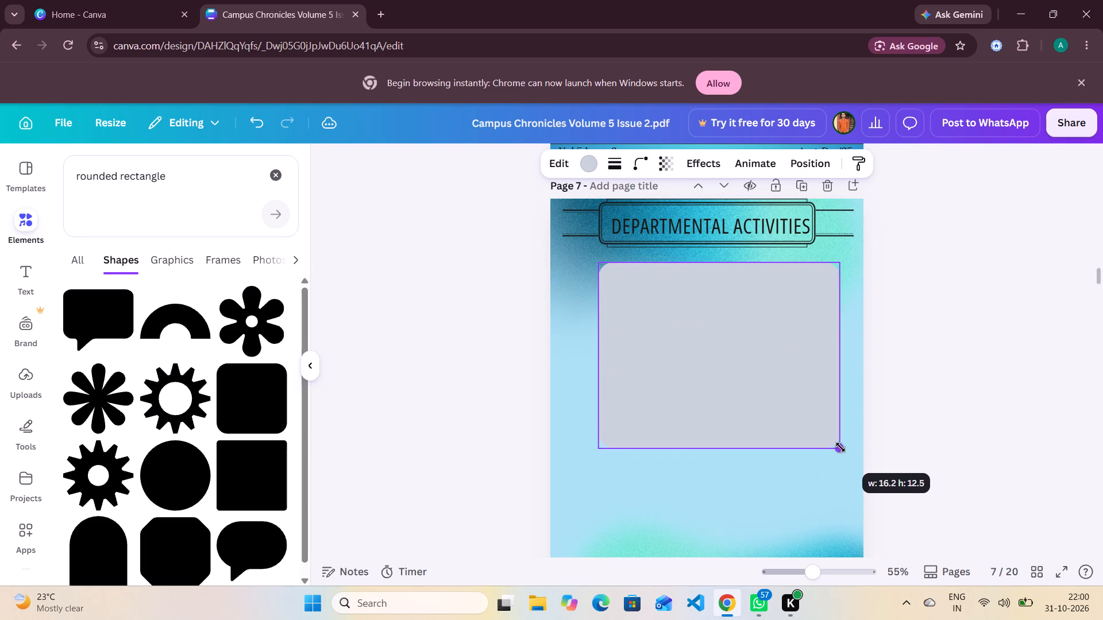
{"action": "left_click_drag", "start_coordinate": [840, 447], "coordinate": [841, 451]}
{"action": "left_click_drag", "start_coordinate": [731, 370], "coordinate": [715, 358]}
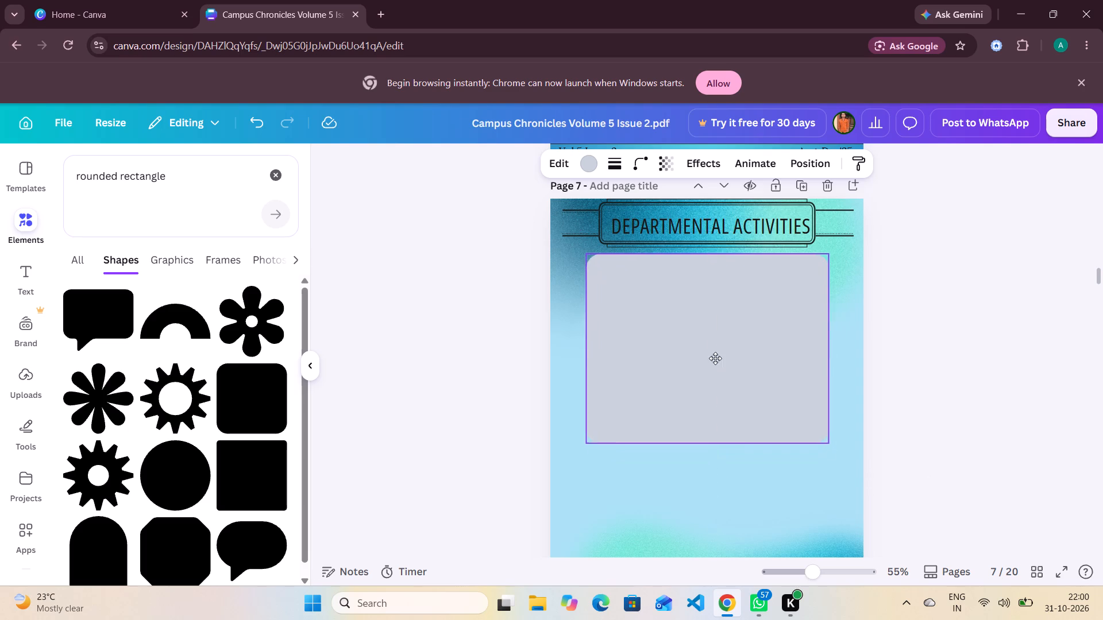
{"action": "left_click_drag", "start_coordinate": [715, 358], "coordinate": [720, 366]}
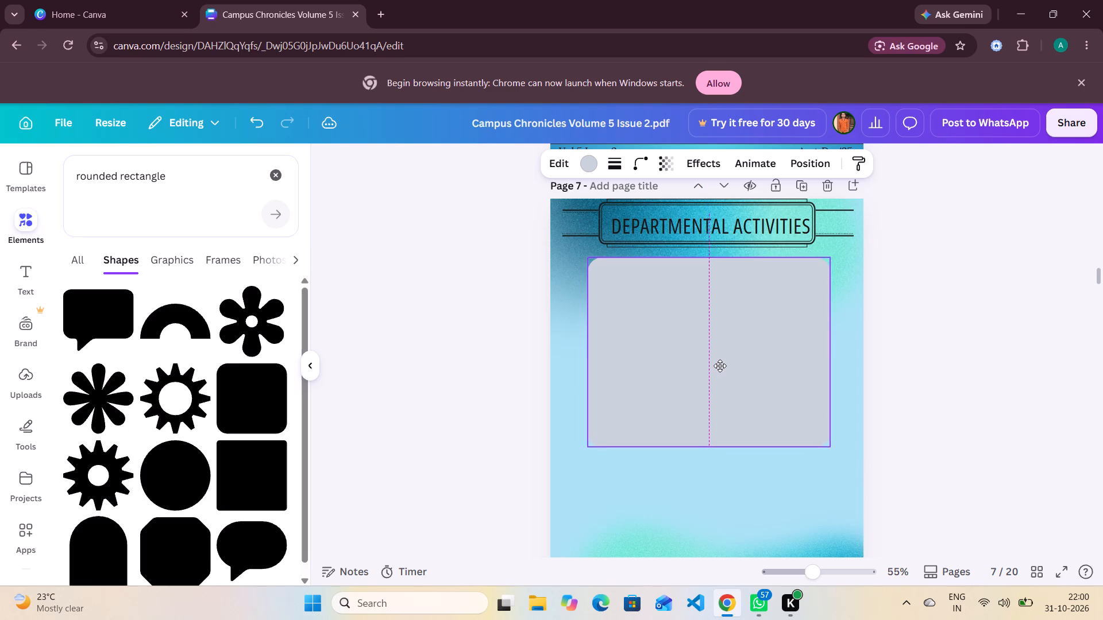
{"action": "left_click_drag", "start_coordinate": [720, 366], "coordinate": [720, 366]}
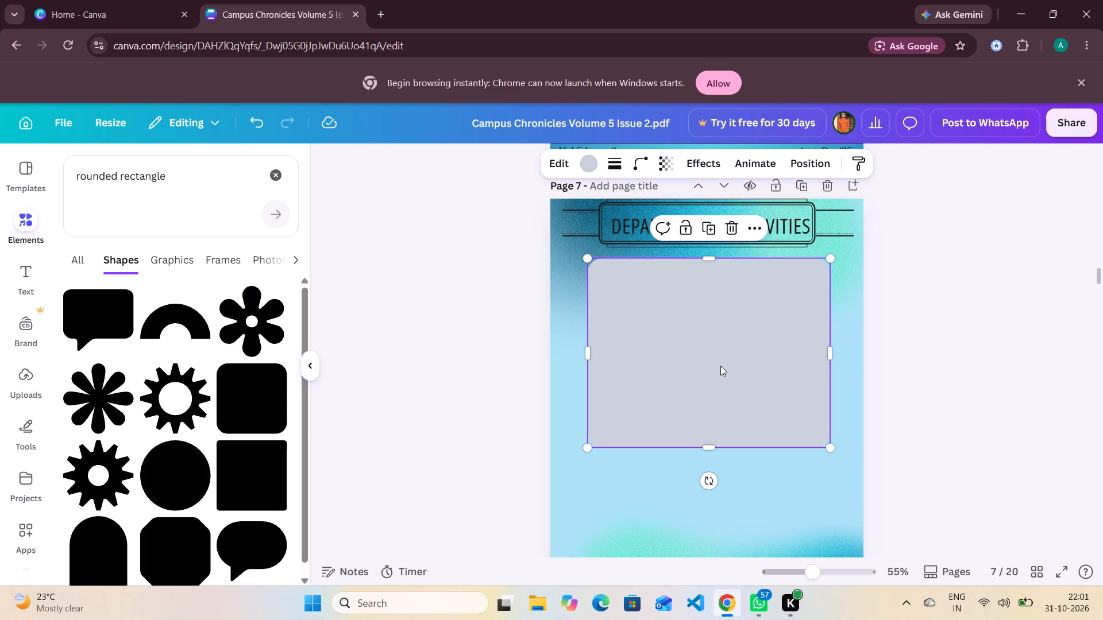
Stretch the rounded shape to about 19.1 high and widen both sides nearly to the page edges.
{"action": "left_click", "coordinate": [722, 339]}
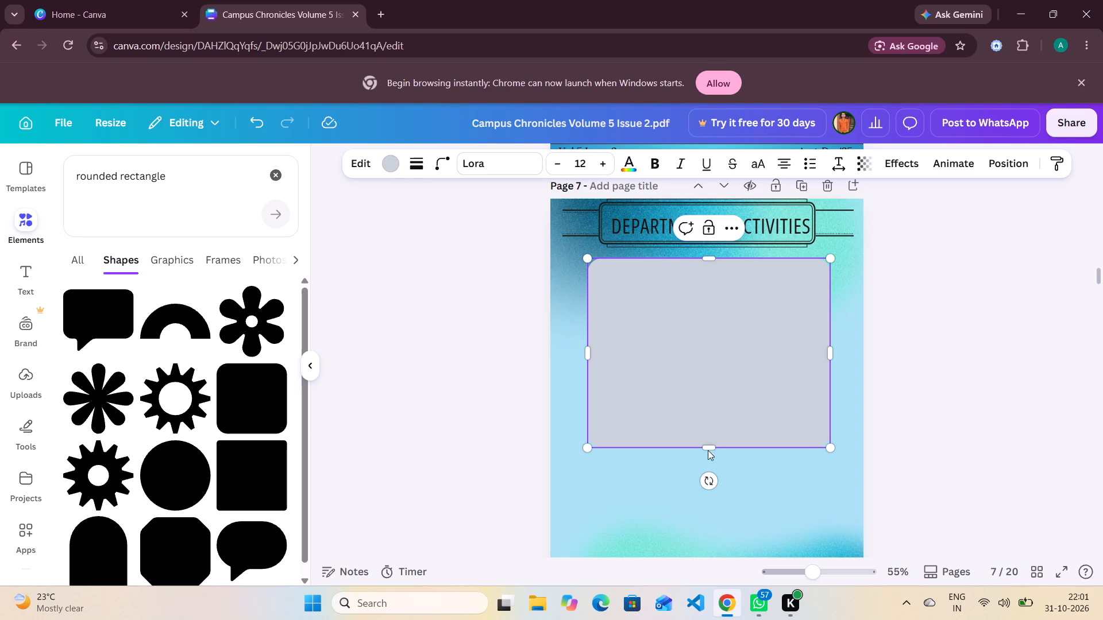
{"action": "left_click_drag", "start_coordinate": [708, 447], "coordinate": [708, 542]}
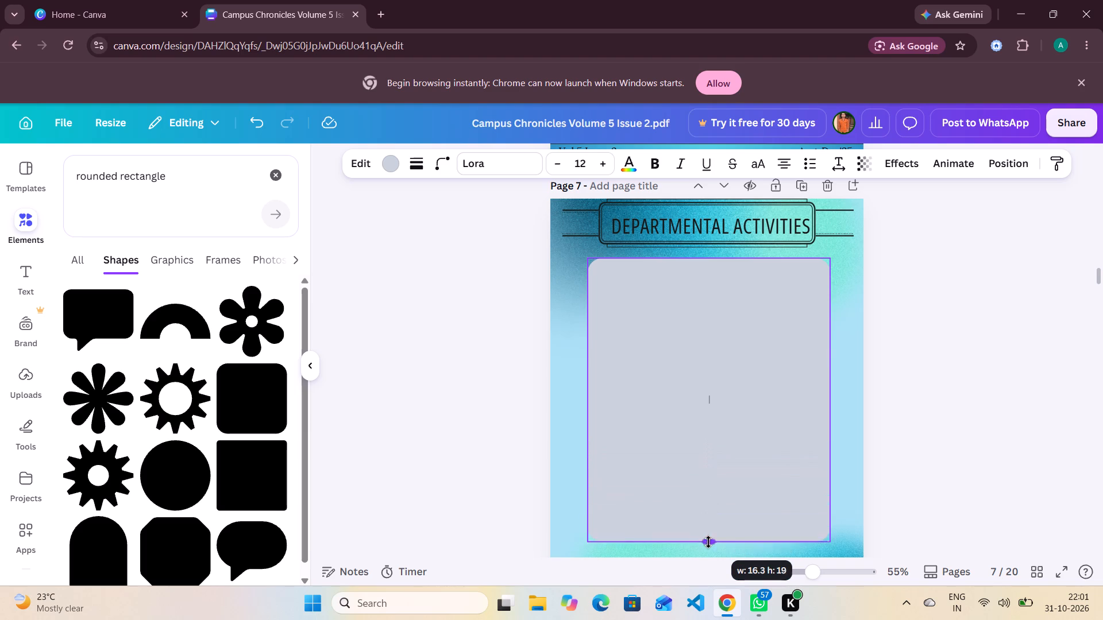
{"action": "left_click_drag", "start_coordinate": [708, 542], "coordinate": [704, 543]}
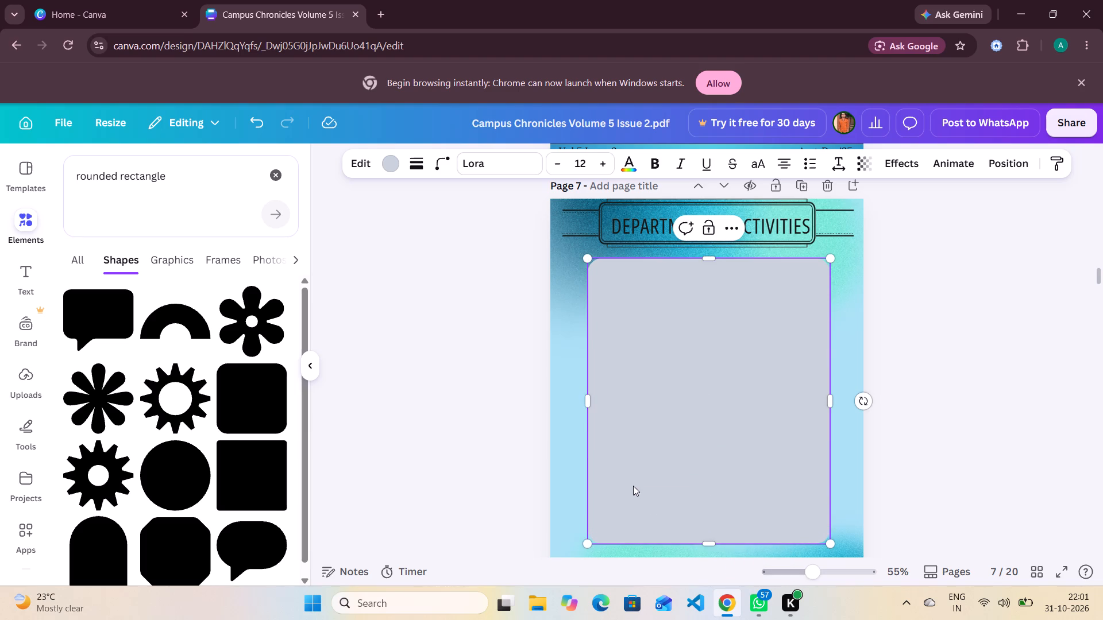
{"action": "left_click_drag", "start_coordinate": [590, 405], "coordinate": [589, 405]}
{"action": "left_click_drag", "start_coordinate": [589, 405], "coordinate": [560, 404]}
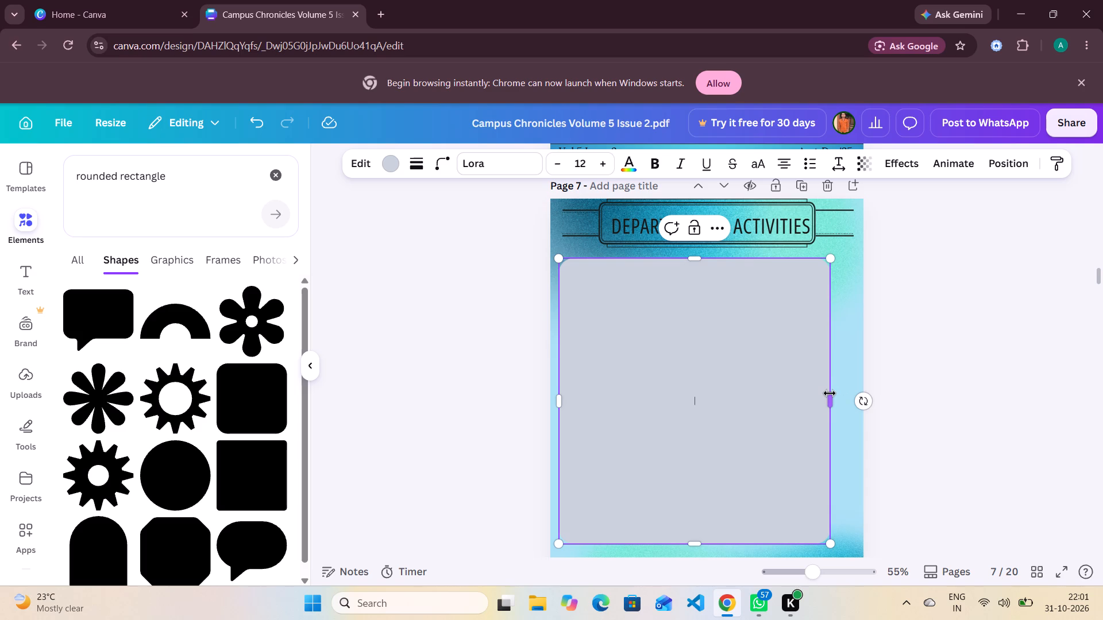
{"action": "left_click_drag", "start_coordinate": [835, 399], "coordinate": [825, 403]}
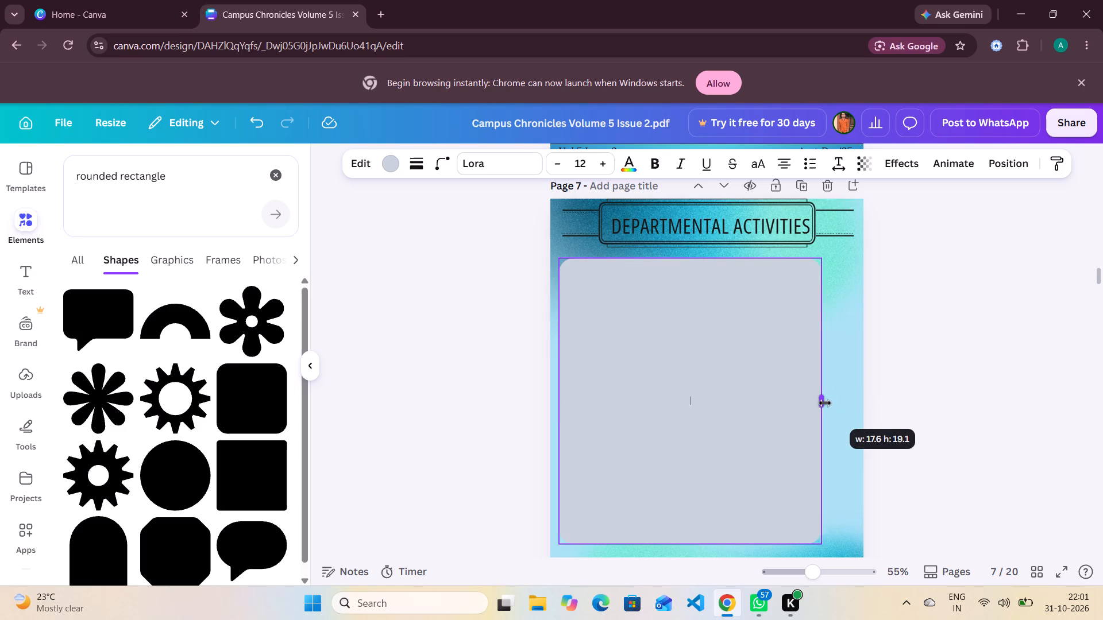
{"action": "left_click_drag", "start_coordinate": [825, 403], "coordinate": [857, 401]}
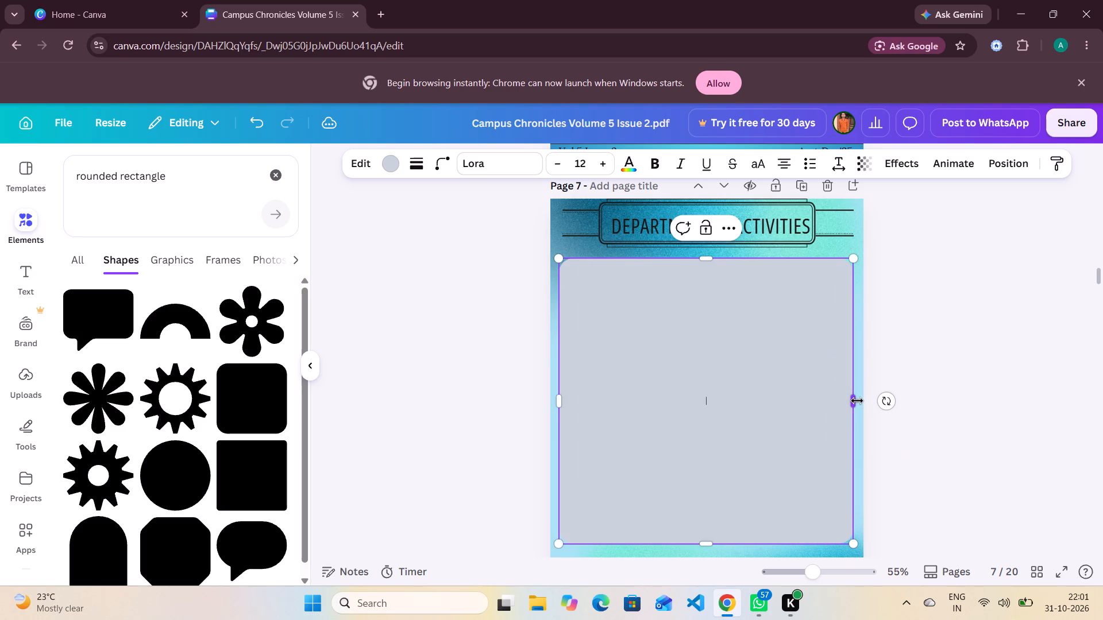
{"action": "left_click", "coordinate": [800, 367]}
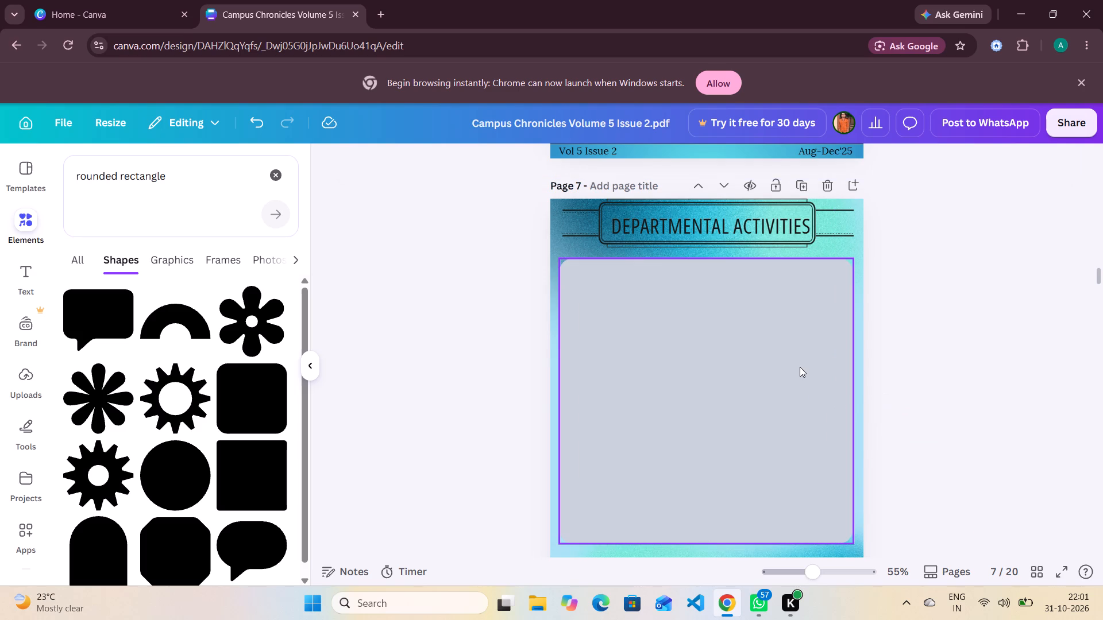
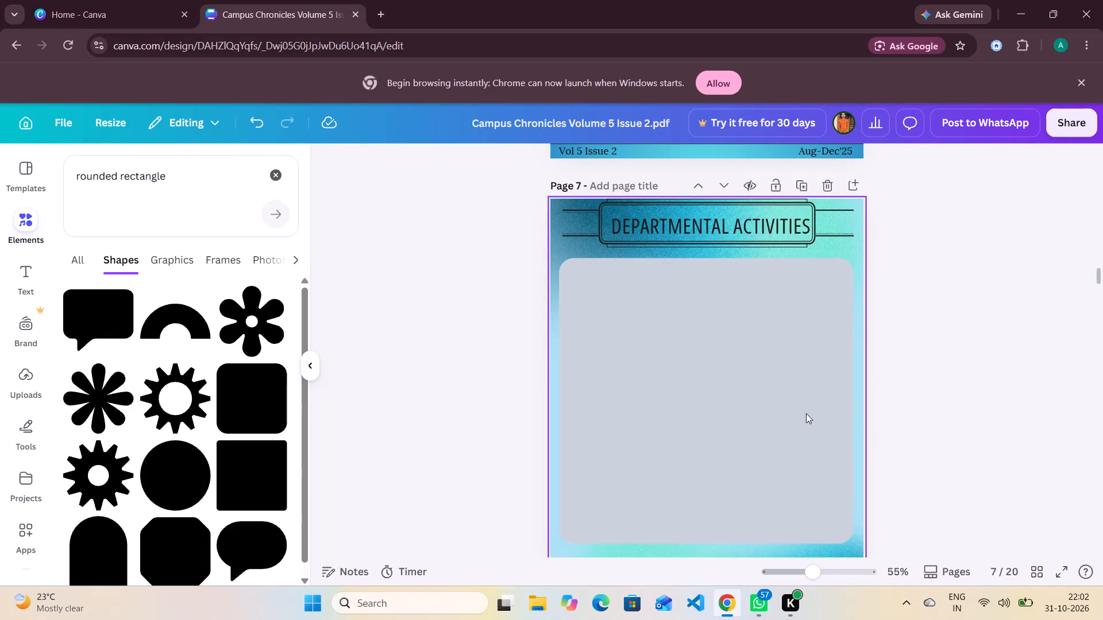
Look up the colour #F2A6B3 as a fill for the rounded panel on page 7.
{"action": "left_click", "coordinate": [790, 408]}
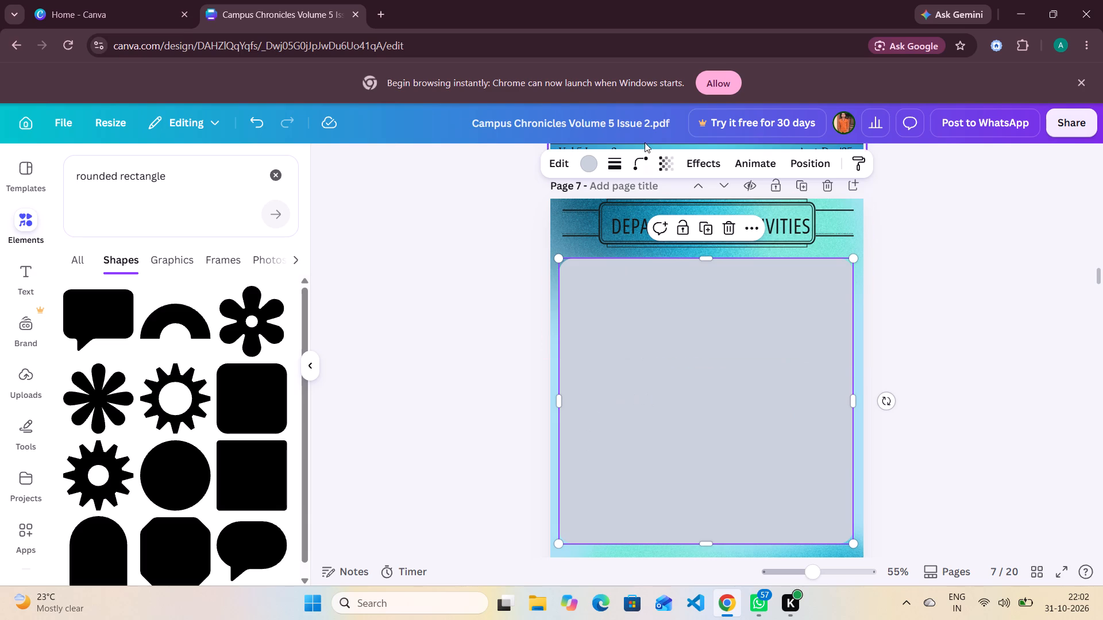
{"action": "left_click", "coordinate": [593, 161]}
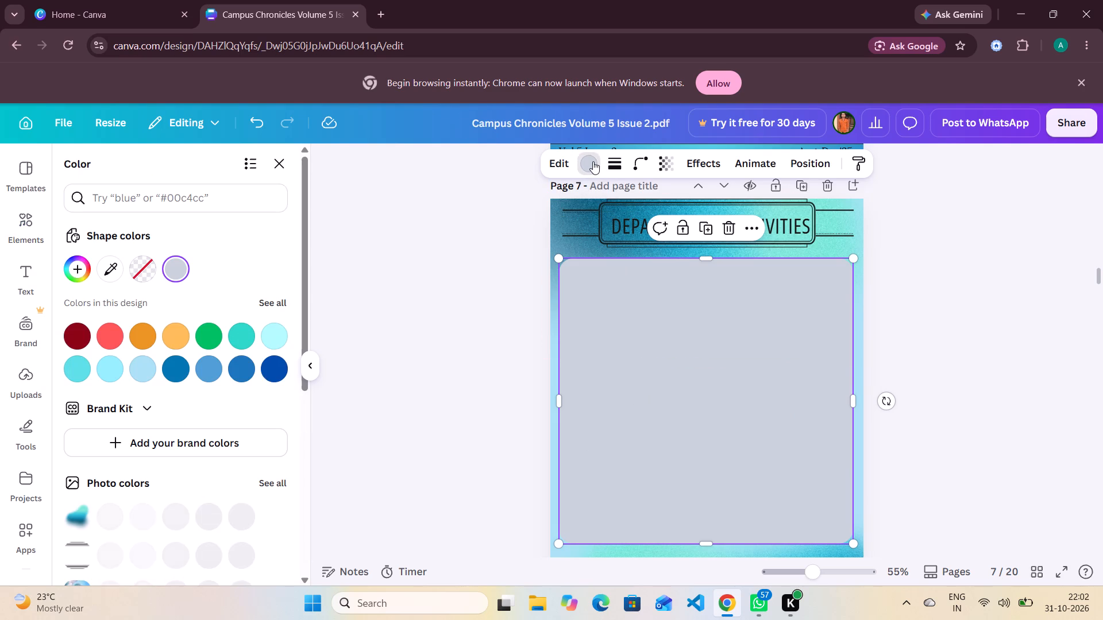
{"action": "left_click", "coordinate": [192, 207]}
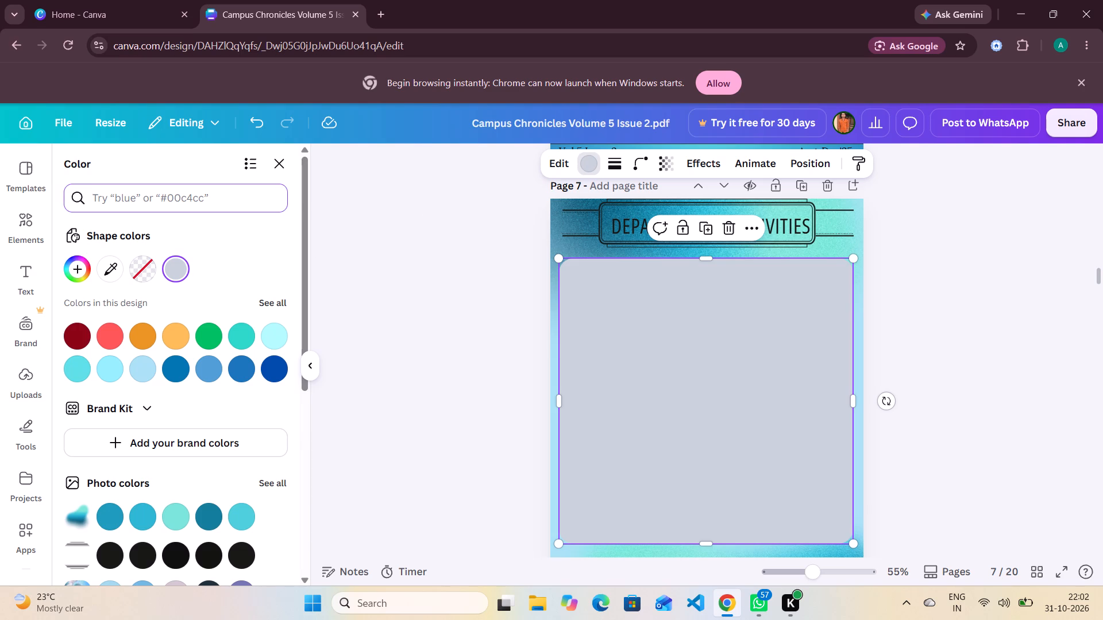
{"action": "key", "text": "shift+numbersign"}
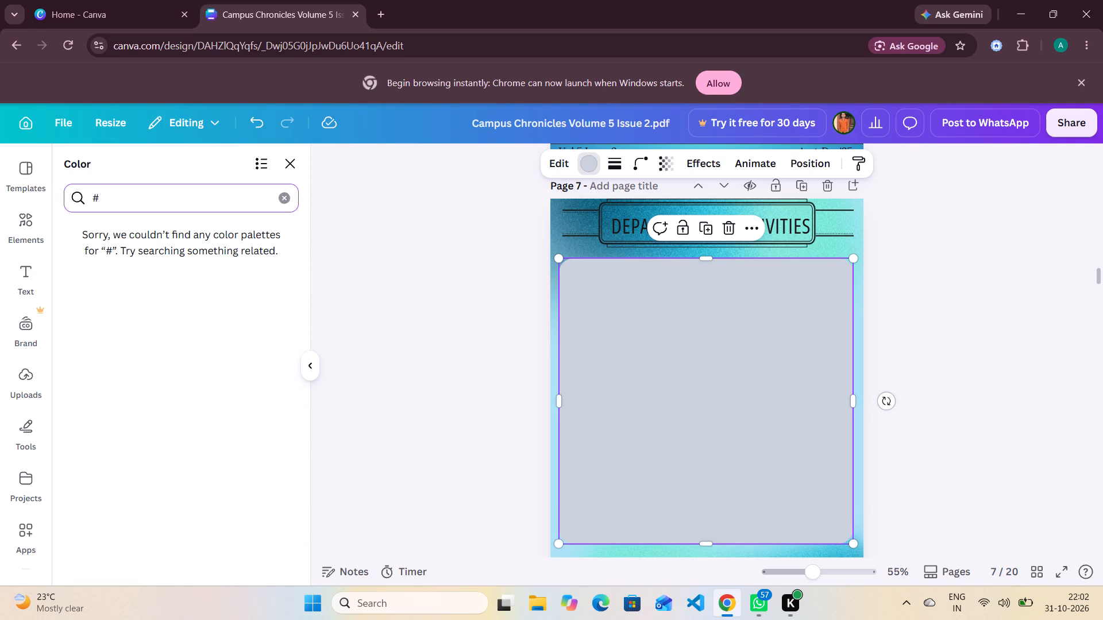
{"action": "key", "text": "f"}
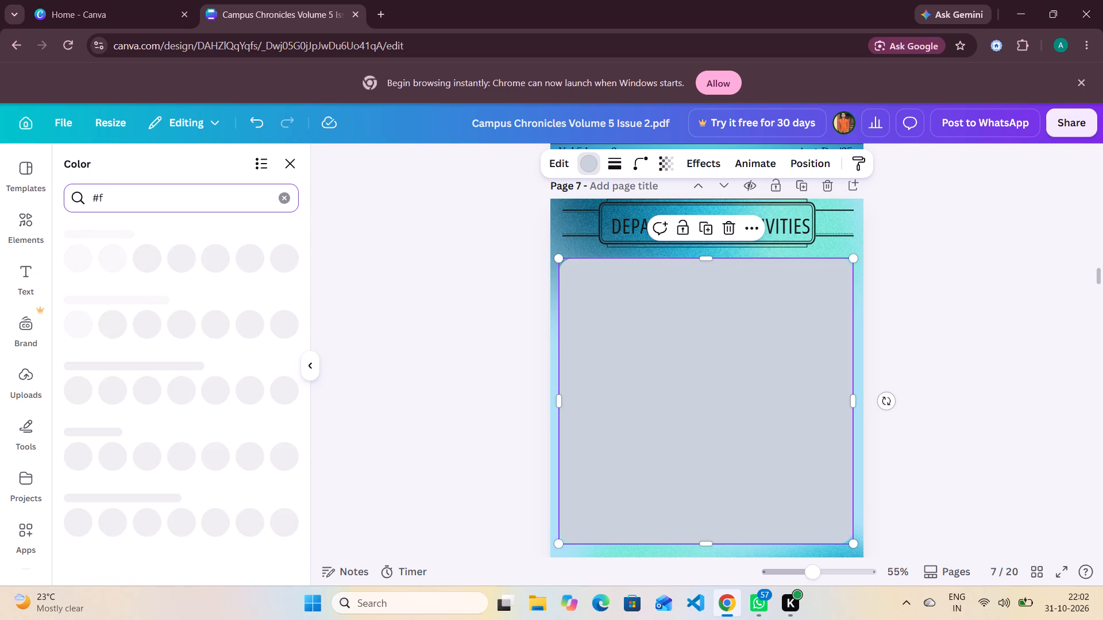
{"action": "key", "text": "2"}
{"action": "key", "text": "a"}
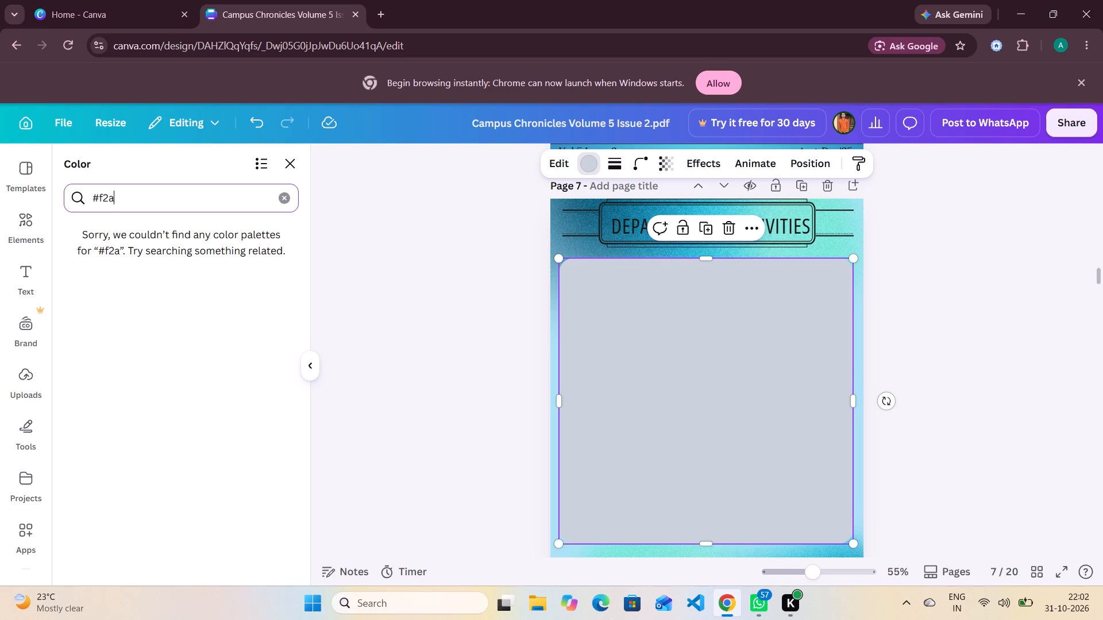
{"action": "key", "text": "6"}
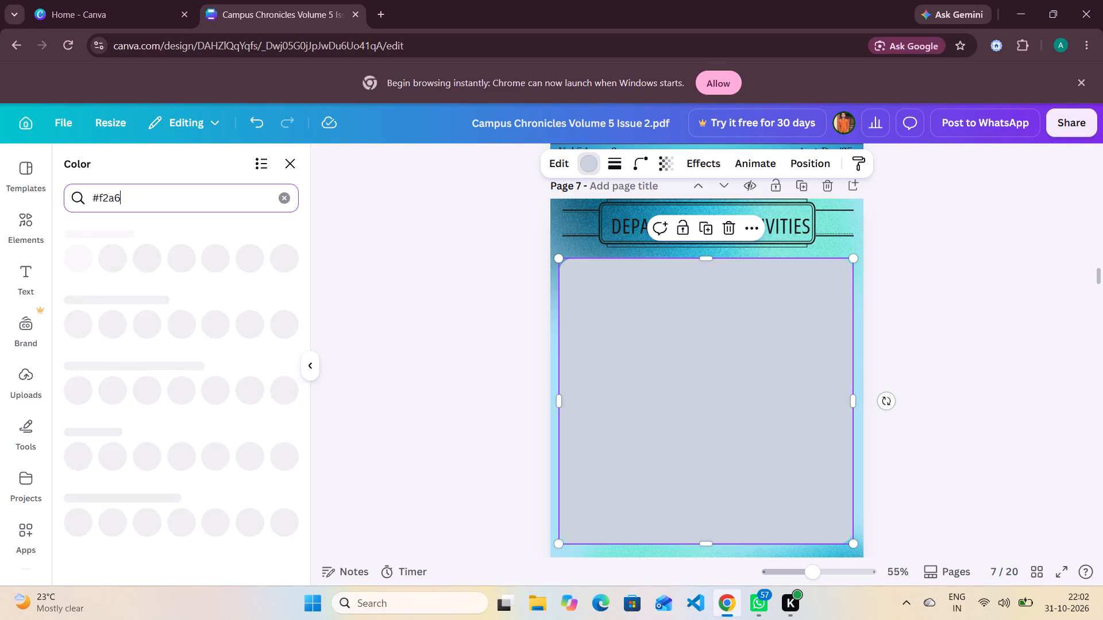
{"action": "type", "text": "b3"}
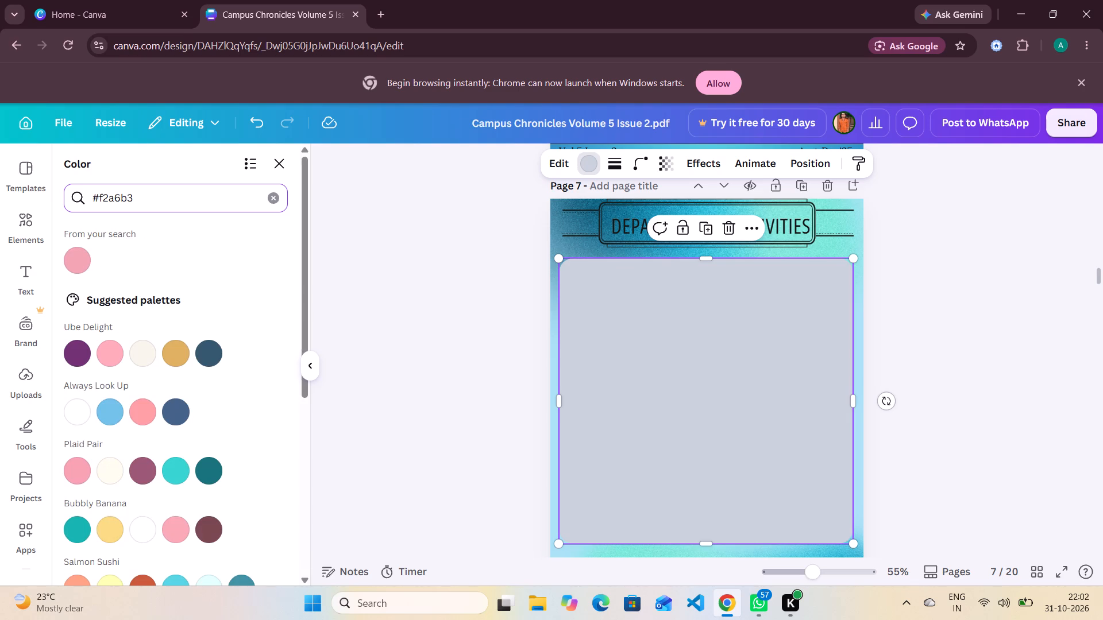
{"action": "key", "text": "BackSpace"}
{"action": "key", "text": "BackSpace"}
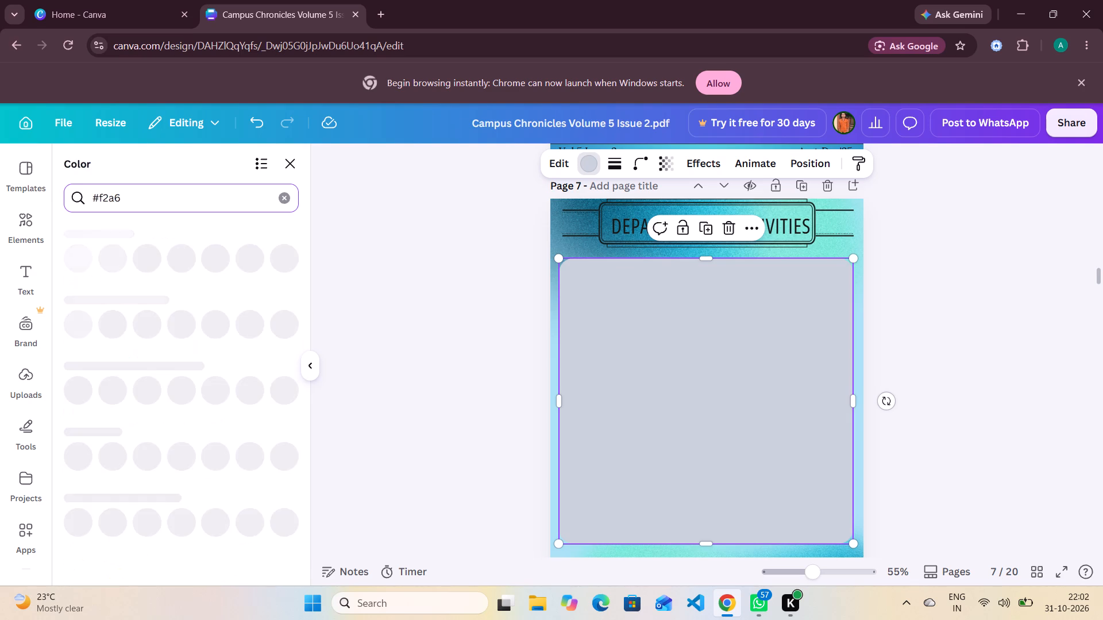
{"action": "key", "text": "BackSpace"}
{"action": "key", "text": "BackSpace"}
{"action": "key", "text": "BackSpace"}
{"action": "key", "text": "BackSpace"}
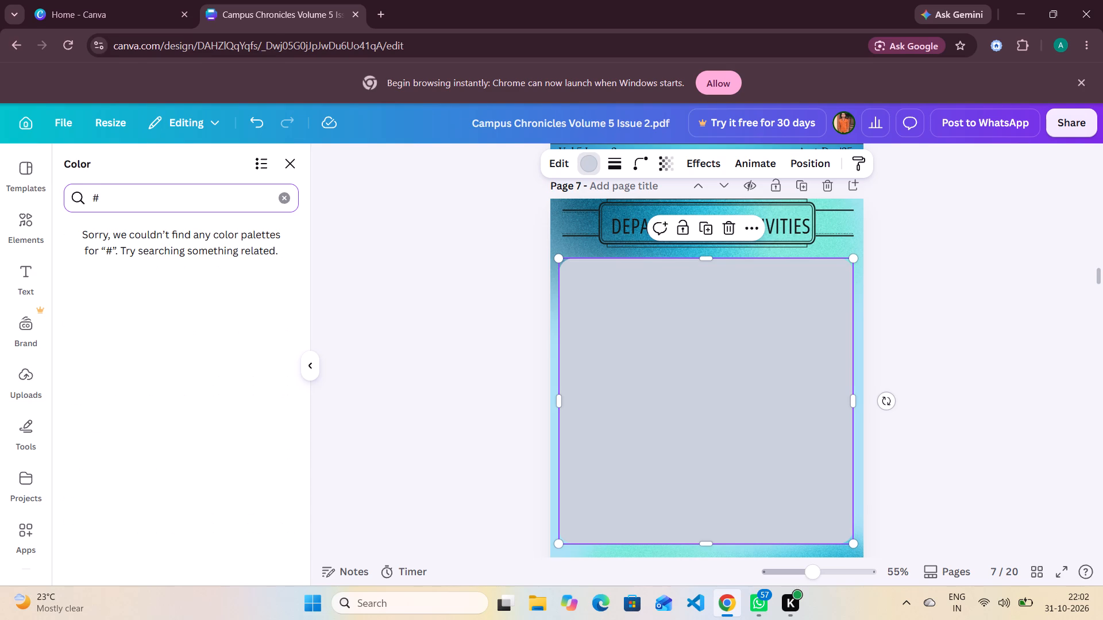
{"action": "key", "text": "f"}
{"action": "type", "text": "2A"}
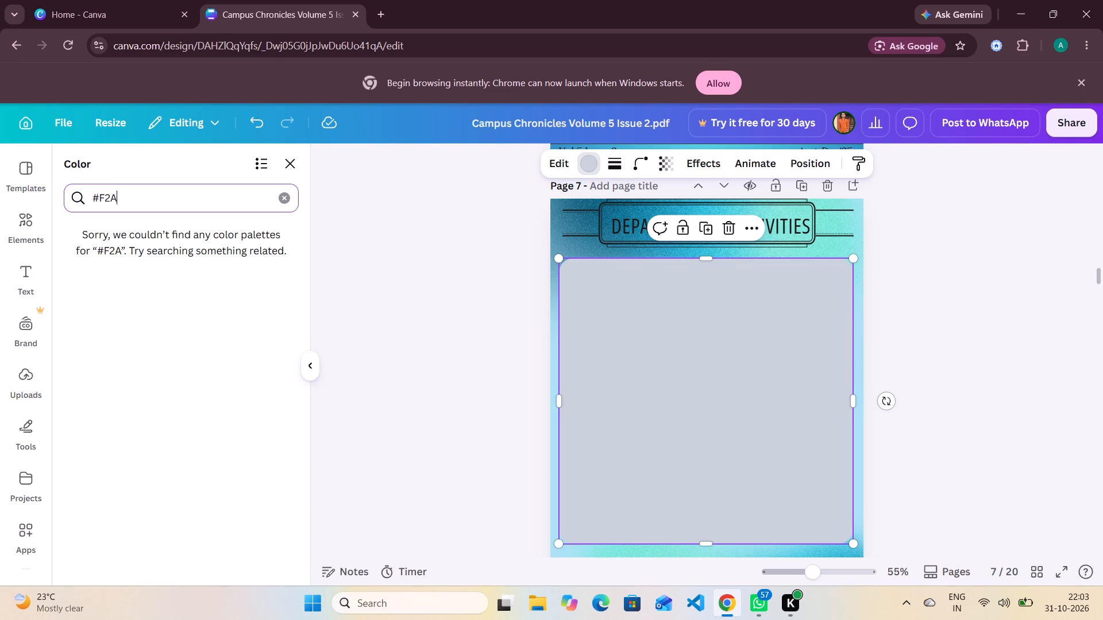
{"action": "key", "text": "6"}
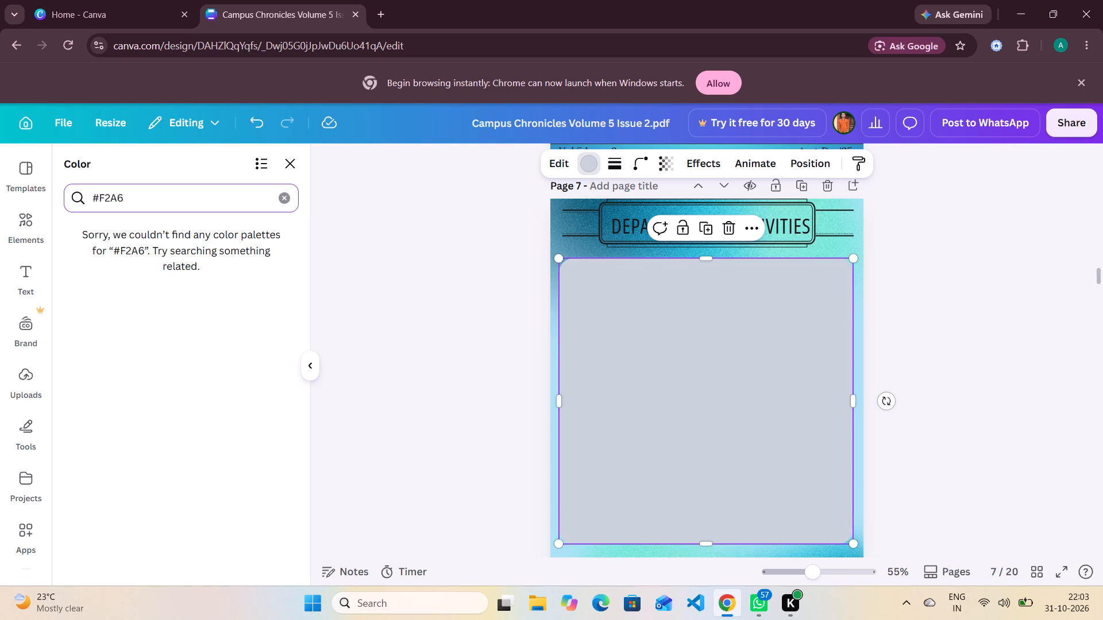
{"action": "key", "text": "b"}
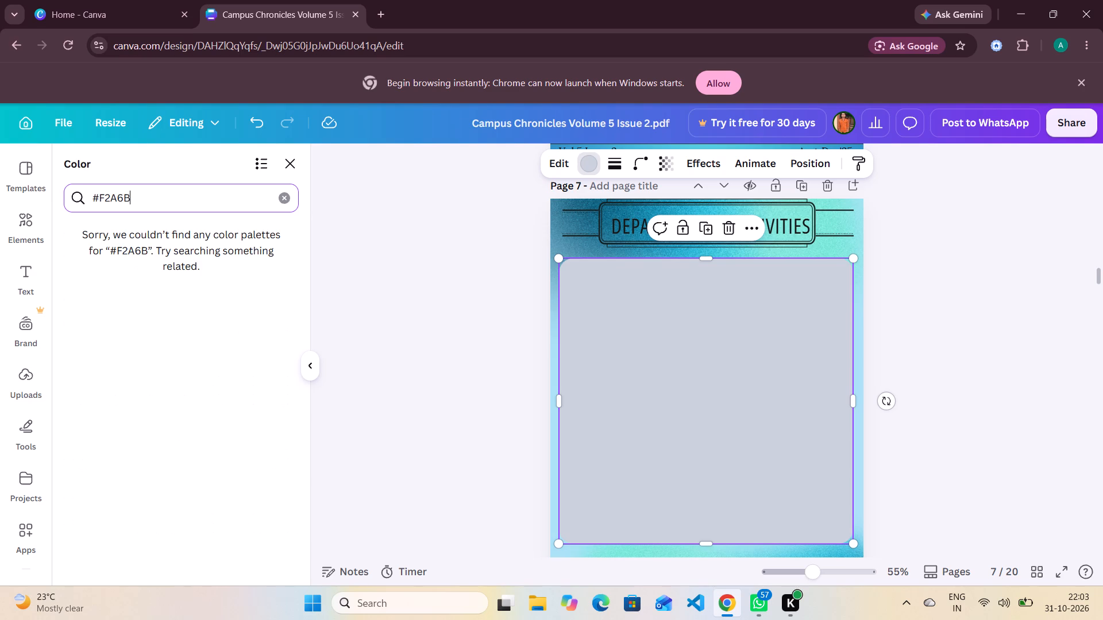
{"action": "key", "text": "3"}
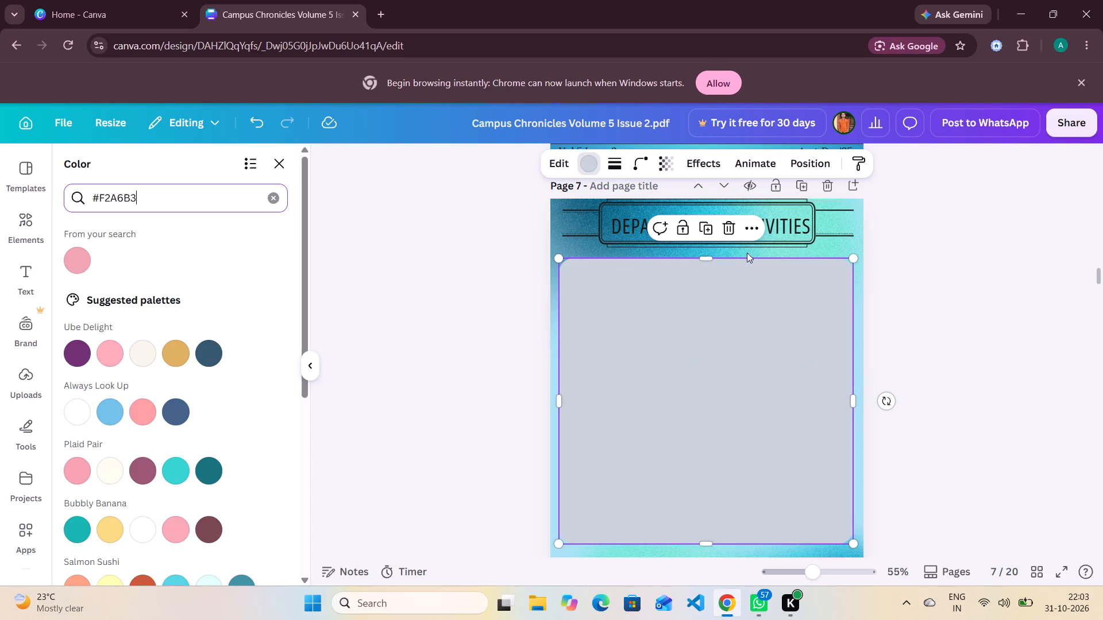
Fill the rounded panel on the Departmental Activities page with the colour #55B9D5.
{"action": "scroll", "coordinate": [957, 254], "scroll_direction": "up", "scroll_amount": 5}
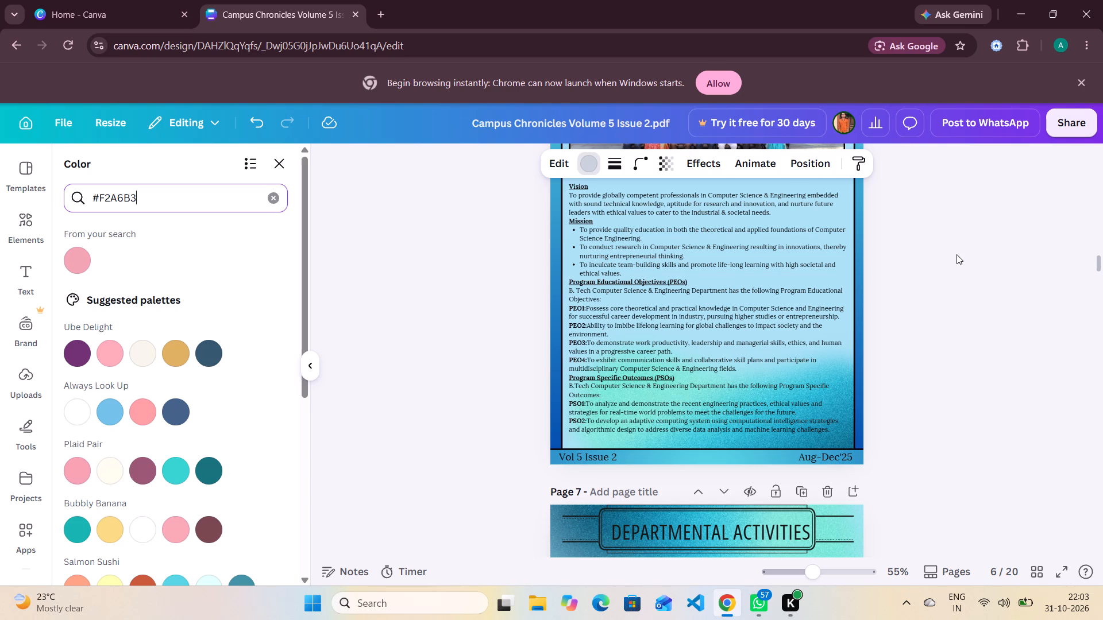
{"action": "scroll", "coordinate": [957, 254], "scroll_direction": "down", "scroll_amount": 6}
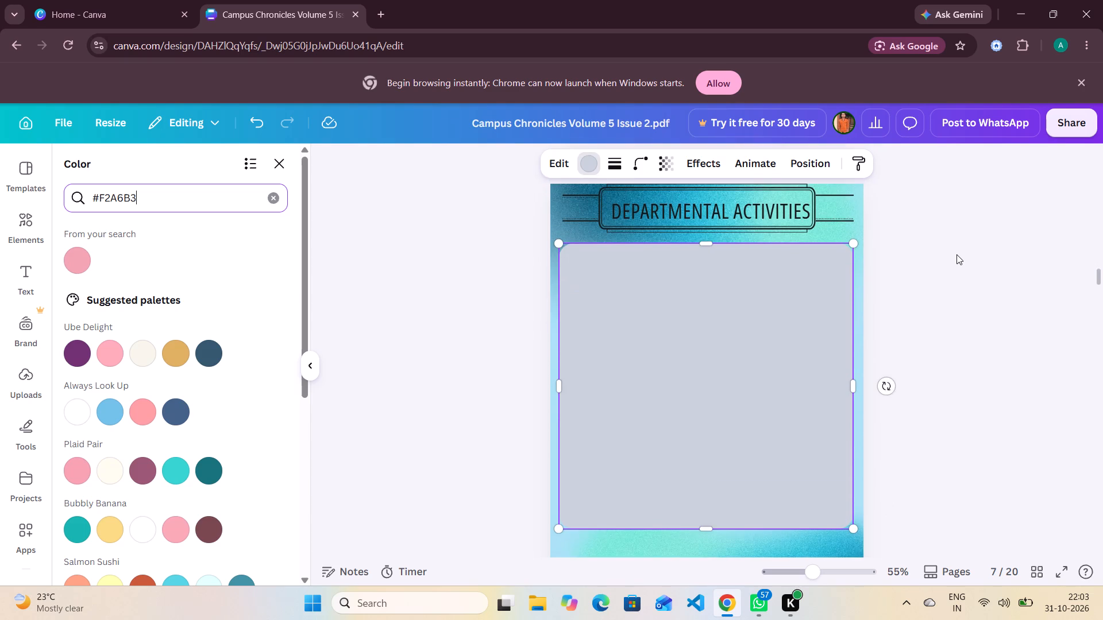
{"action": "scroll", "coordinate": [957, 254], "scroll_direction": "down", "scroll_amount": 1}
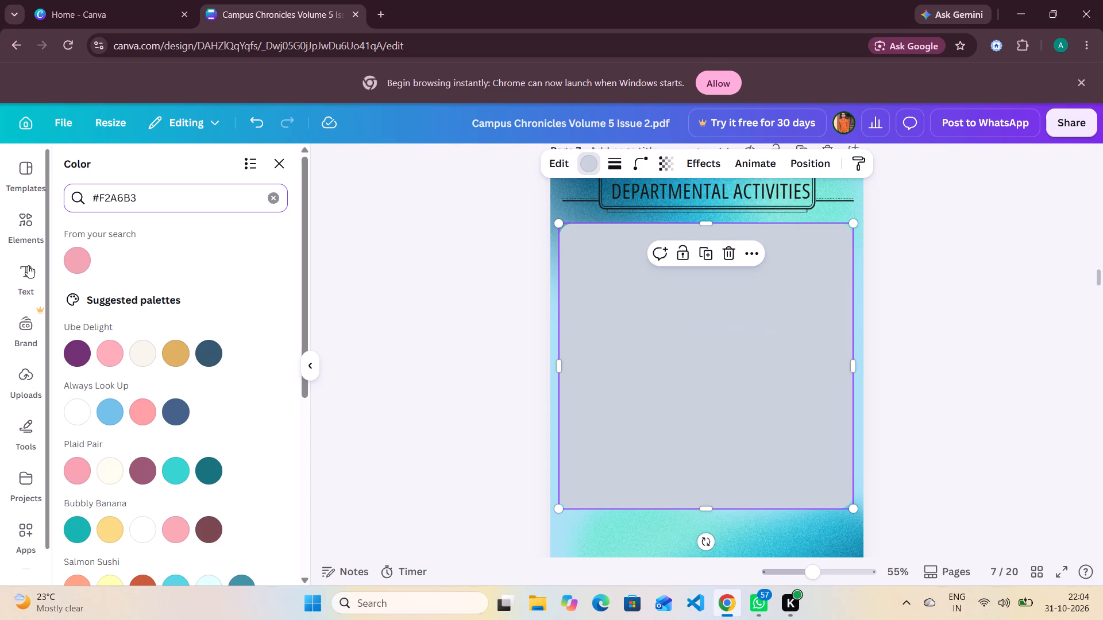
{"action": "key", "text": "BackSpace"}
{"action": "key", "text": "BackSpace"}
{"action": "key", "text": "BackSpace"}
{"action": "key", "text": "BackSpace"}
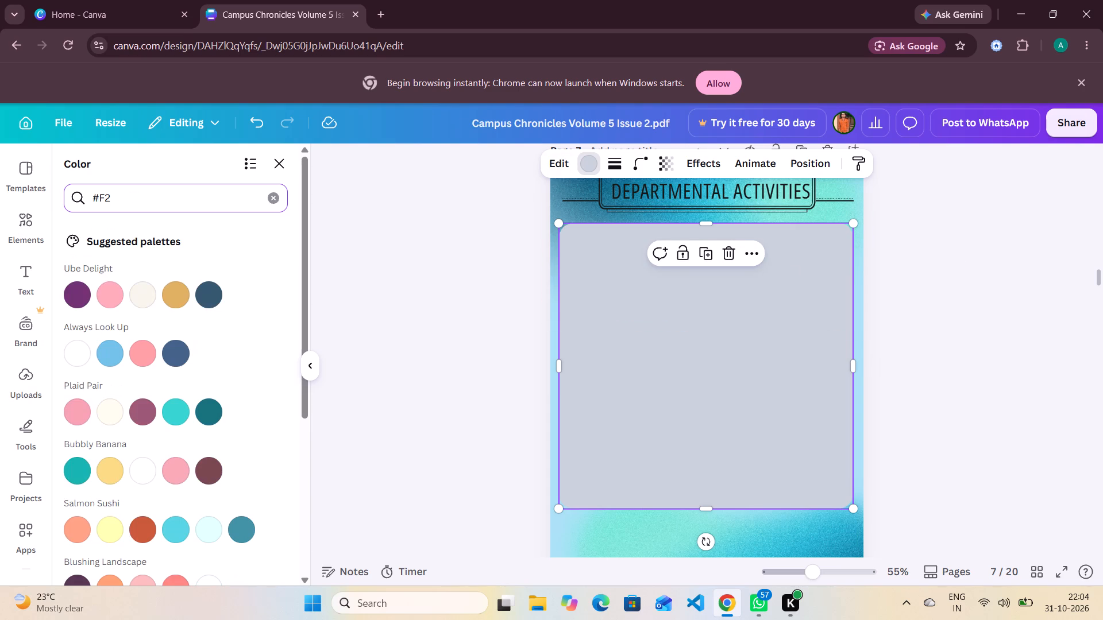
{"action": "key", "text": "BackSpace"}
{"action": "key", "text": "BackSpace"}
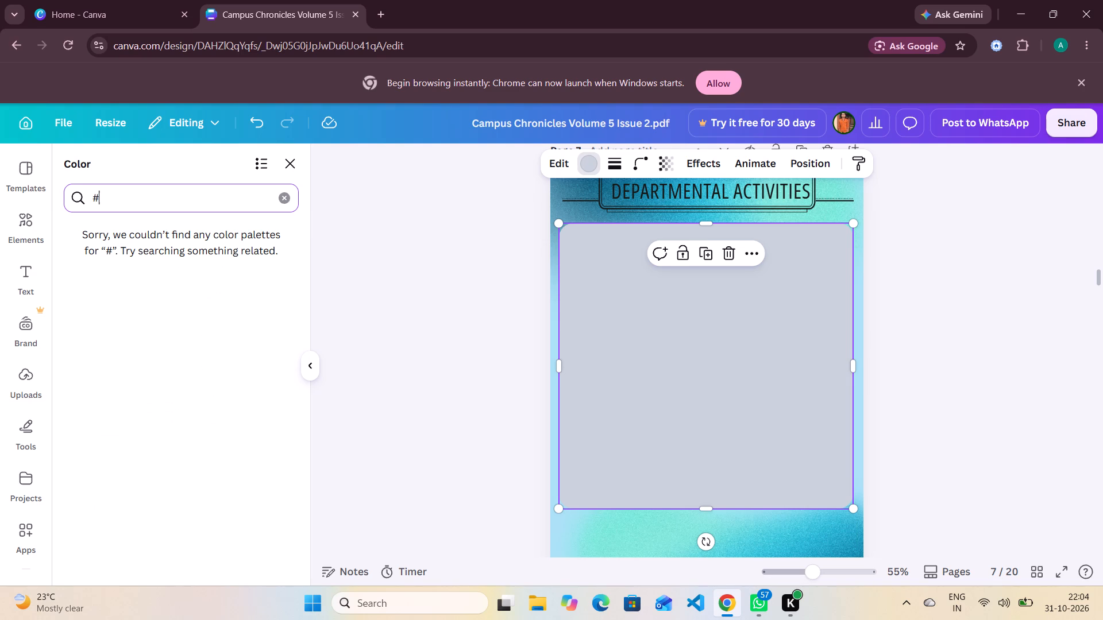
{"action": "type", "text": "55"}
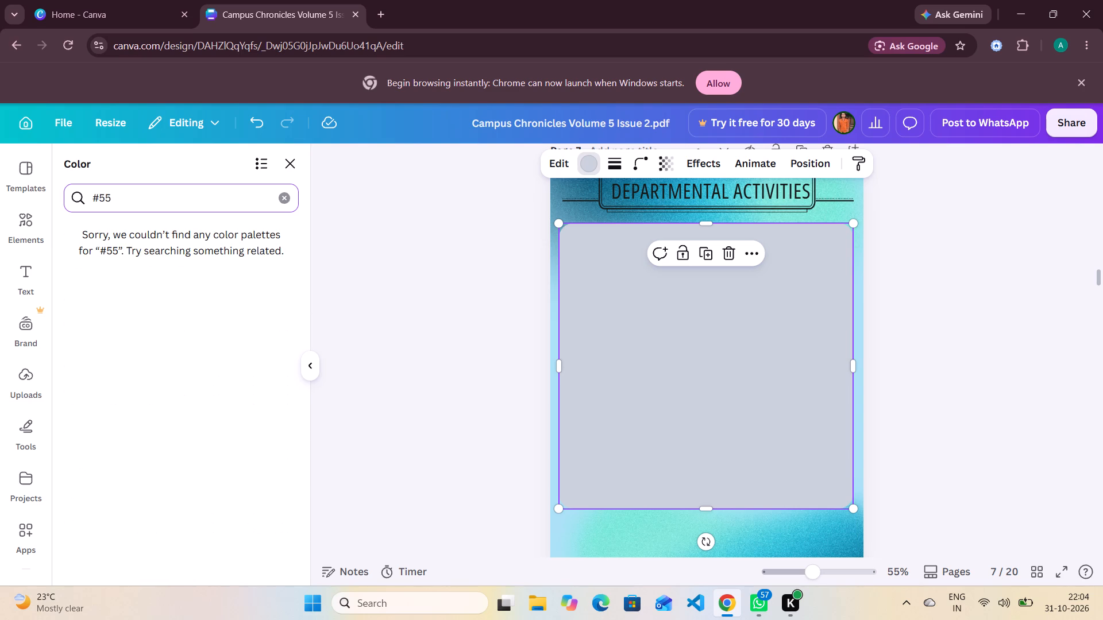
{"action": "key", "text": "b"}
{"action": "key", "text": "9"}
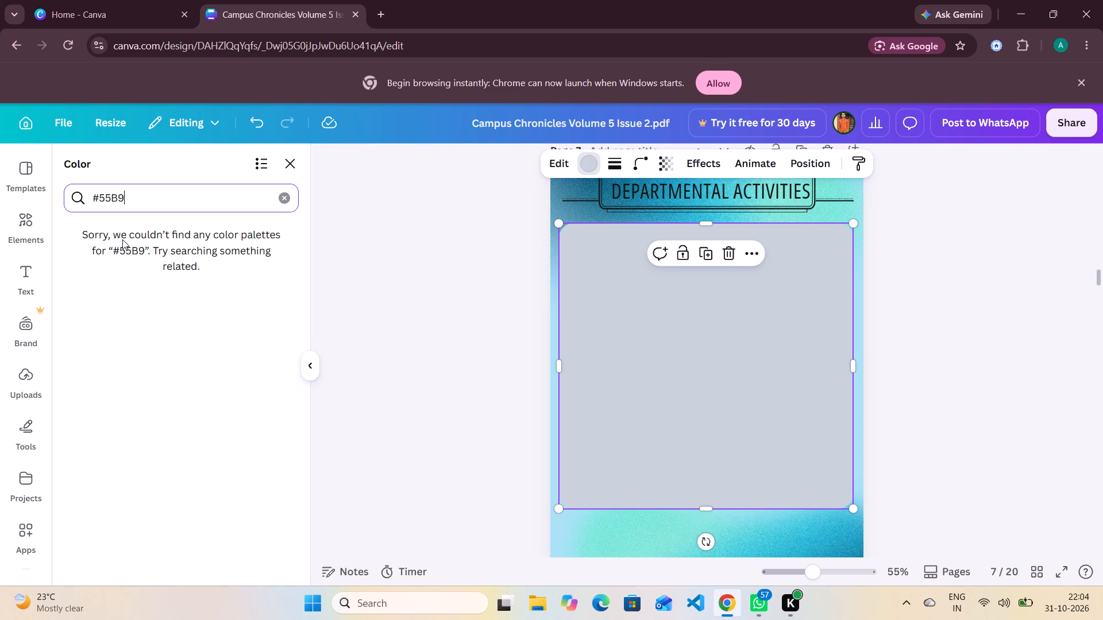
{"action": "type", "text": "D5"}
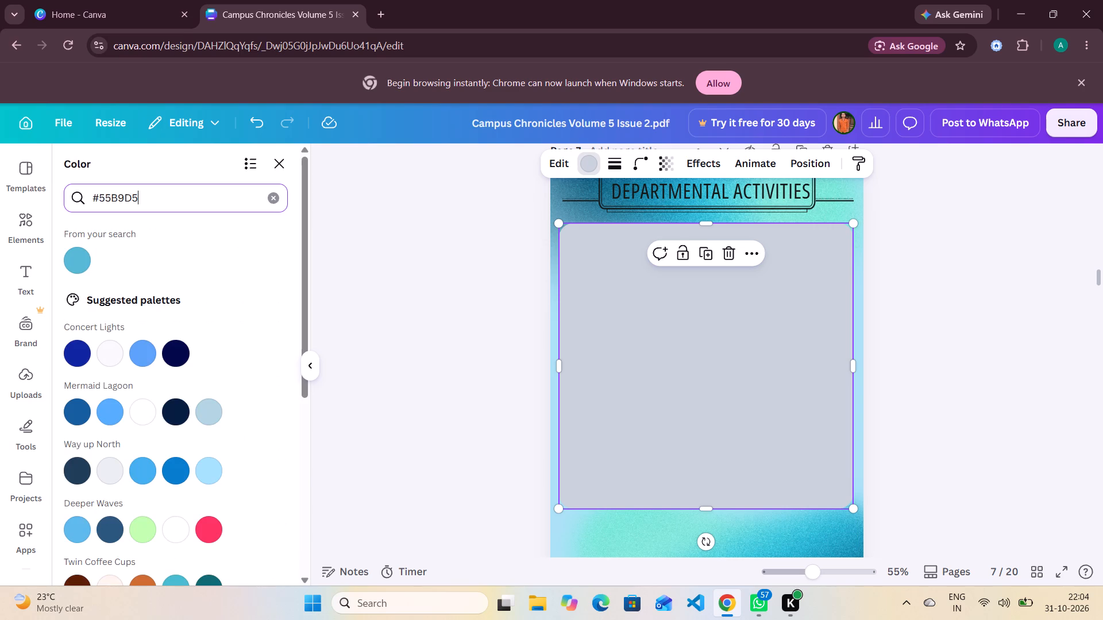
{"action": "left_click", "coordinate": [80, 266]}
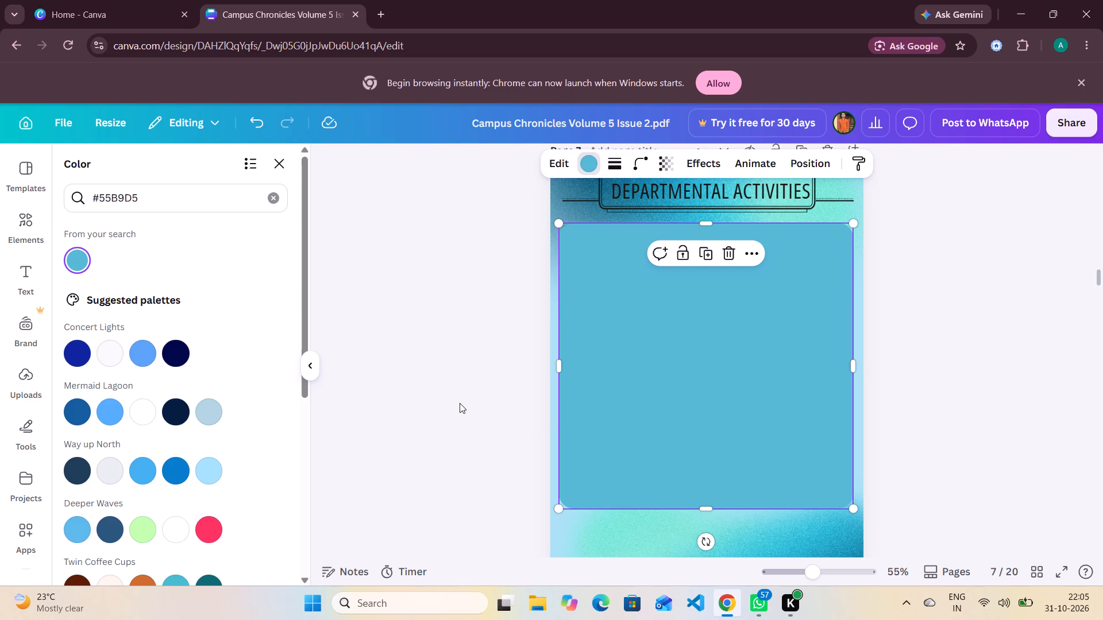
Delete the rounded panel from the Departmental Activities page.
{"action": "key", "text": "BackSpace"}
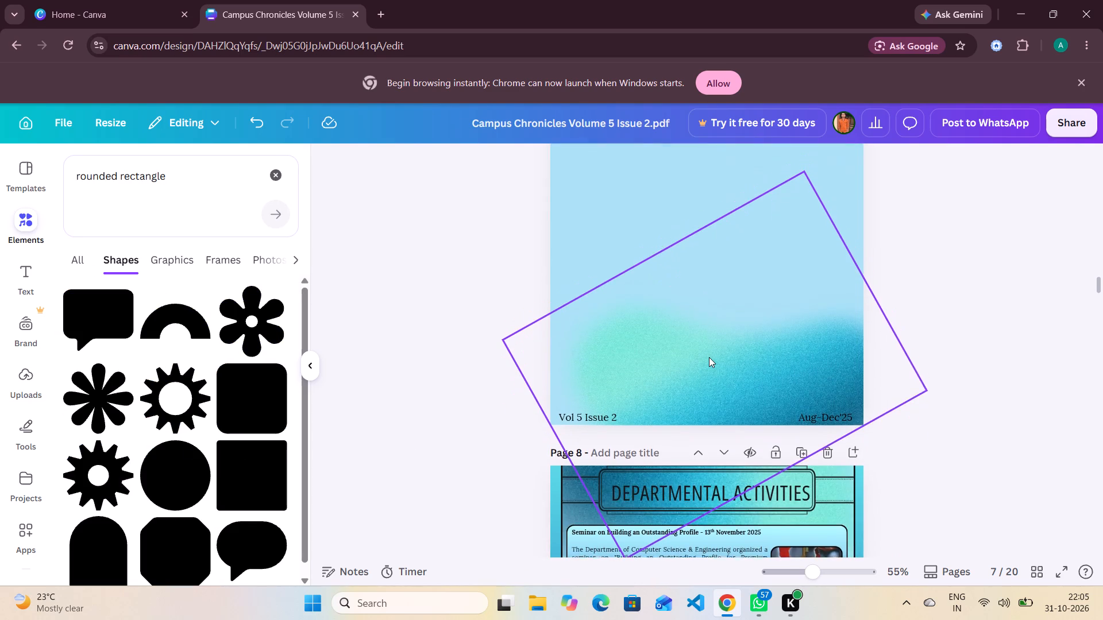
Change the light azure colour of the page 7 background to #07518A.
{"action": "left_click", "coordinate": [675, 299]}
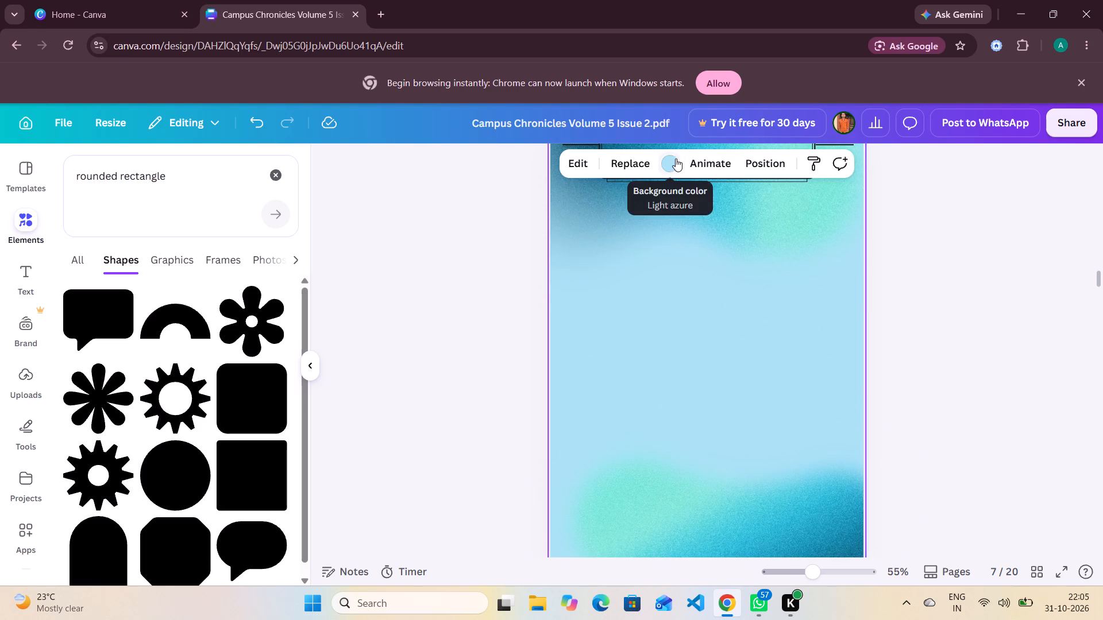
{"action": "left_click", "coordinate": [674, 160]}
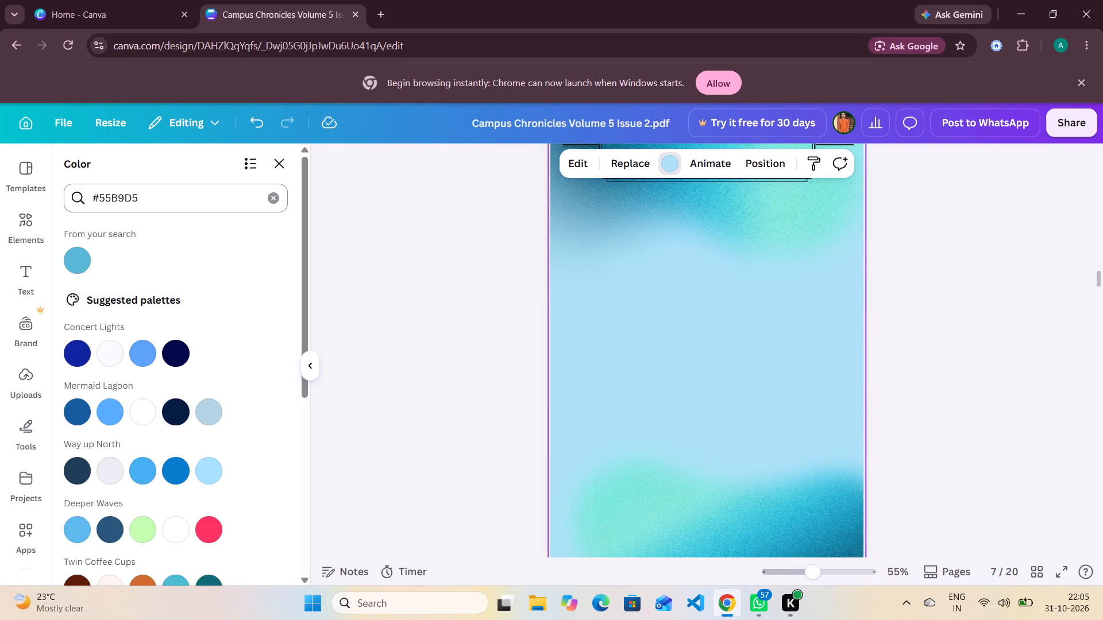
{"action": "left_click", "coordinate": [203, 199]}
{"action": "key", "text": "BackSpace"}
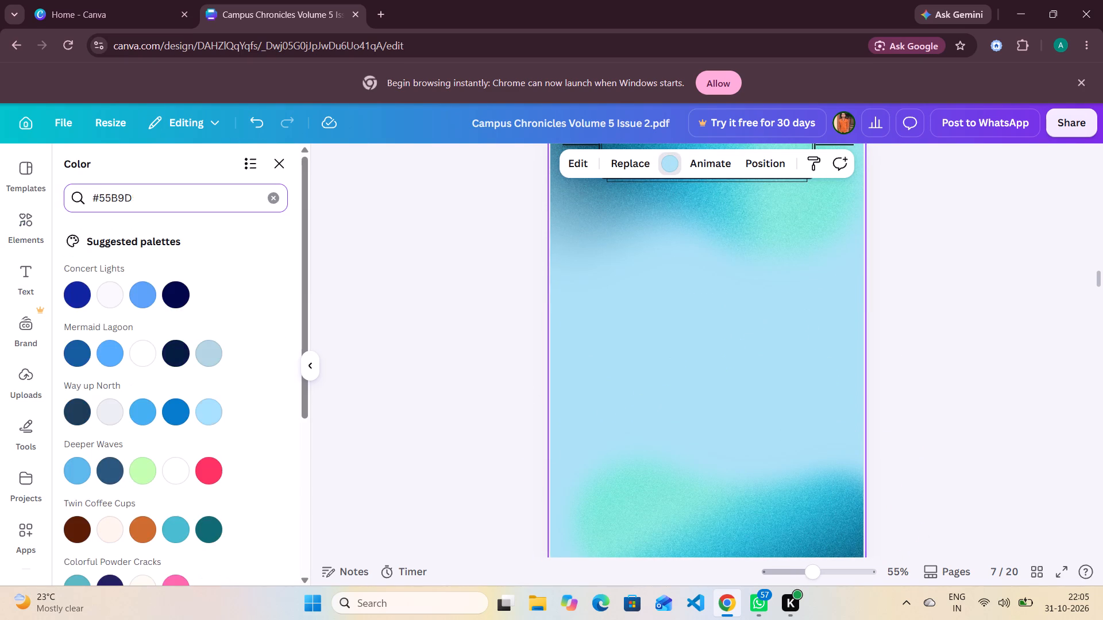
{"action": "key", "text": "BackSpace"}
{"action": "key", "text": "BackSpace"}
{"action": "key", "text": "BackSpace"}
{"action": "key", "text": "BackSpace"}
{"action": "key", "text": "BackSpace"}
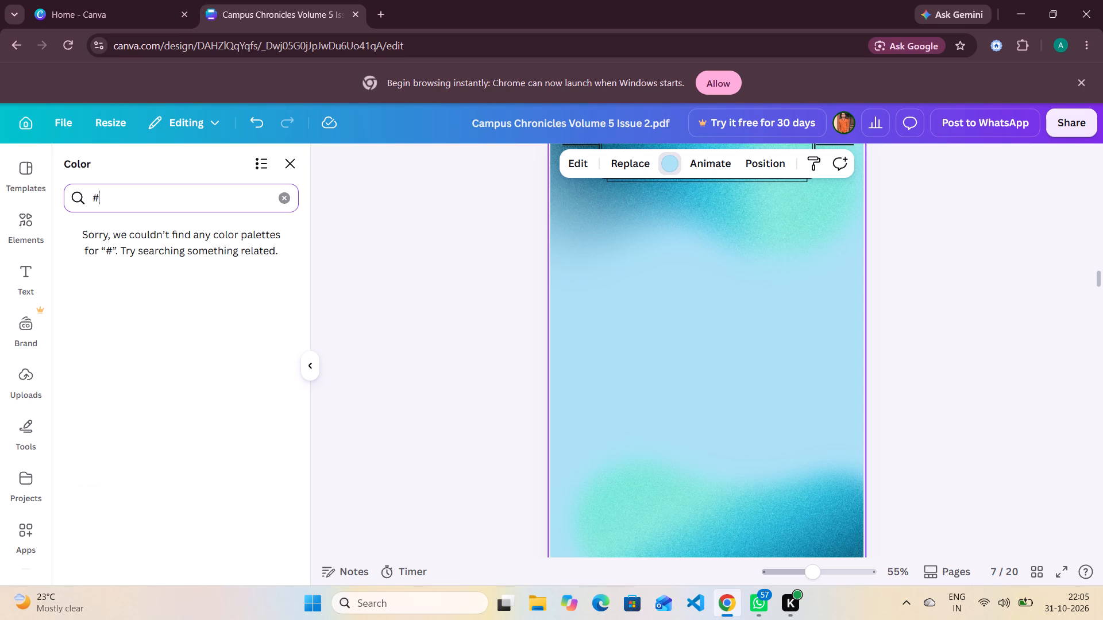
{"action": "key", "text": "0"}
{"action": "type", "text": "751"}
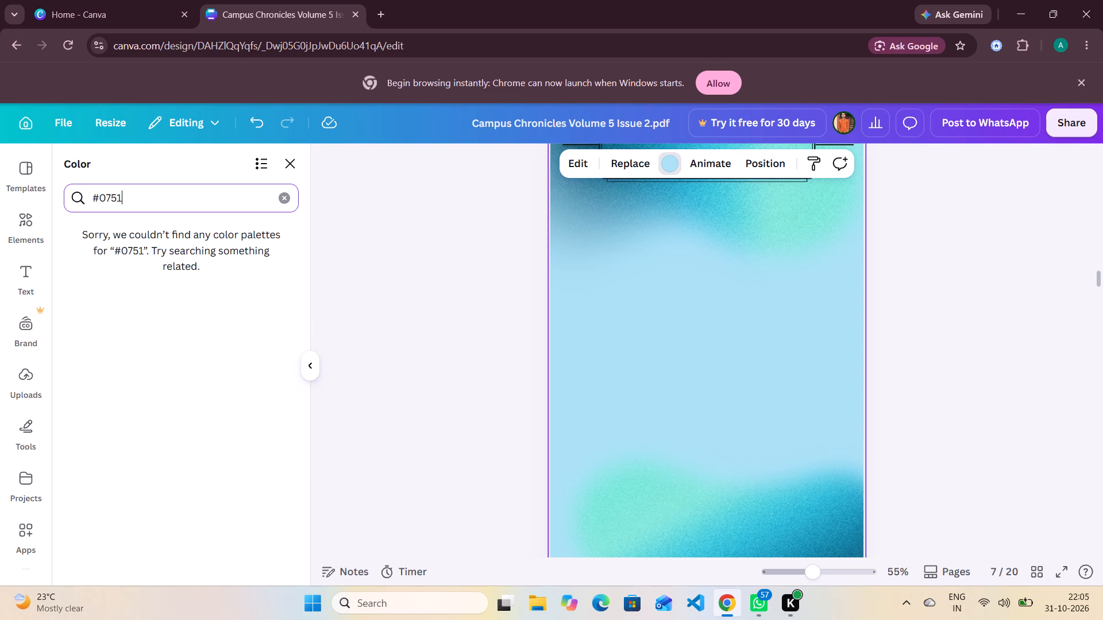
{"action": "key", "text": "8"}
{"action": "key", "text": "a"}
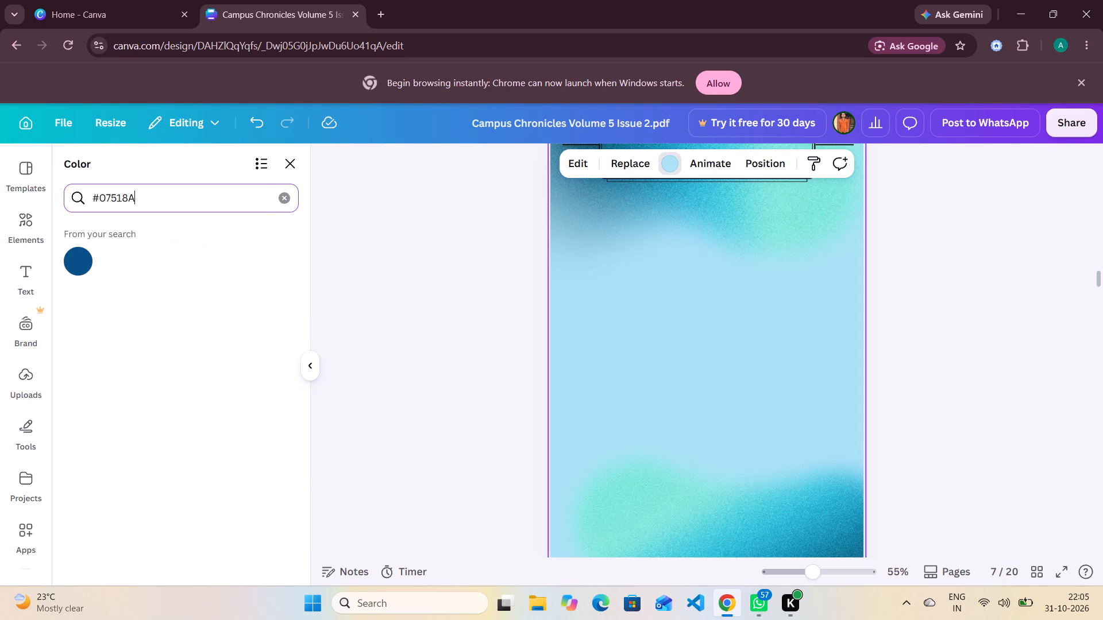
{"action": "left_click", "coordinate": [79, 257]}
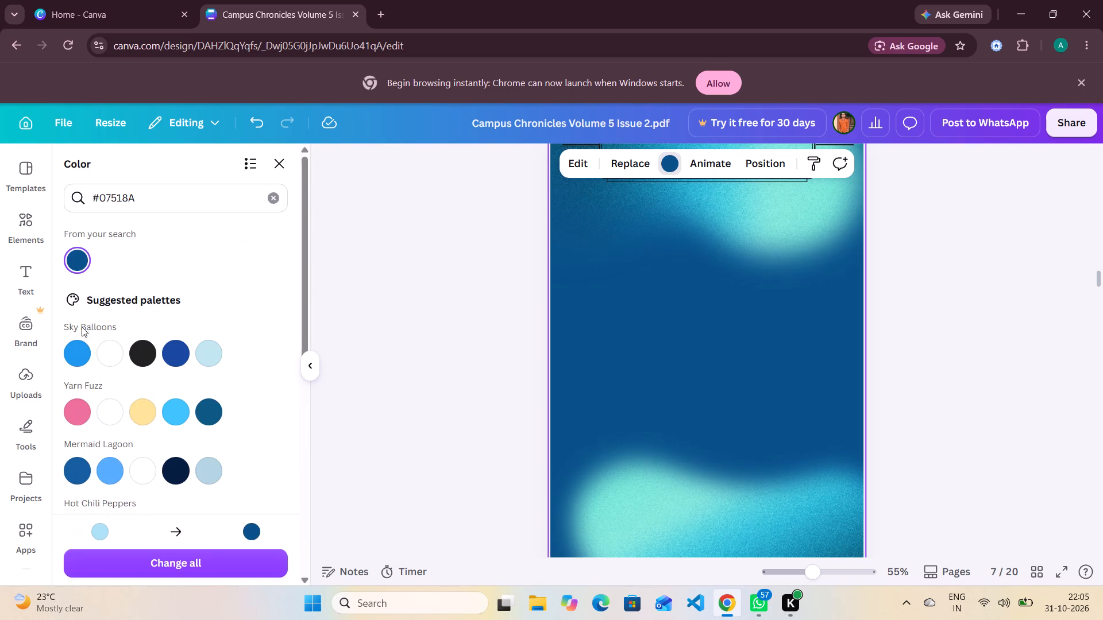
Recolour the page 7 background with the bright light blue from the Mermaid Lagoon palette.
{"action": "left_click", "coordinate": [82, 456]}
{"action": "left_click", "coordinate": [81, 472]}
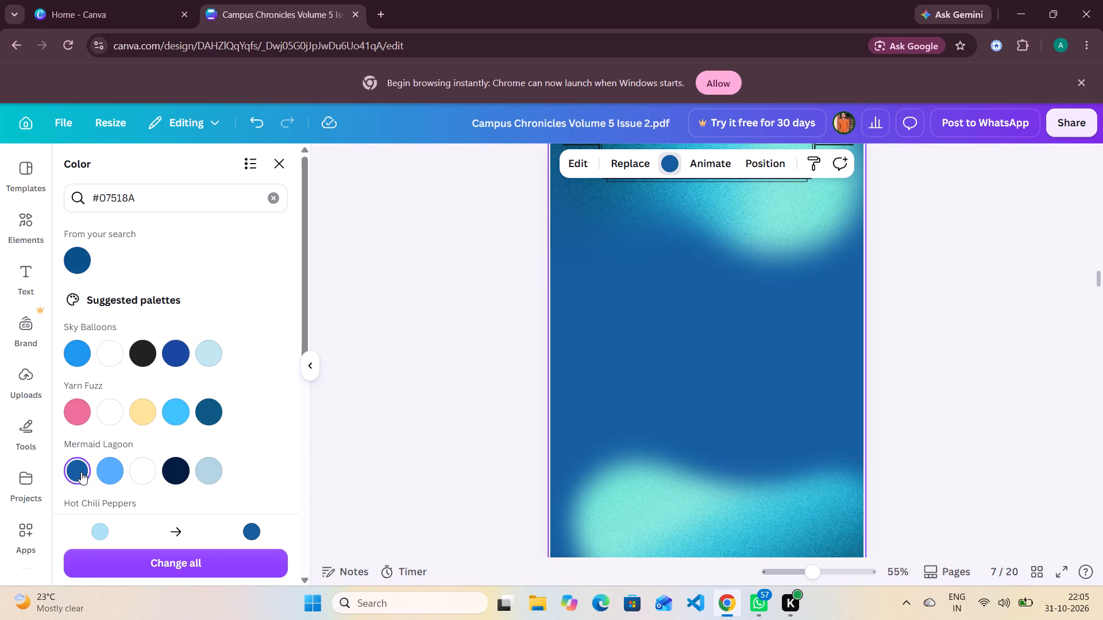
{"action": "left_click", "coordinate": [110, 479]}
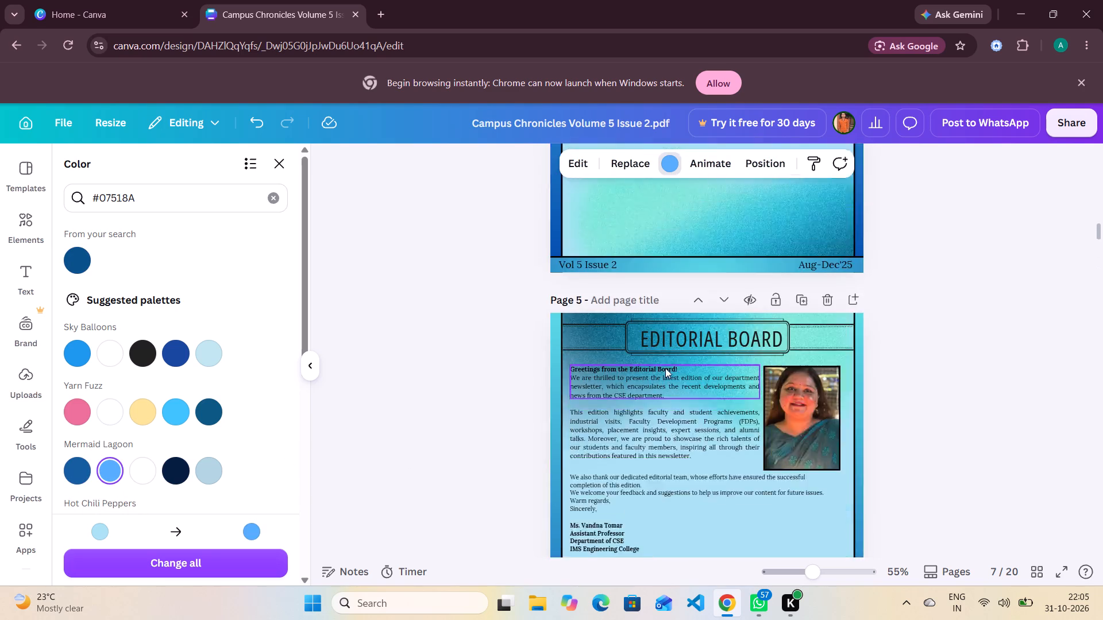
{"action": "scroll", "coordinate": [665, 368], "scroll_direction": "down", "scroll_amount": 5}
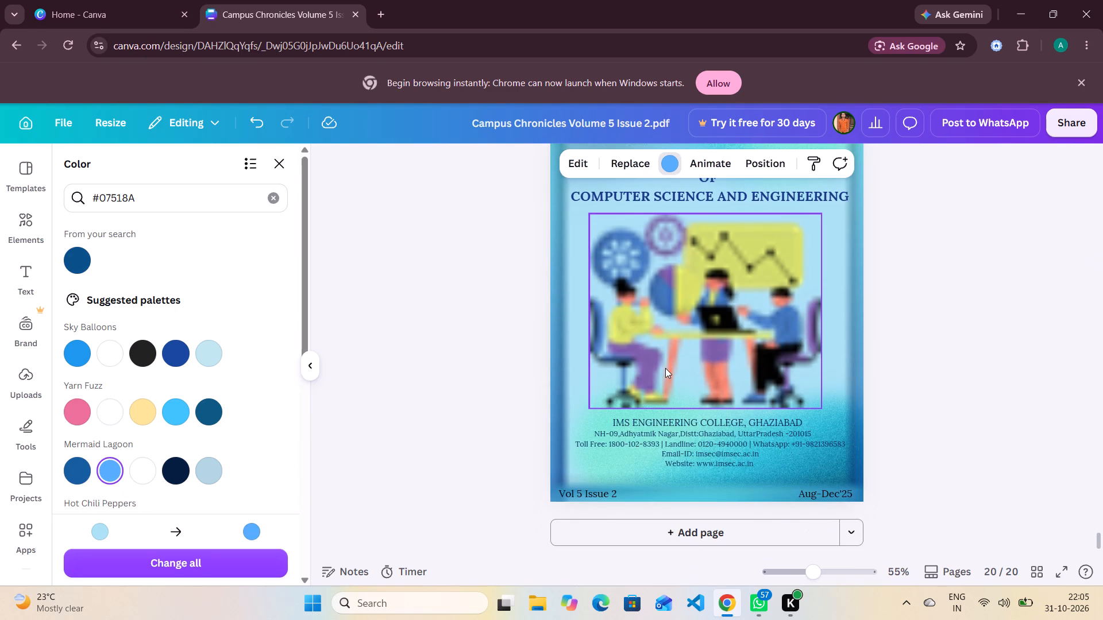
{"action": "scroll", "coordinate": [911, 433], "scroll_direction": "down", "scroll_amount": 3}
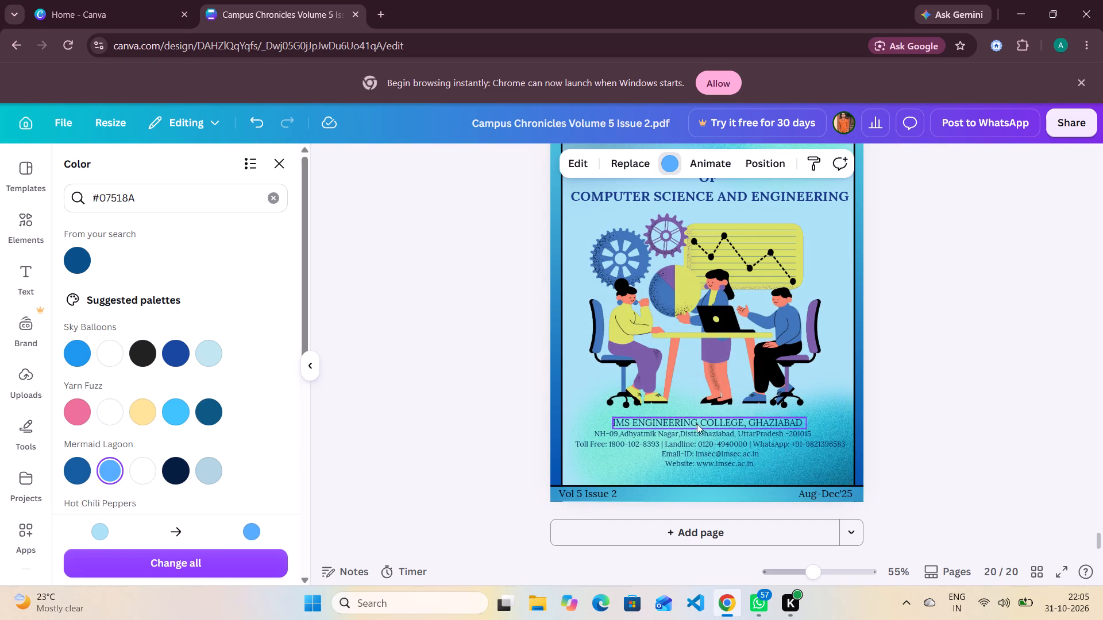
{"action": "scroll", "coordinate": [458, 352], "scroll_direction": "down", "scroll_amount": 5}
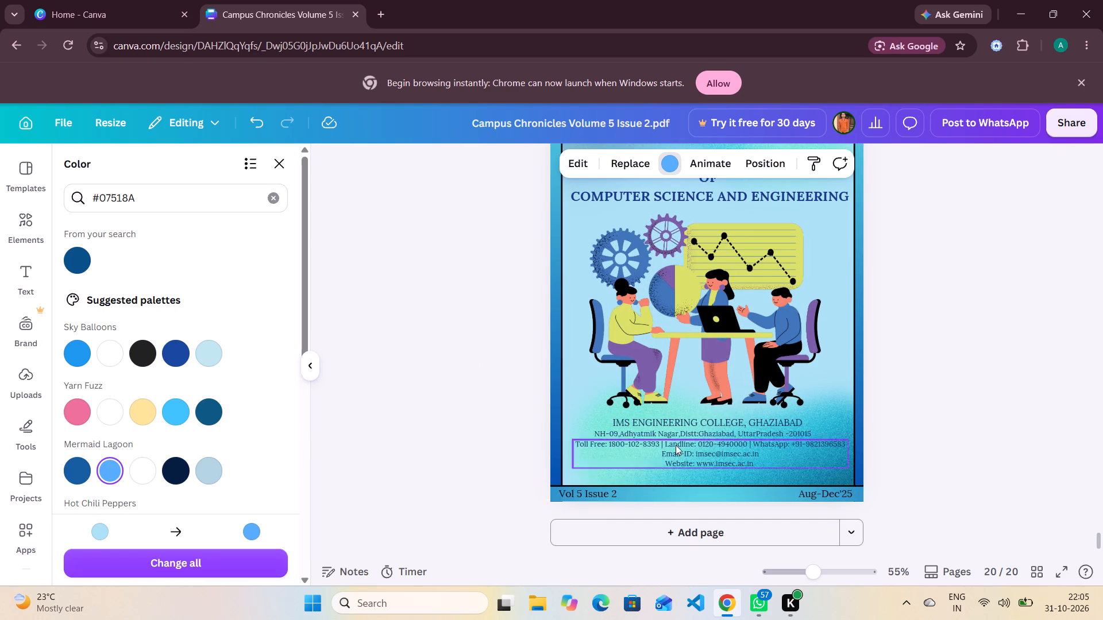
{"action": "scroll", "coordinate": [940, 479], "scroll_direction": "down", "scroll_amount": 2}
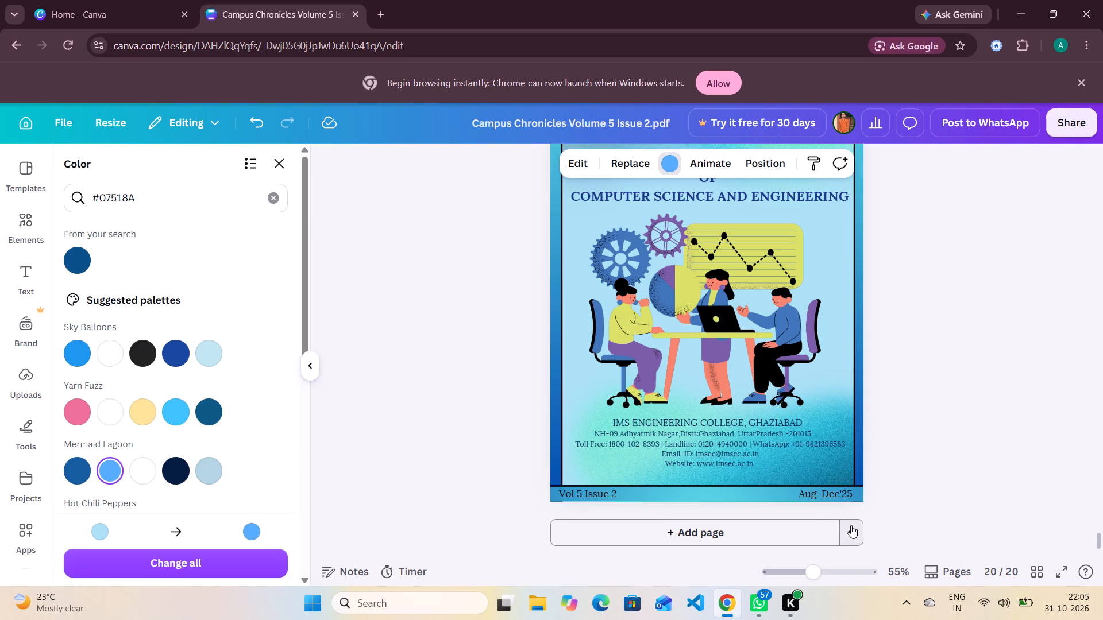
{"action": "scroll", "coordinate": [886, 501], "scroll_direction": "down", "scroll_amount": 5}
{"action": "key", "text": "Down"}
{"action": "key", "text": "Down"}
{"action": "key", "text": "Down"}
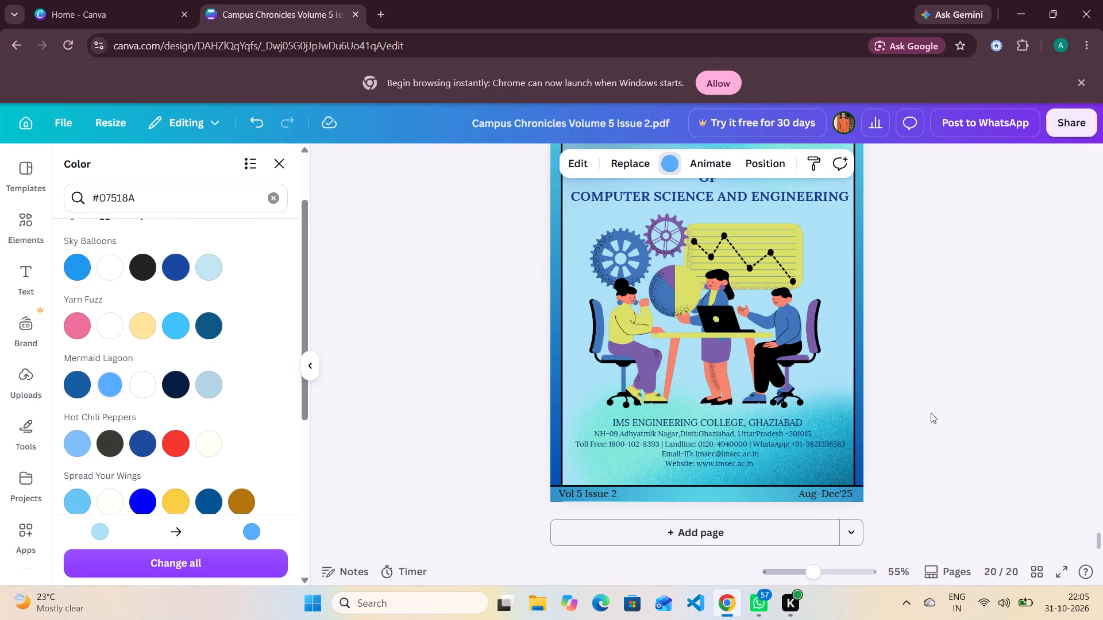
Insert a rounded square shape from the rounded rectangle results onto page 7, Departmental Activities.
{"action": "left_click", "coordinate": [284, 159]}
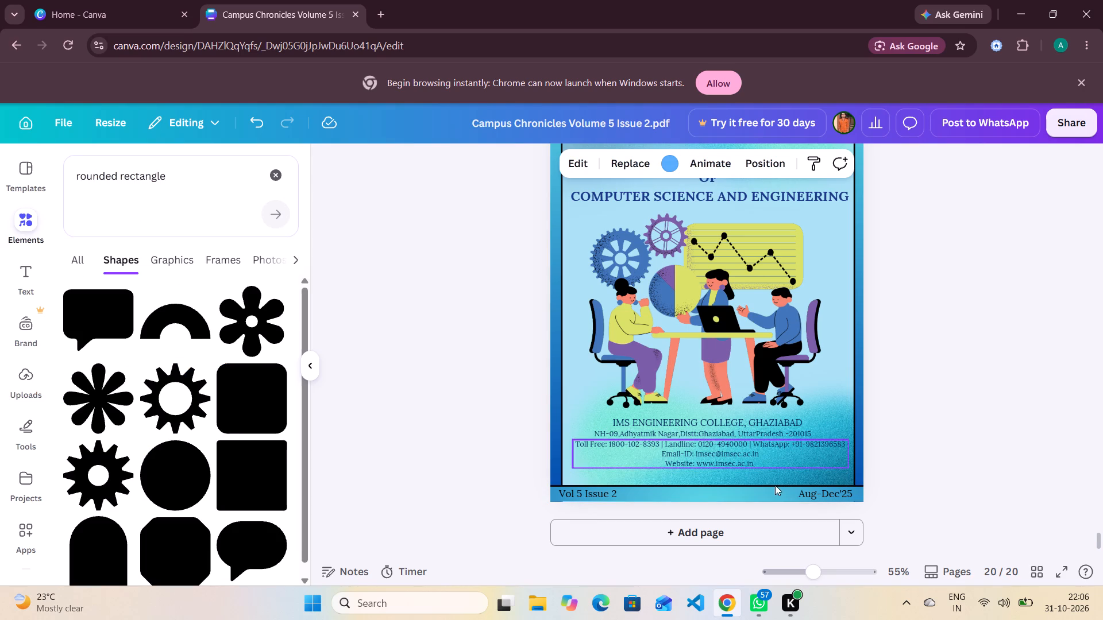
{"action": "scroll", "coordinate": [826, 476], "scroll_direction": "down", "scroll_amount": 5}
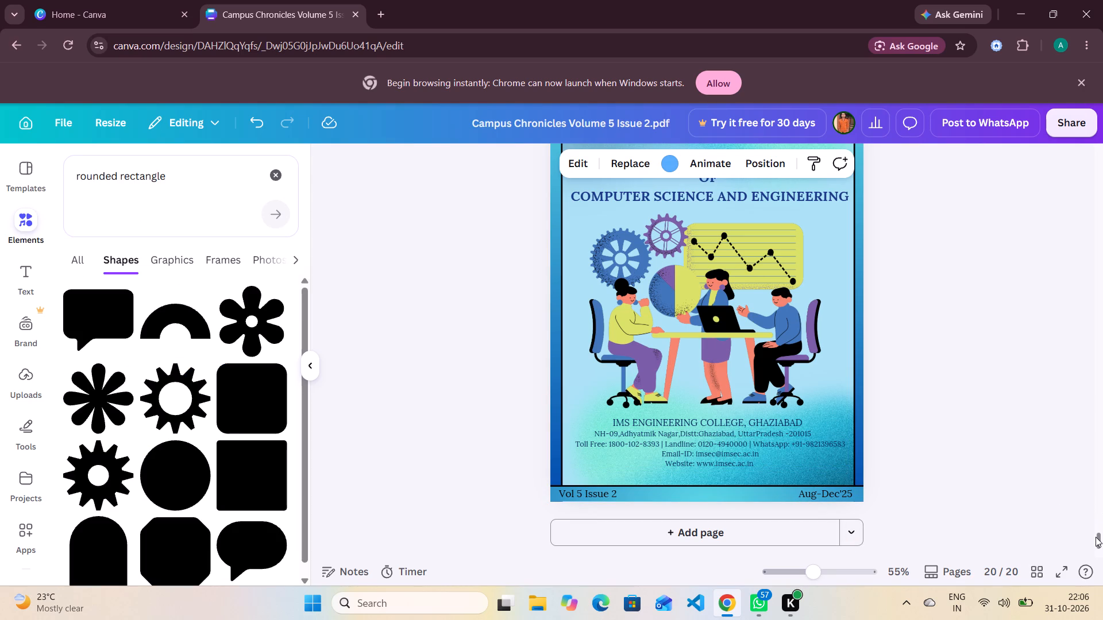
{"action": "left_click_drag", "start_coordinate": [1096, 537], "coordinate": [1102, 533]}
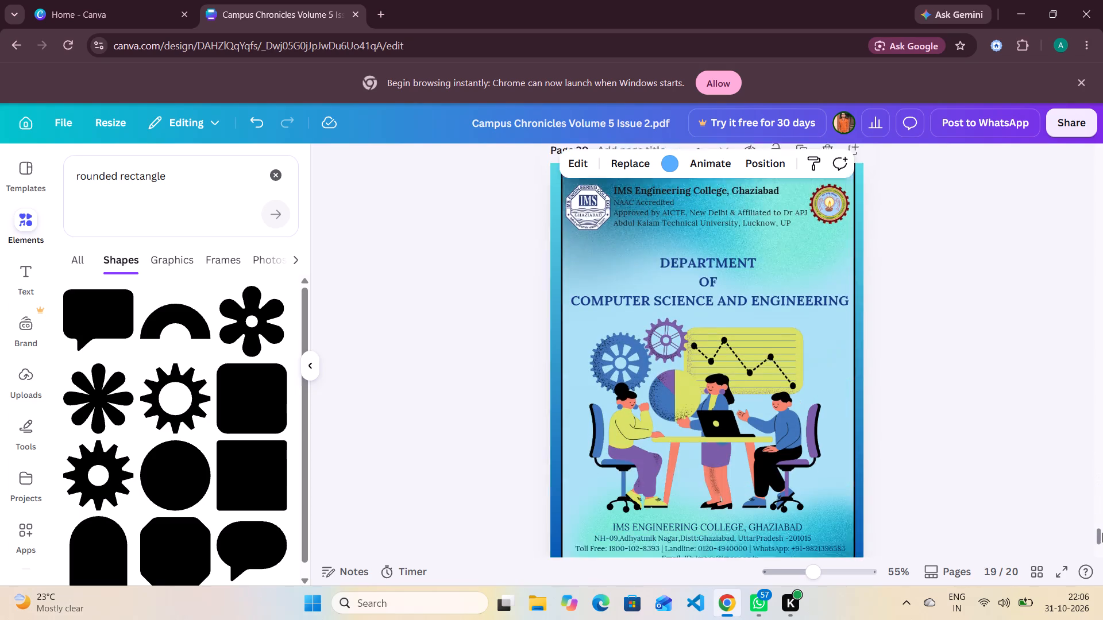
{"action": "left_click_drag", "start_coordinate": [1102, 533], "coordinate": [1067, 416]}
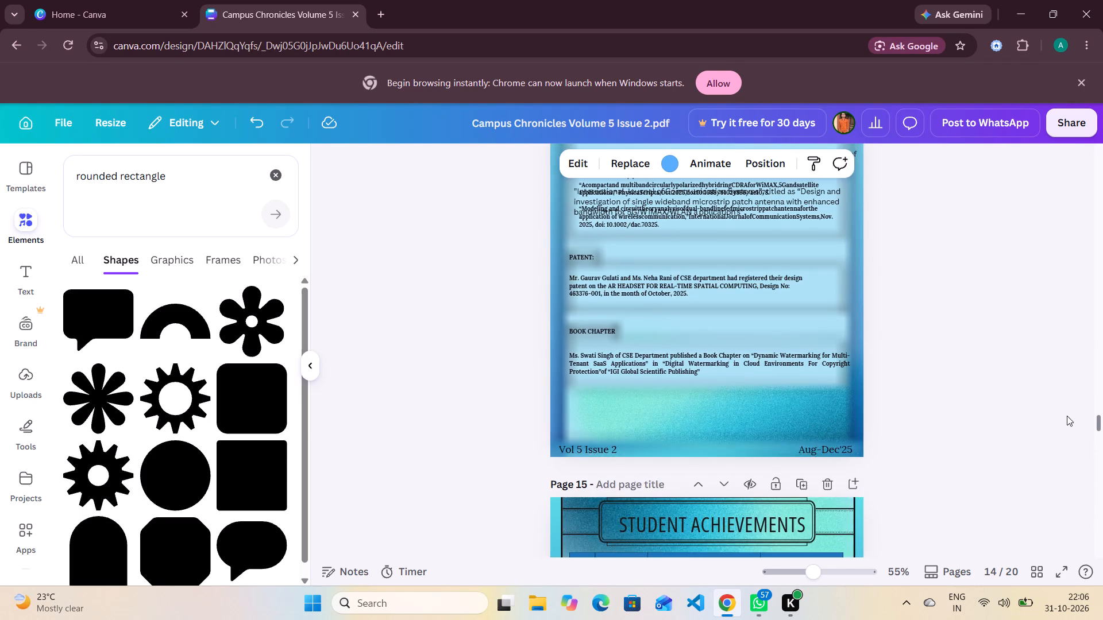
{"action": "left_click_drag", "start_coordinate": [1067, 416], "coordinate": [1045, 323]}
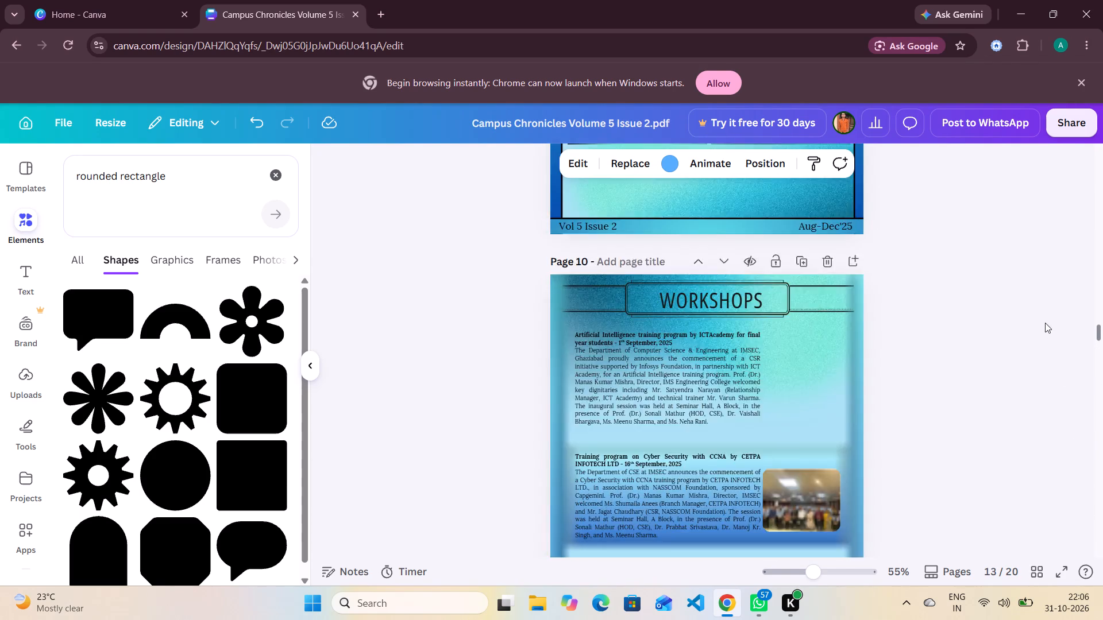
{"action": "left_click_drag", "start_coordinate": [1045, 323], "coordinate": [1038, 147]}
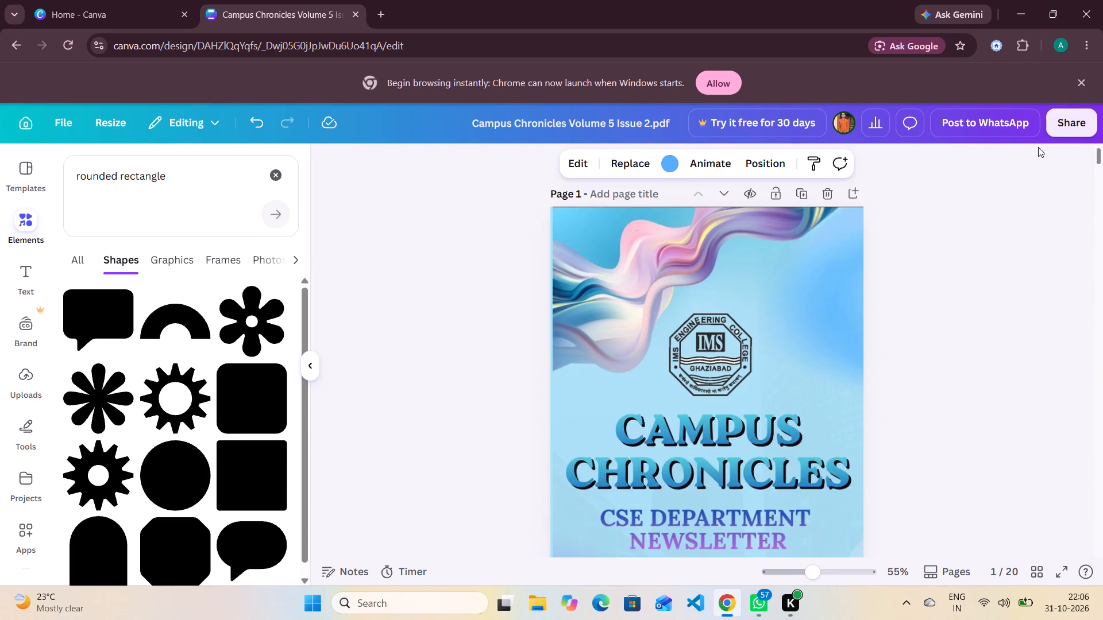
{"action": "left_click_drag", "start_coordinate": [1038, 147], "coordinate": [1049, 229]}
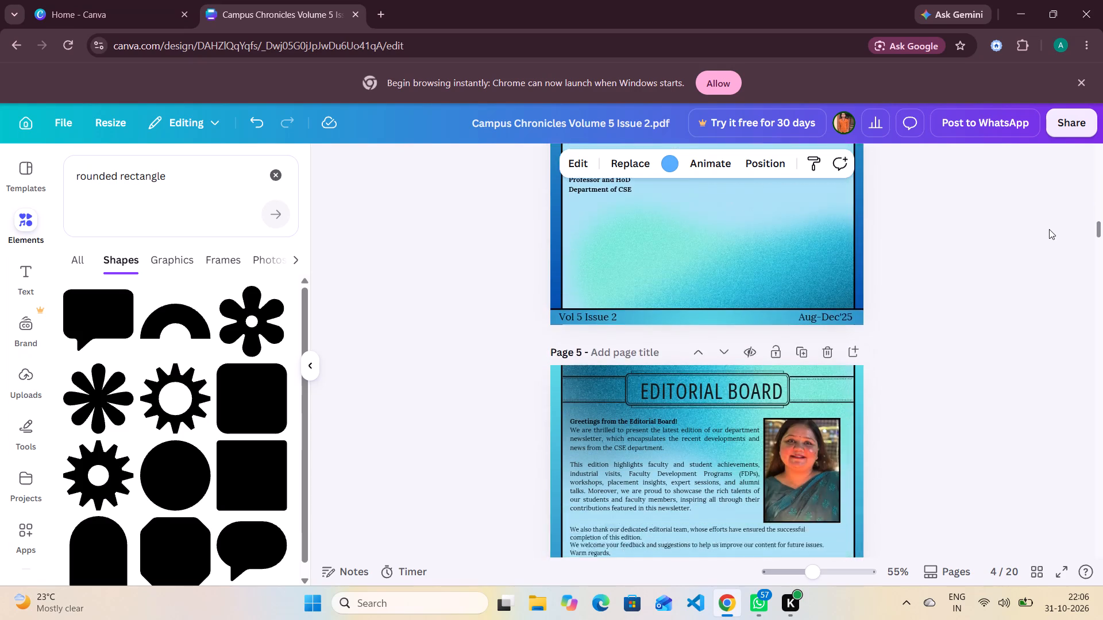
{"action": "left_click_drag", "start_coordinate": [1049, 229], "coordinate": [1062, 276]}
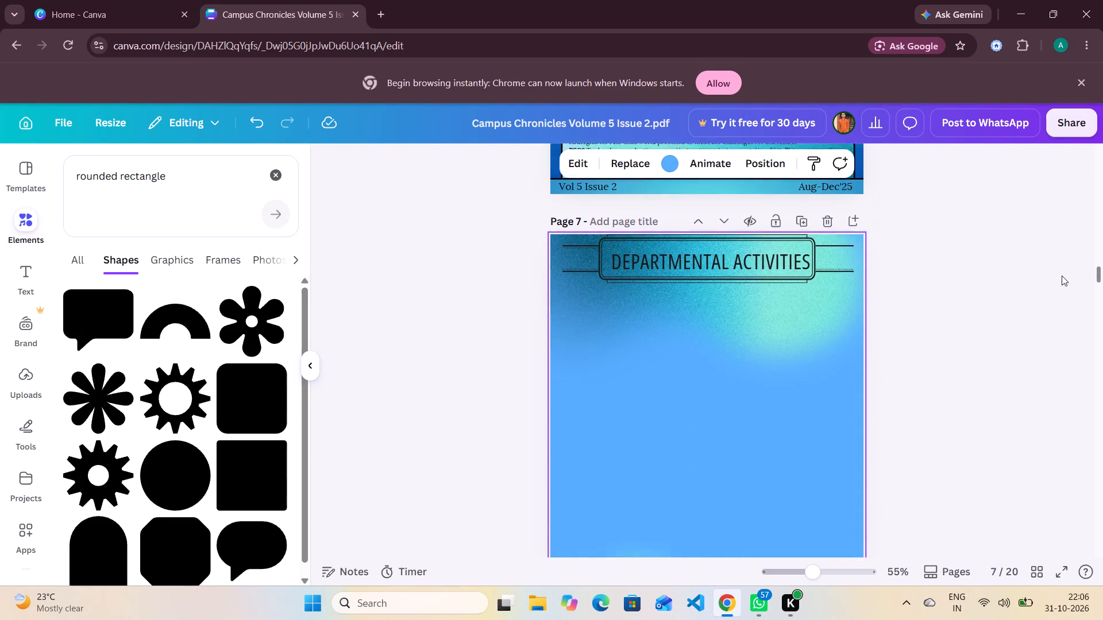
{"action": "left_click_drag", "start_coordinate": [1062, 276], "coordinate": [1063, 274]}
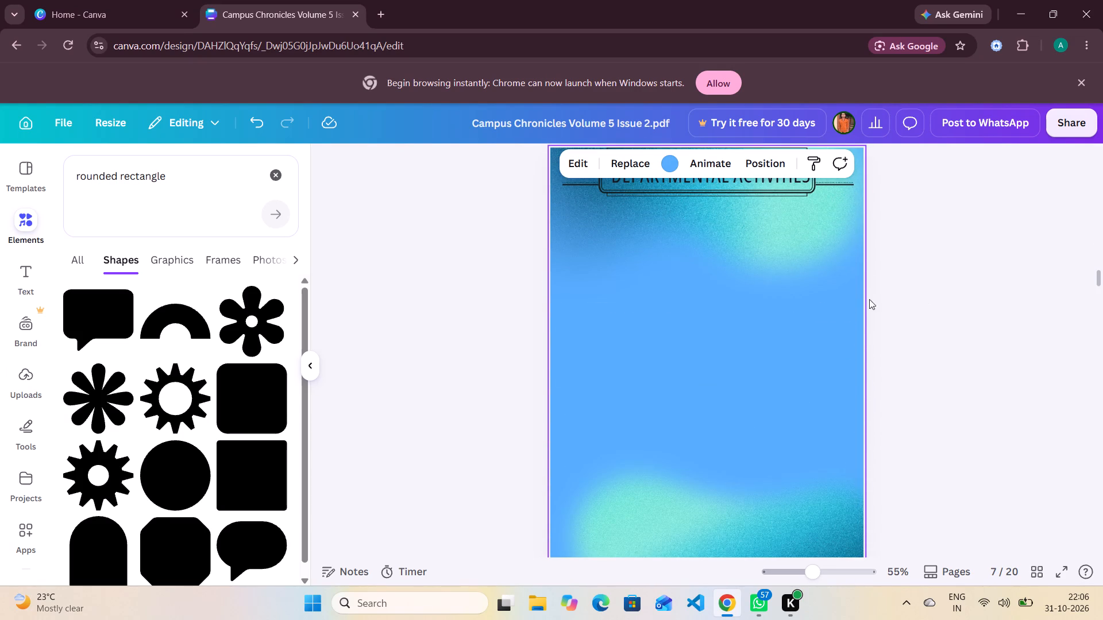
{"action": "left_click", "coordinate": [789, 329]}
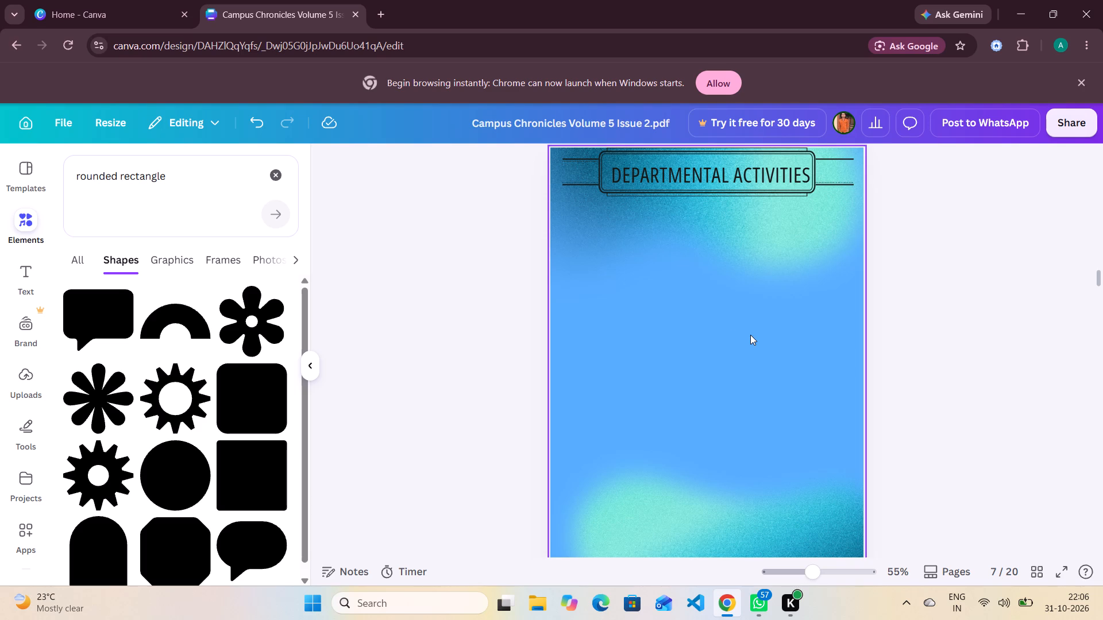
{"action": "left_click", "coordinate": [259, 401]}
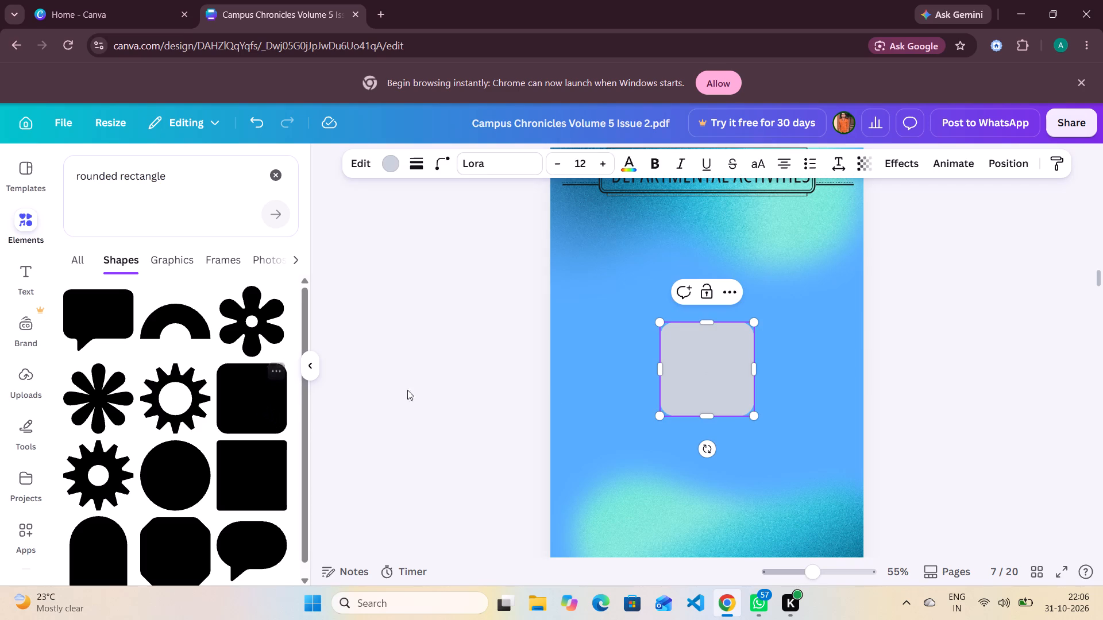
Enlarge the rounded shape into a panel about 19.2 wide and 22.6 high, covering page 7 below the heading.
{"action": "left_click", "coordinate": [714, 375]}
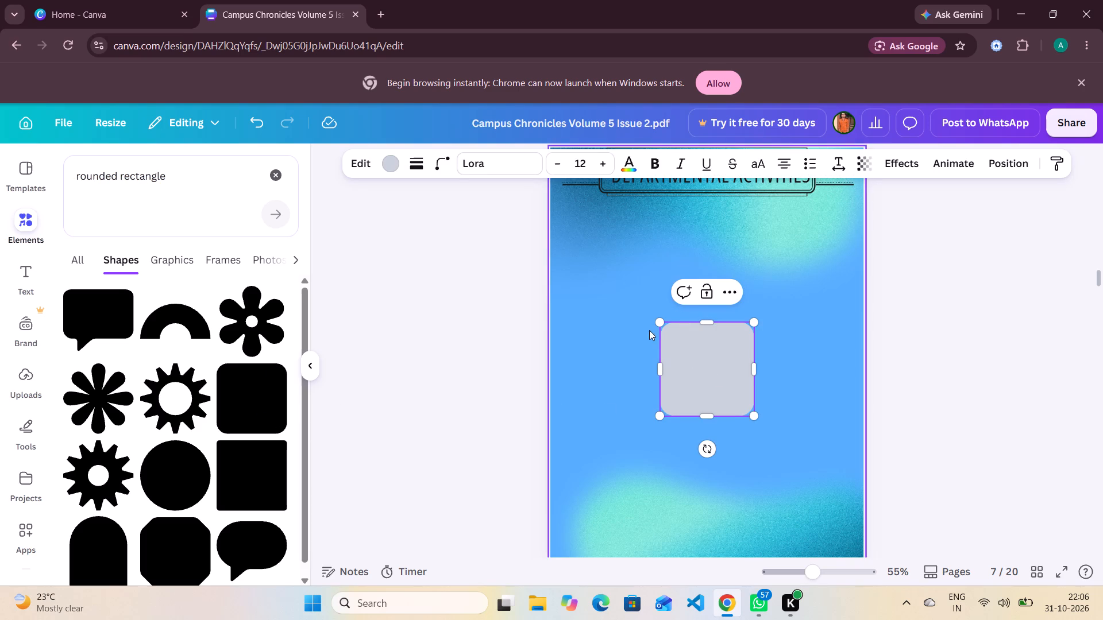
{"action": "left_click_drag", "start_coordinate": [658, 322], "coordinate": [580, 219]}
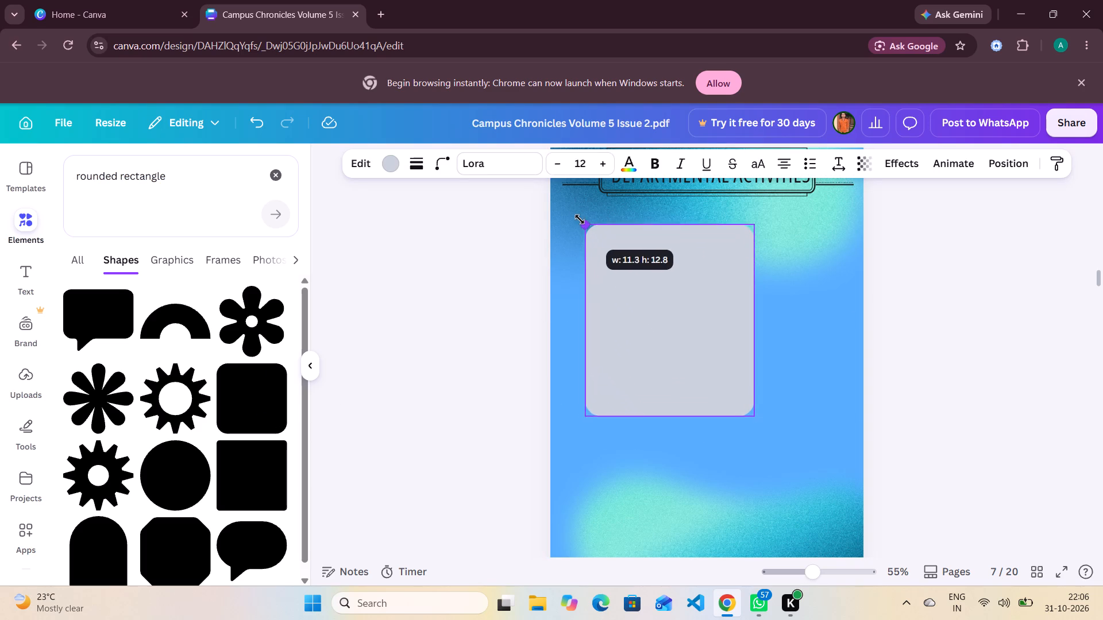
{"action": "left_click_drag", "start_coordinate": [580, 219], "coordinate": [572, 210]}
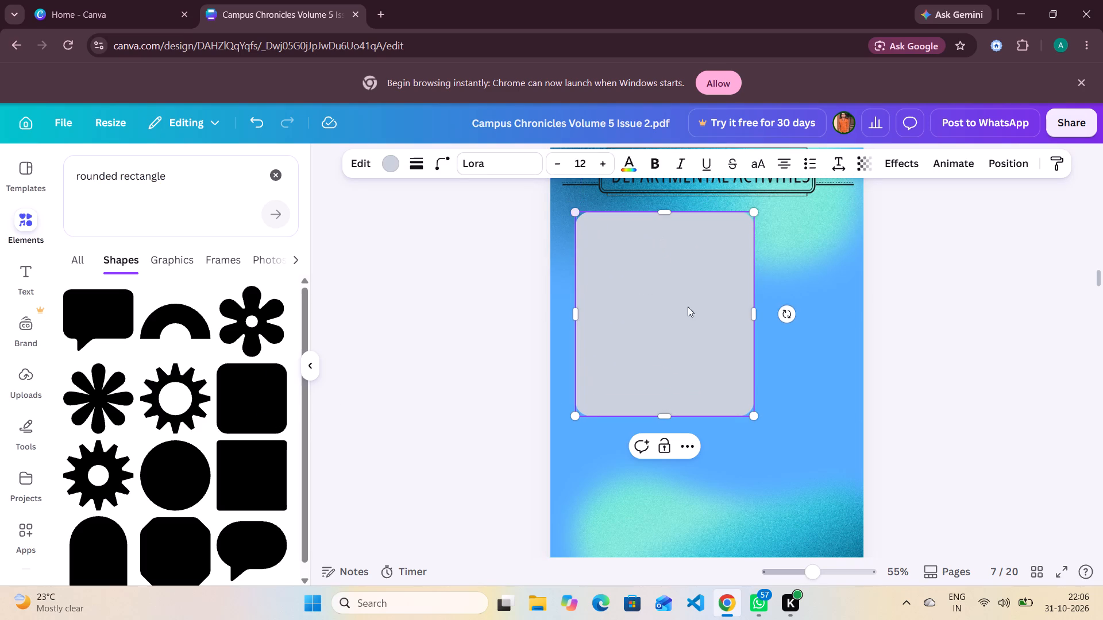
{"action": "left_click_drag", "start_coordinate": [752, 413], "coordinate": [769, 460]}
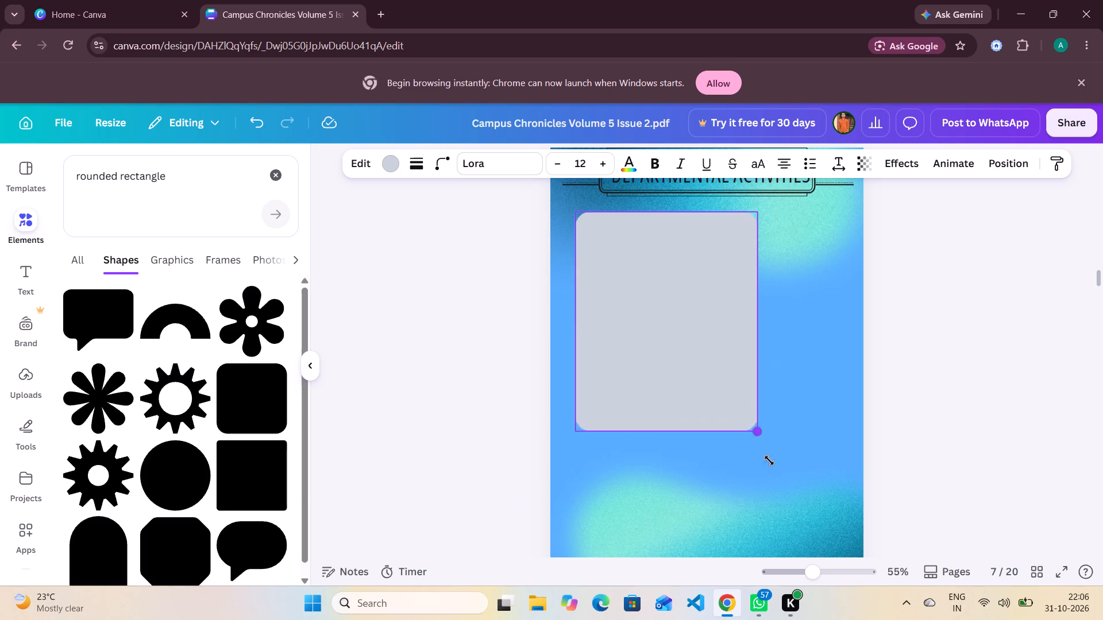
{"action": "left_click_drag", "start_coordinate": [769, 460], "coordinate": [850, 542]}
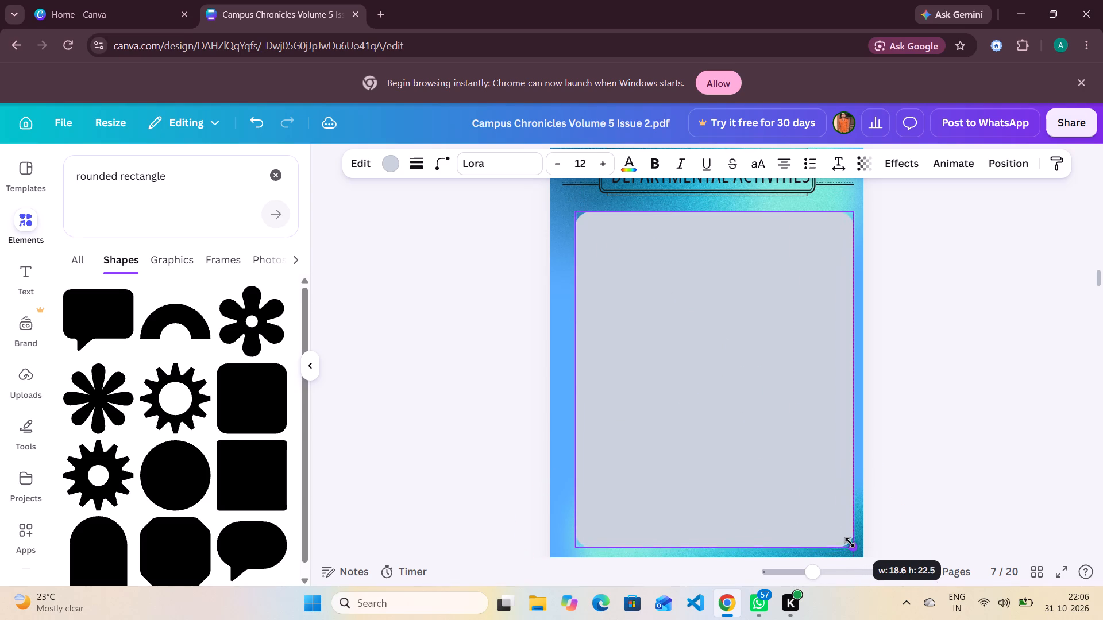
{"action": "left_click_drag", "start_coordinate": [850, 542], "coordinate": [850, 544]}
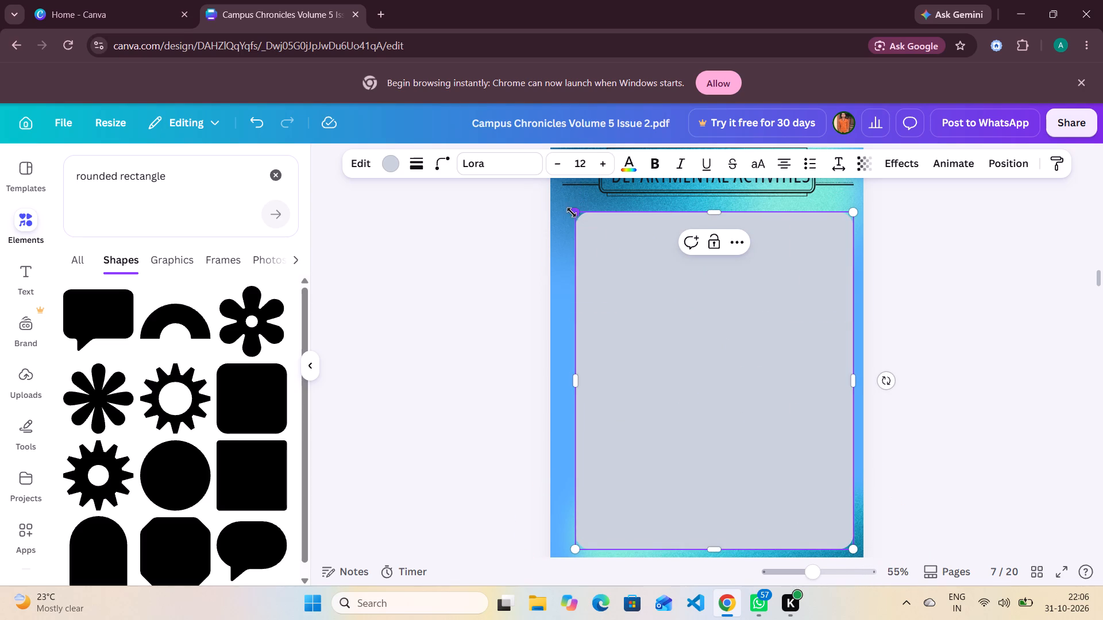
{"action": "left_click_drag", "start_coordinate": [581, 215], "coordinate": [568, 203]}
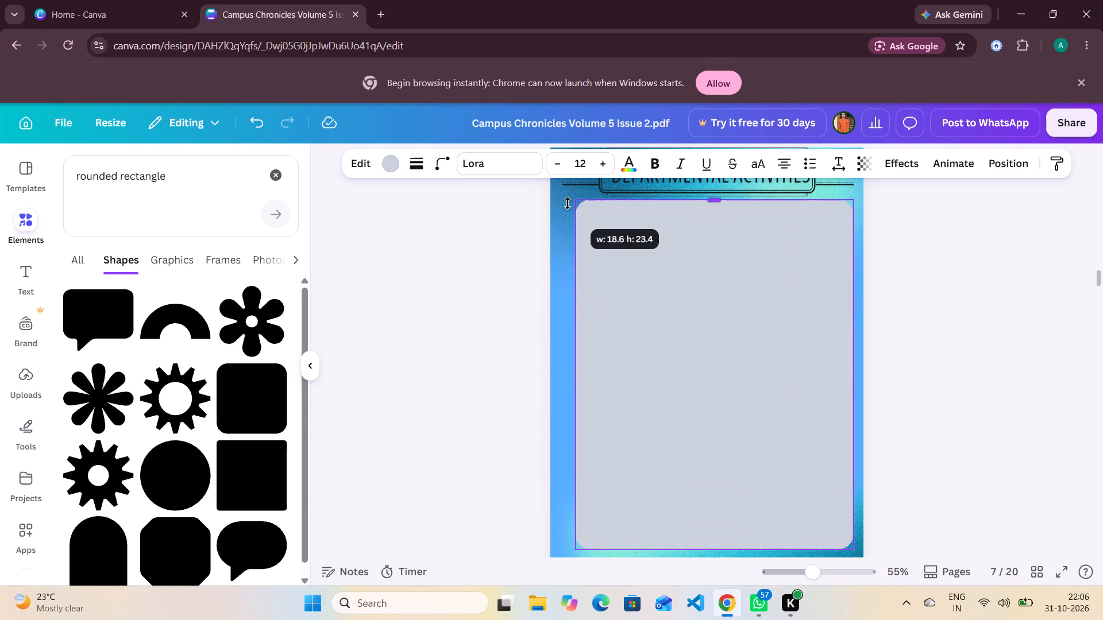
{"action": "left_click_drag", "start_coordinate": [568, 203], "coordinate": [560, 212]}
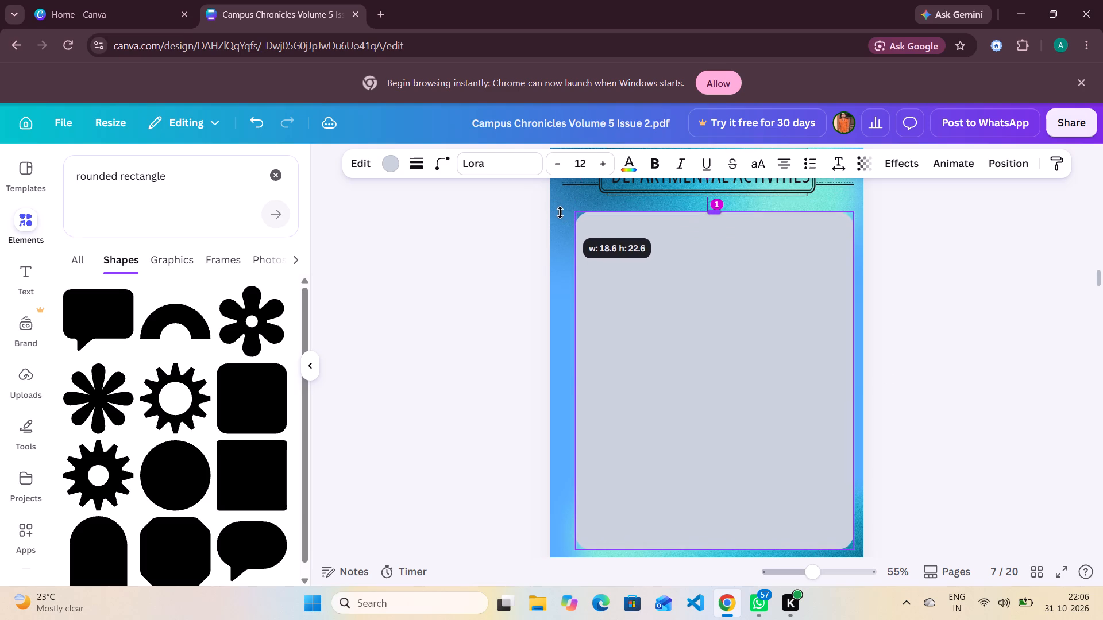
{"action": "left_click_drag", "start_coordinate": [560, 212], "coordinate": [563, 215]}
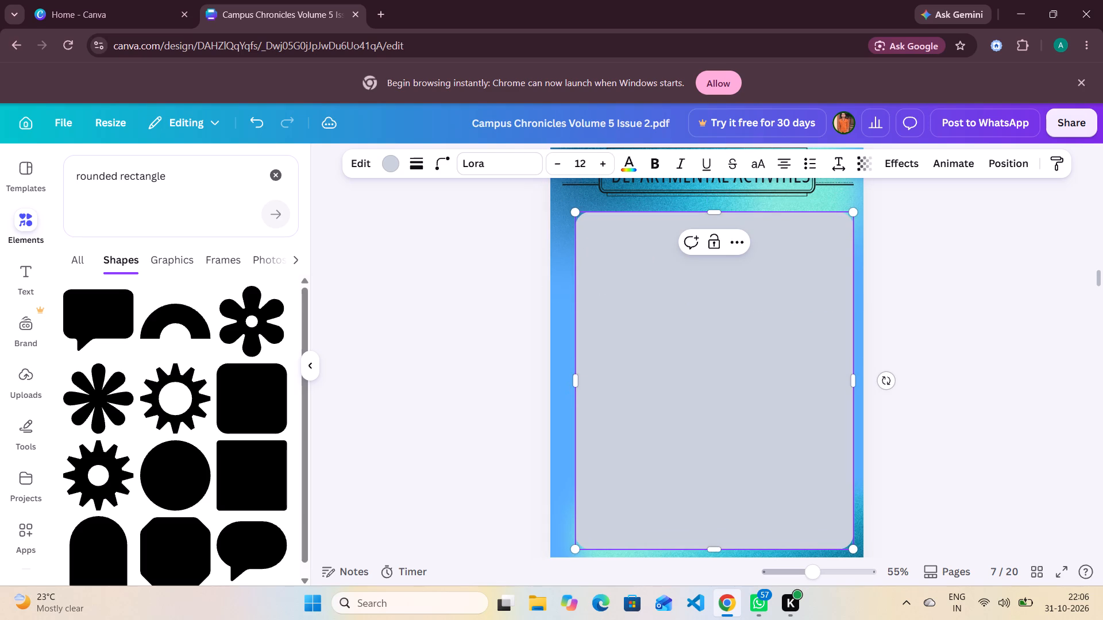
{"action": "left_click_drag", "start_coordinate": [575, 379], "coordinate": [566, 378]}
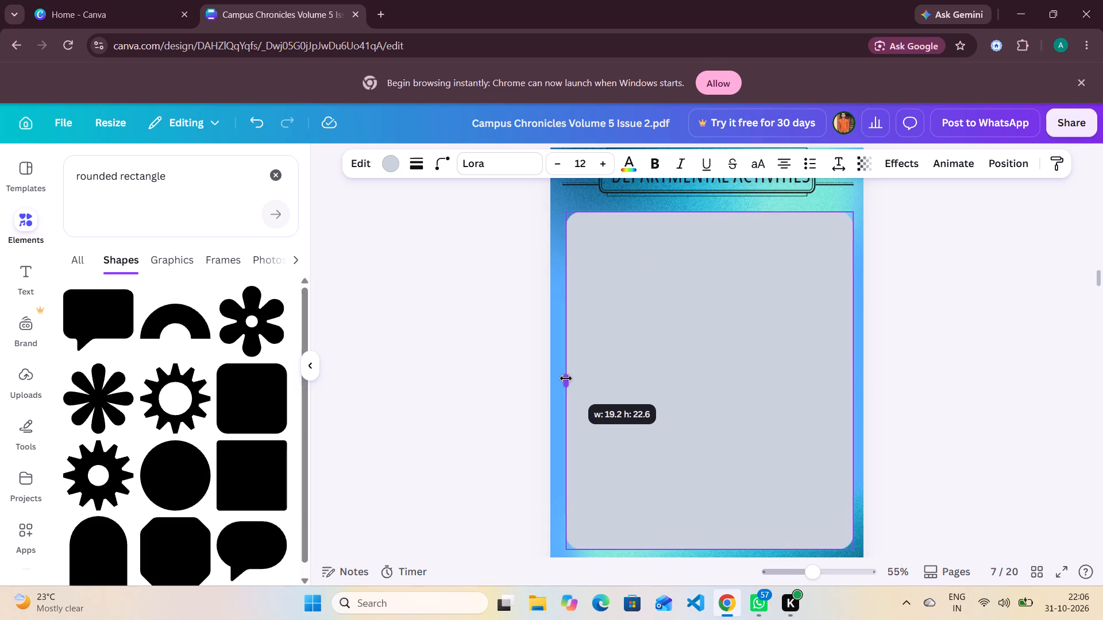
{"action": "left_click_drag", "start_coordinate": [566, 378], "coordinate": [566, 379]}
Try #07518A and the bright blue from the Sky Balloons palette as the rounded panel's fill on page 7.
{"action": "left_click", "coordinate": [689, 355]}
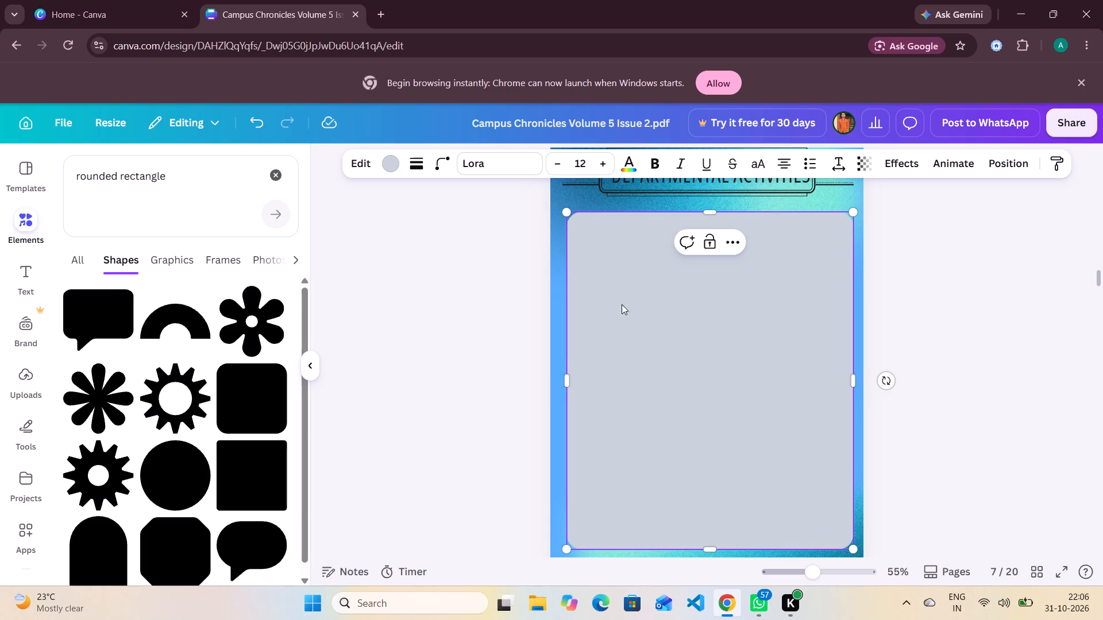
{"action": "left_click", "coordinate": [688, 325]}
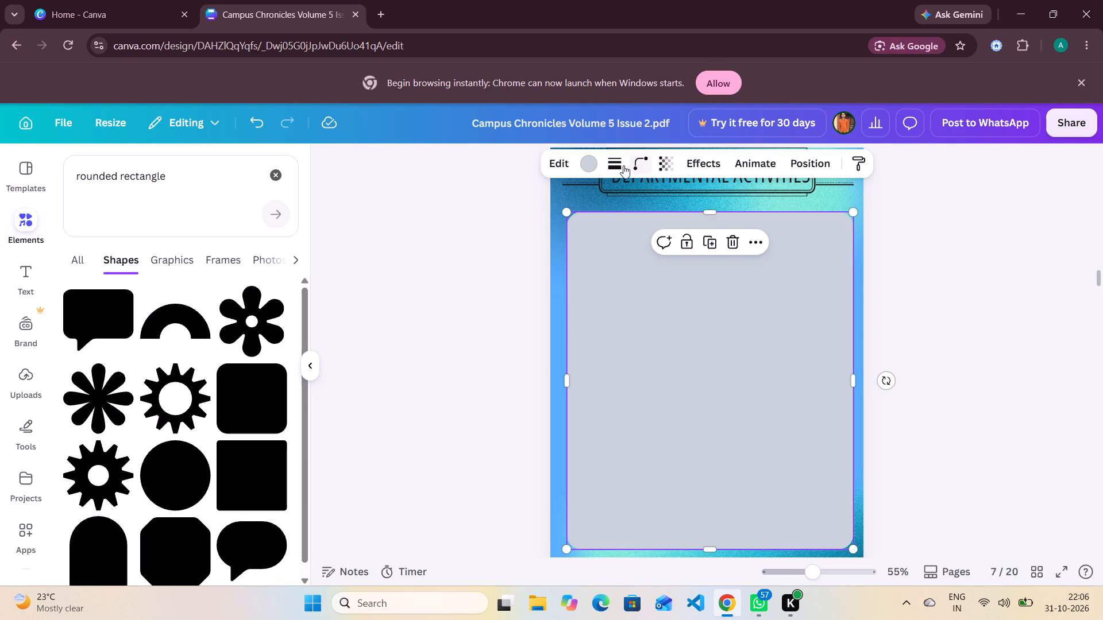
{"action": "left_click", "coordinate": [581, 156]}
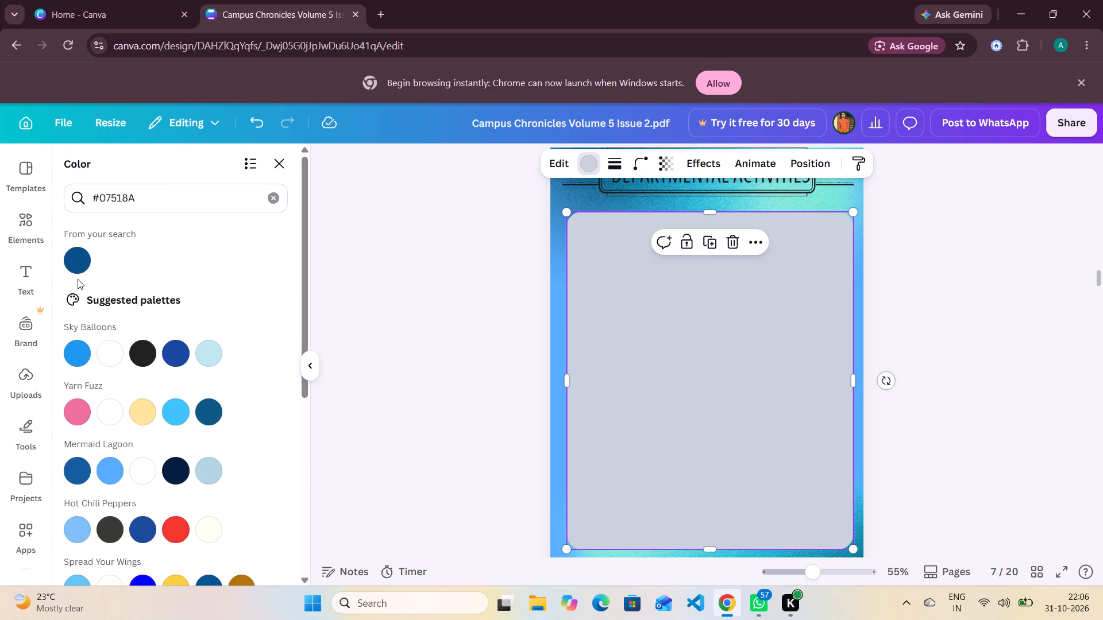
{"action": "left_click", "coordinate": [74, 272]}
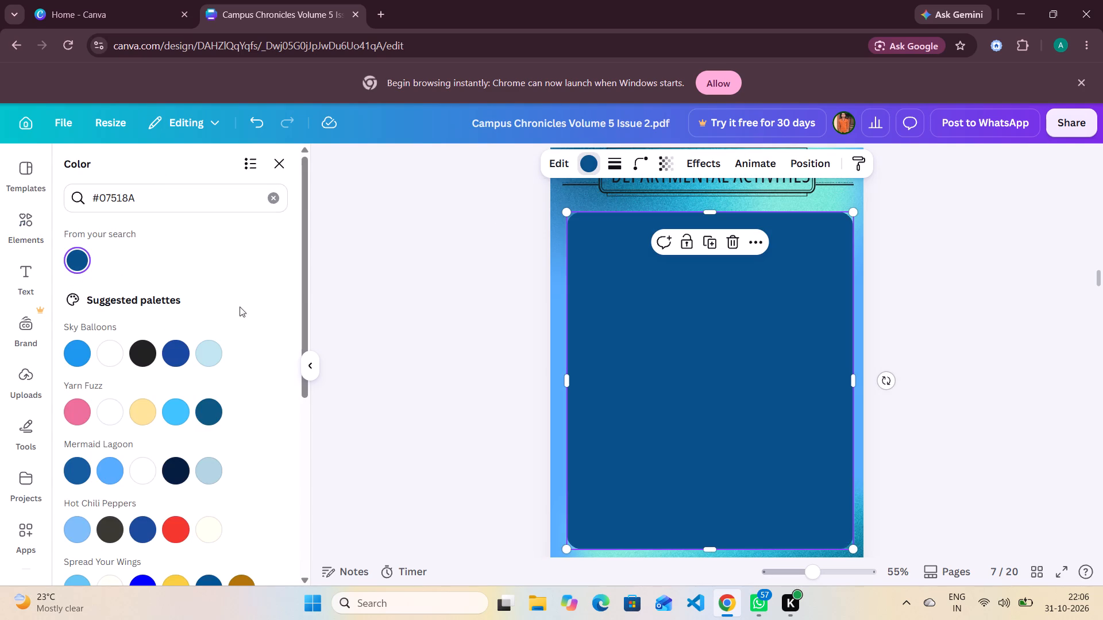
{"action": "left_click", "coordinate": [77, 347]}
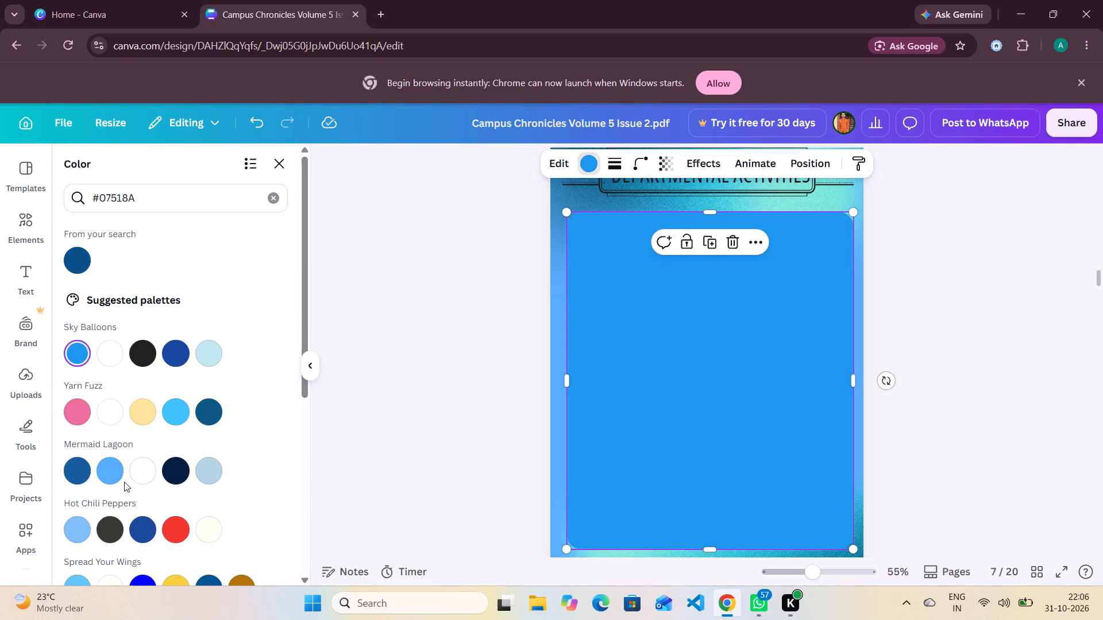
Fill the rounded panel on page 7 with the light cyan from the Tennis Swing palette.
{"action": "scroll", "coordinate": [129, 502], "scroll_direction": "down", "scroll_amount": 3}
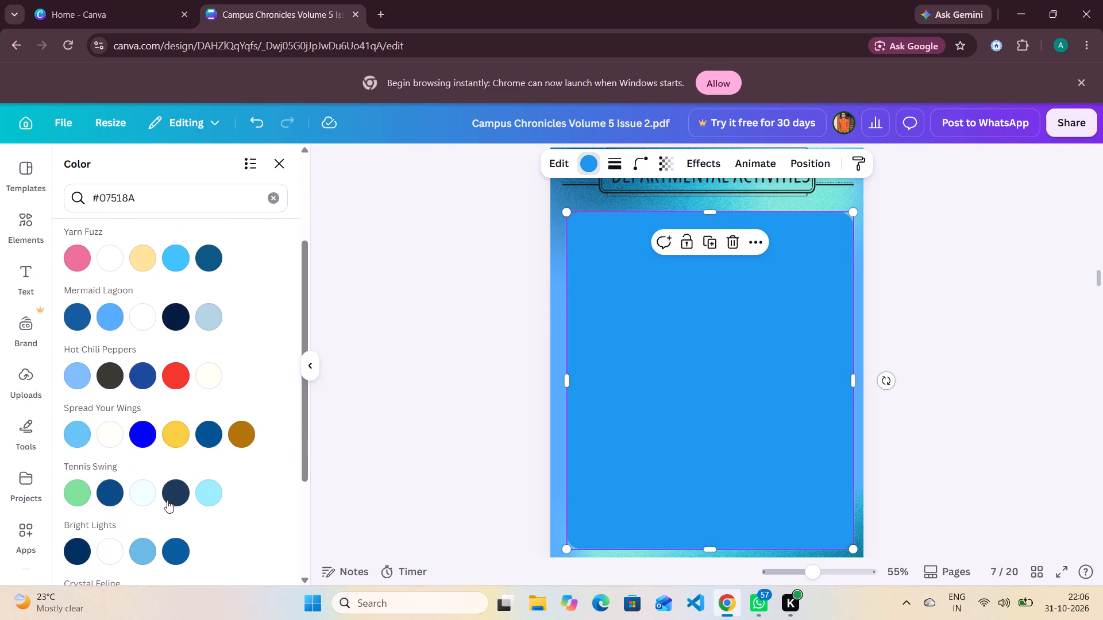
{"action": "left_click", "coordinate": [209, 481]}
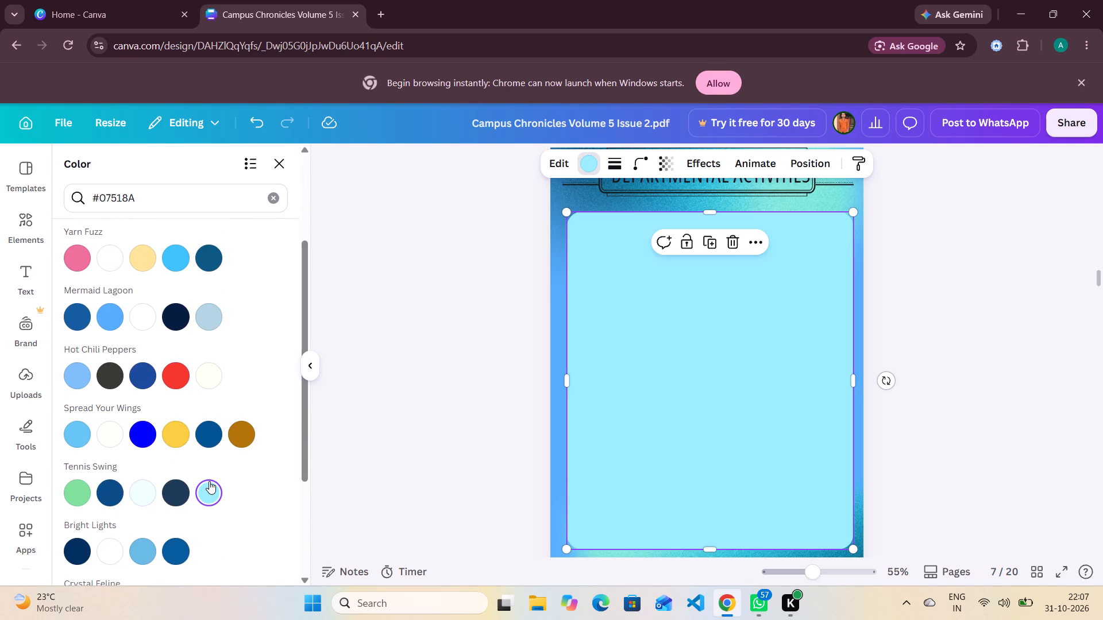
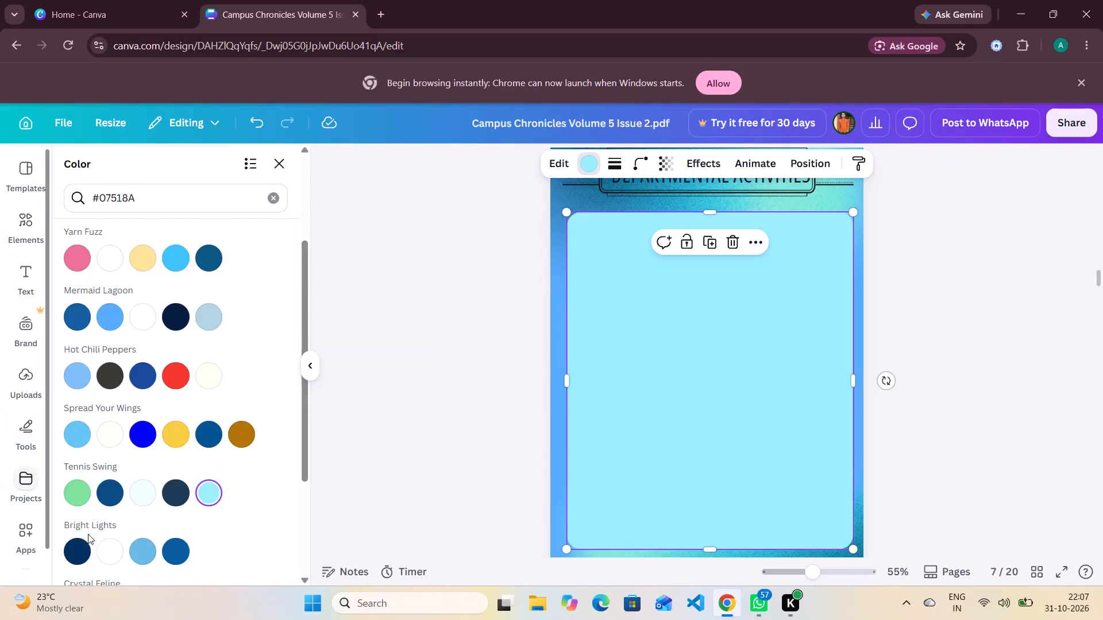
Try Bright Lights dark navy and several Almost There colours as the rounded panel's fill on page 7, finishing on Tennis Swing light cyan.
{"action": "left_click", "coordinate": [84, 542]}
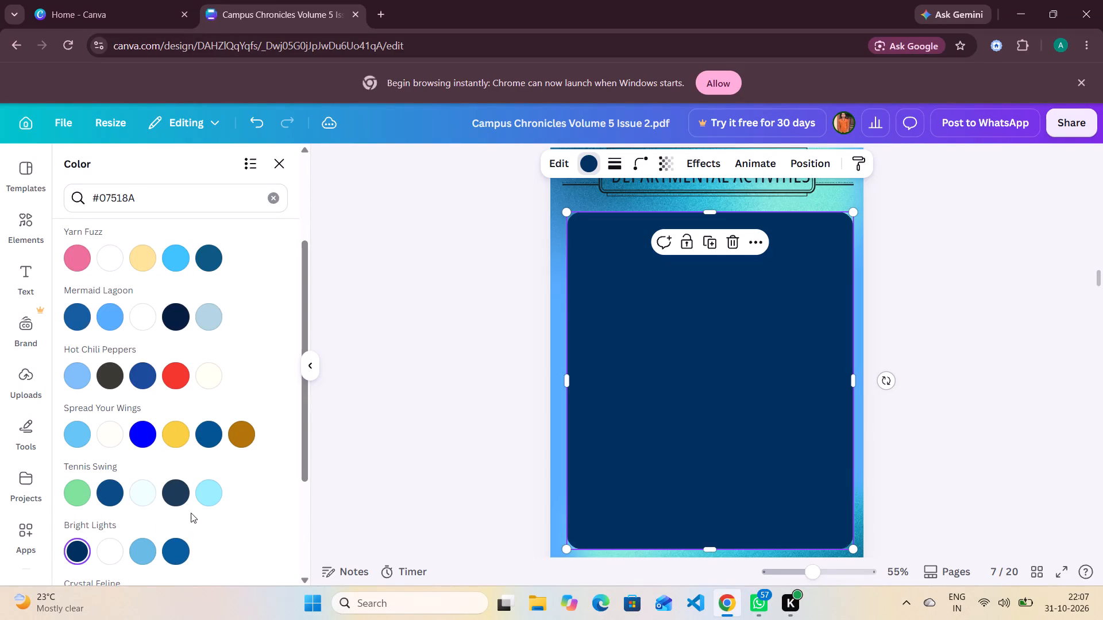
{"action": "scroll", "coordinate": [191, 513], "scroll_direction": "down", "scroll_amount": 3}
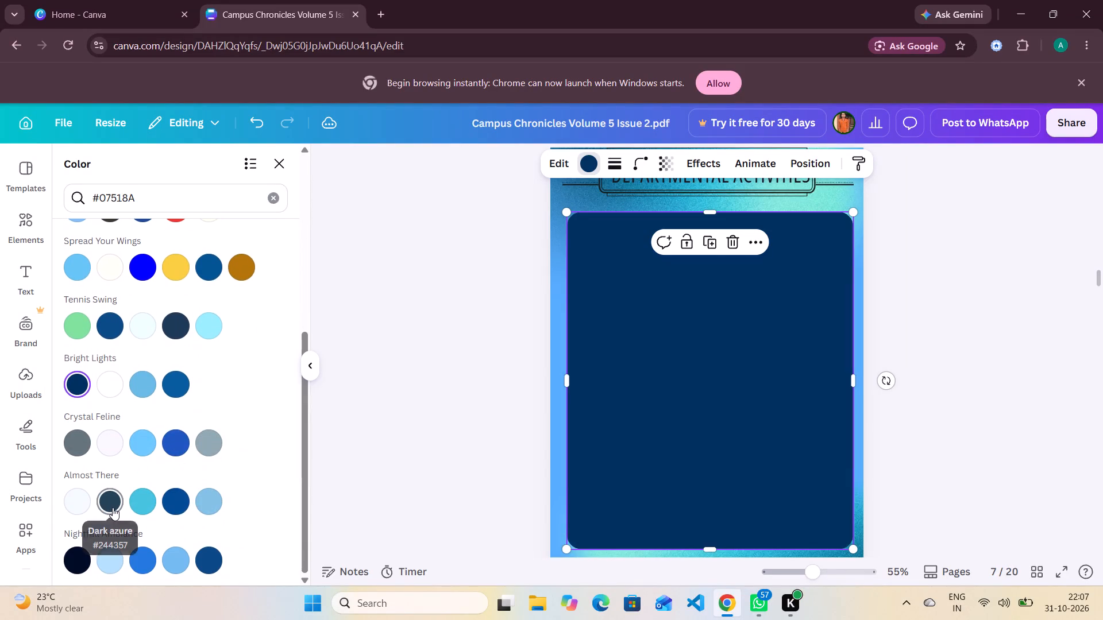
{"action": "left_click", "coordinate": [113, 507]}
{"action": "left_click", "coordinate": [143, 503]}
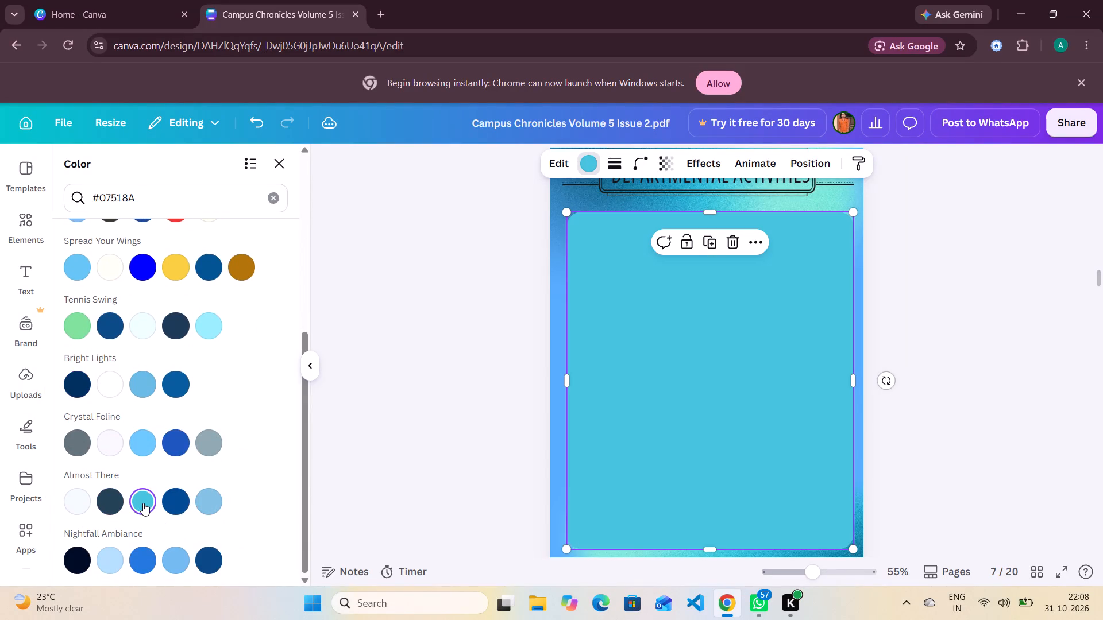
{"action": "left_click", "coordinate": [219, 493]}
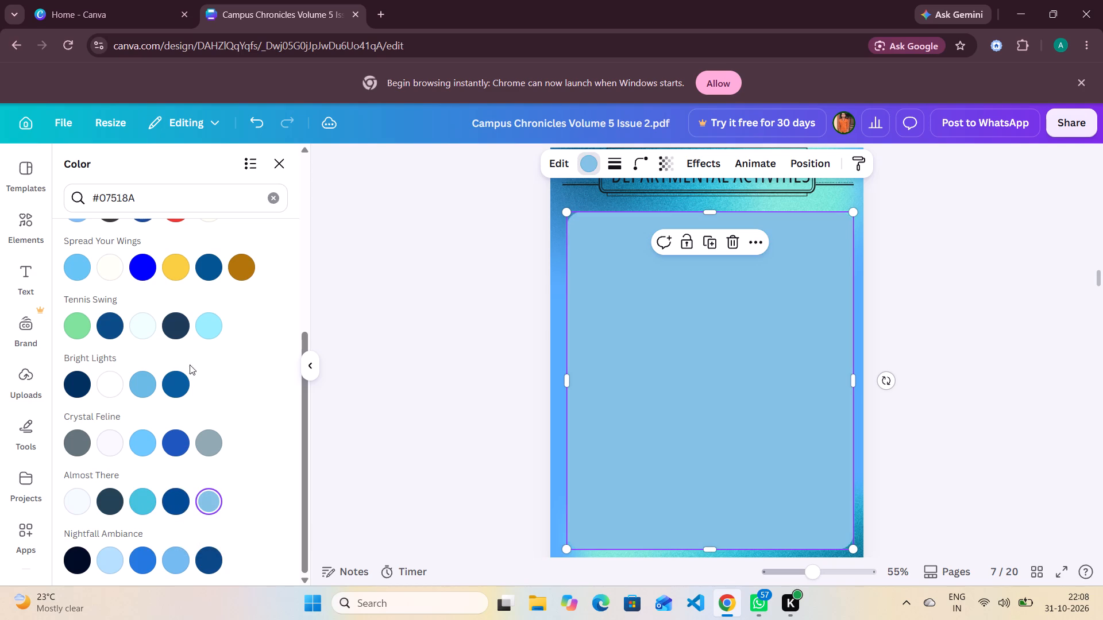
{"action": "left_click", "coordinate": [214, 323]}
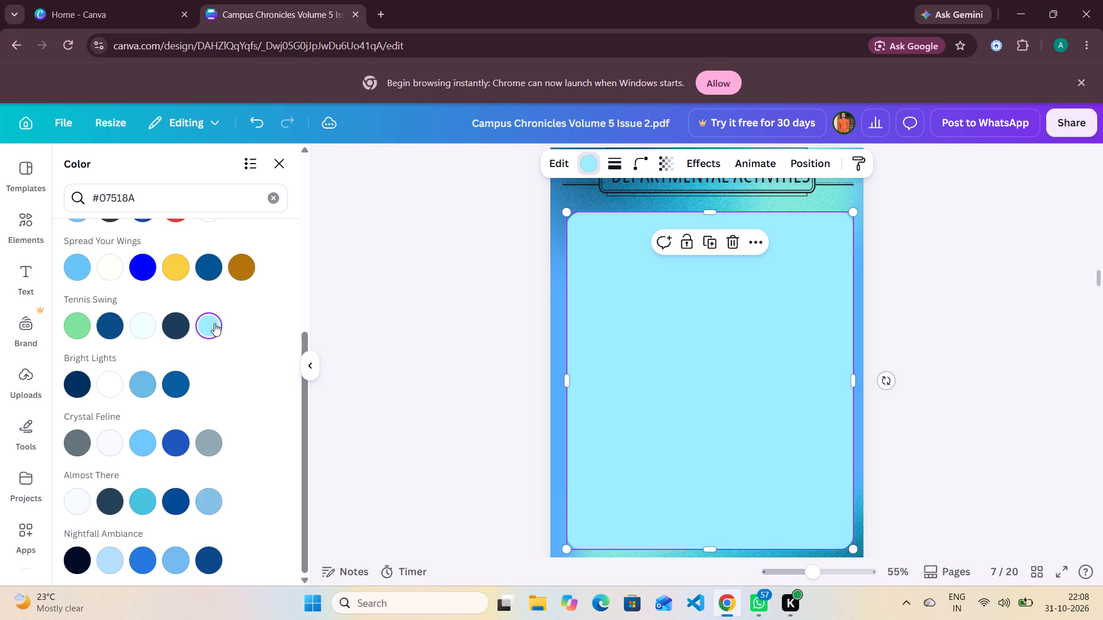
Search the elements library for BLUE GRADIENT RECTANGLE and show all result types.
{"action": "scroll", "coordinate": [258, 323], "scroll_direction": "up", "scroll_amount": 1}
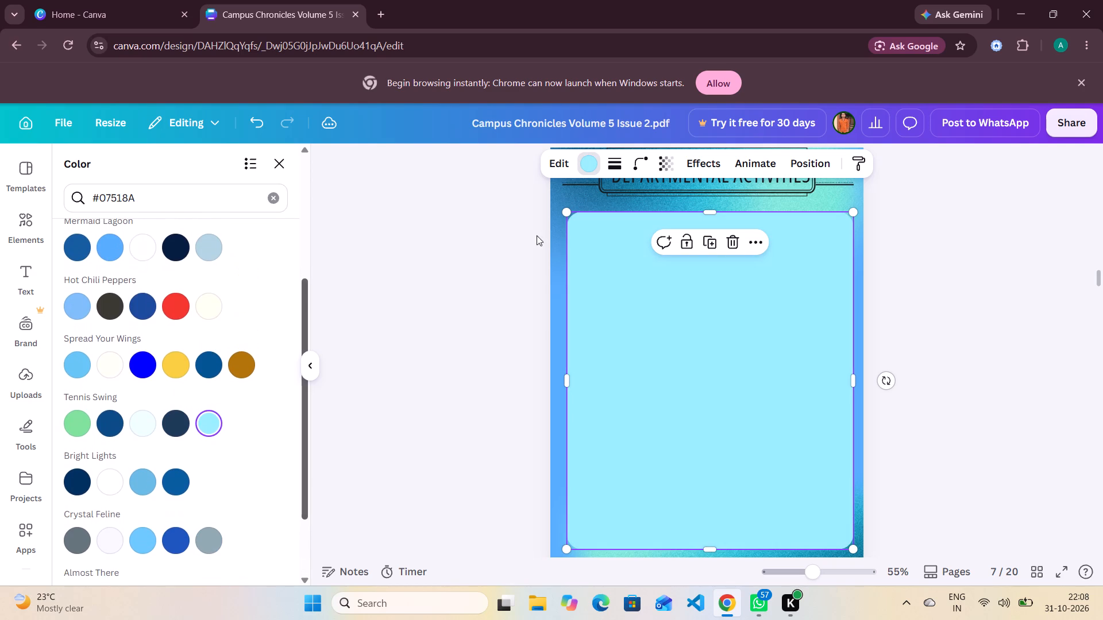
{"action": "scroll", "coordinate": [487, 215], "scroll_direction": "up", "scroll_amount": 7}
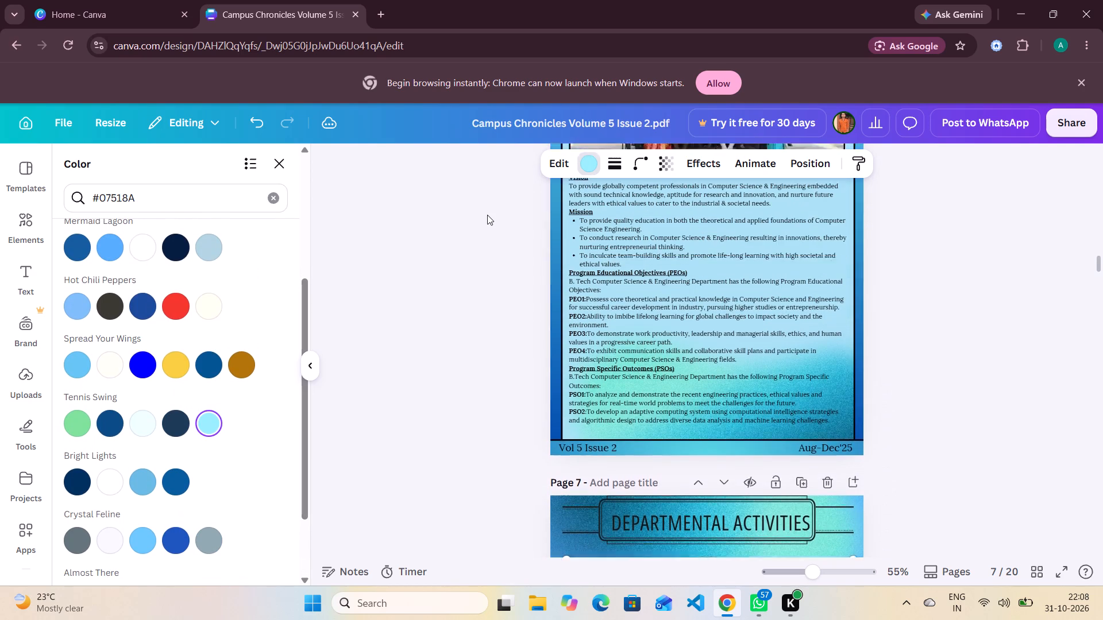
{"action": "scroll", "coordinate": [487, 215], "scroll_direction": "up", "scroll_amount": 1}
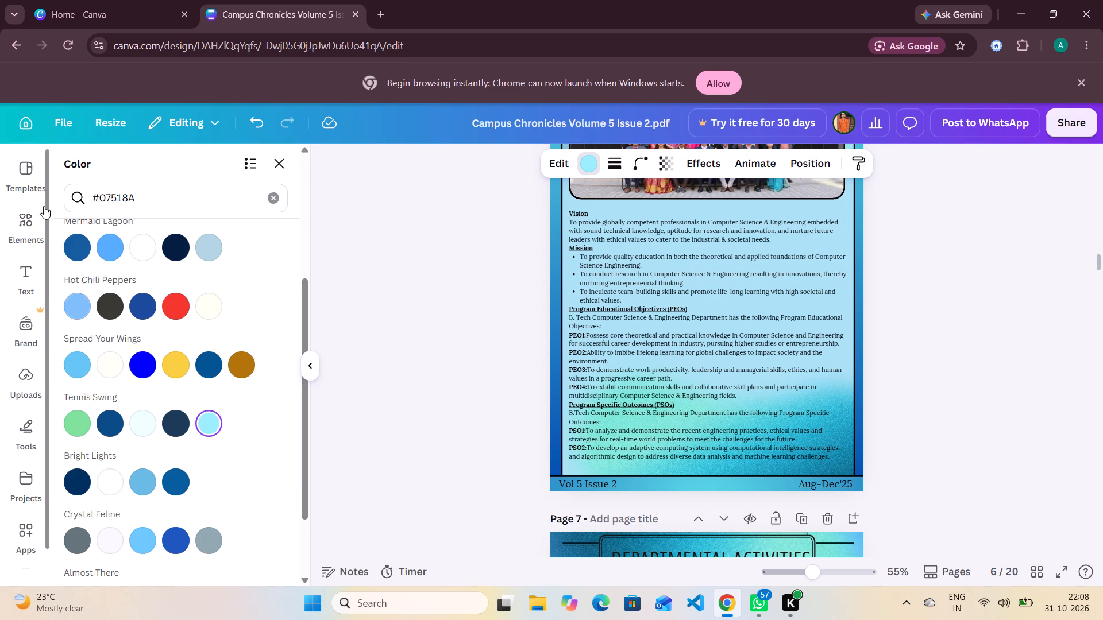
{"action": "left_click", "coordinate": [28, 225]}
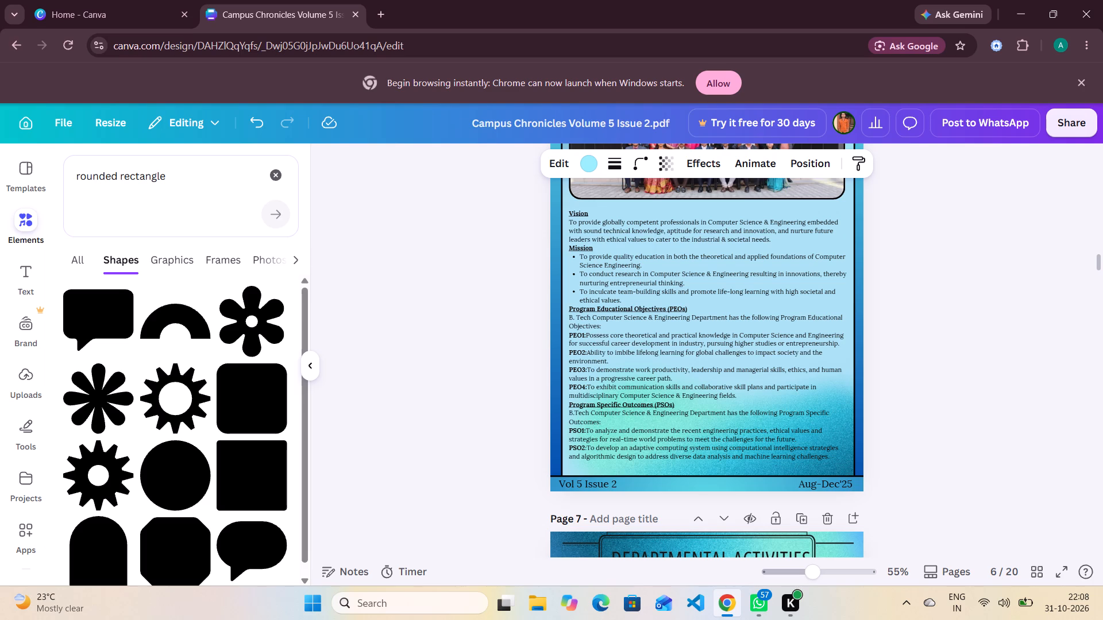
{"action": "left_click", "coordinate": [196, 169]}
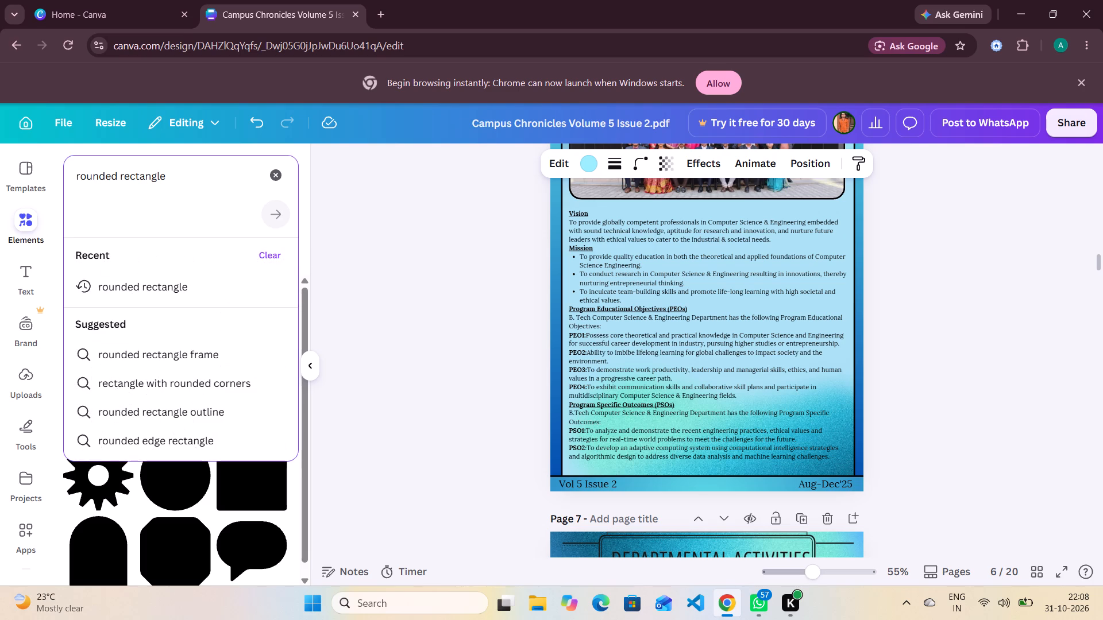
{"action": "key", "text": "BackSpace"}
{"action": "key", "text": "BackSpace"}
{"action": "key", "text": "BackSpace"}
{"action": "key", "text": "BackSpace"}
{"action": "key", "text": "BackSpace"}
{"action": "key", "text": "BackSpace"}
{"action": "key", "text": "BackSpace"}
{"action": "key", "text": "BackSpace"}
{"action": "key", "text": "BackSpace"}
{"action": "key", "text": "BackSpace"}
{"action": "key", "text": "BackSpace"}
{"action": "key", "text": "BackSpace"}
{"action": "key", "text": "BackSpace"}
{"action": "key", "text": "BackSpace"}
{"action": "key", "text": "BackSpace"}
{"action": "key", "text": "BackSpace"}
{"action": "key", "text": "BackSpace"}
{"action": "key", "text": "BackSpace"}
{"action": "key", "text": "BackSpace"}
{"action": "key", "text": "BackSpace"}
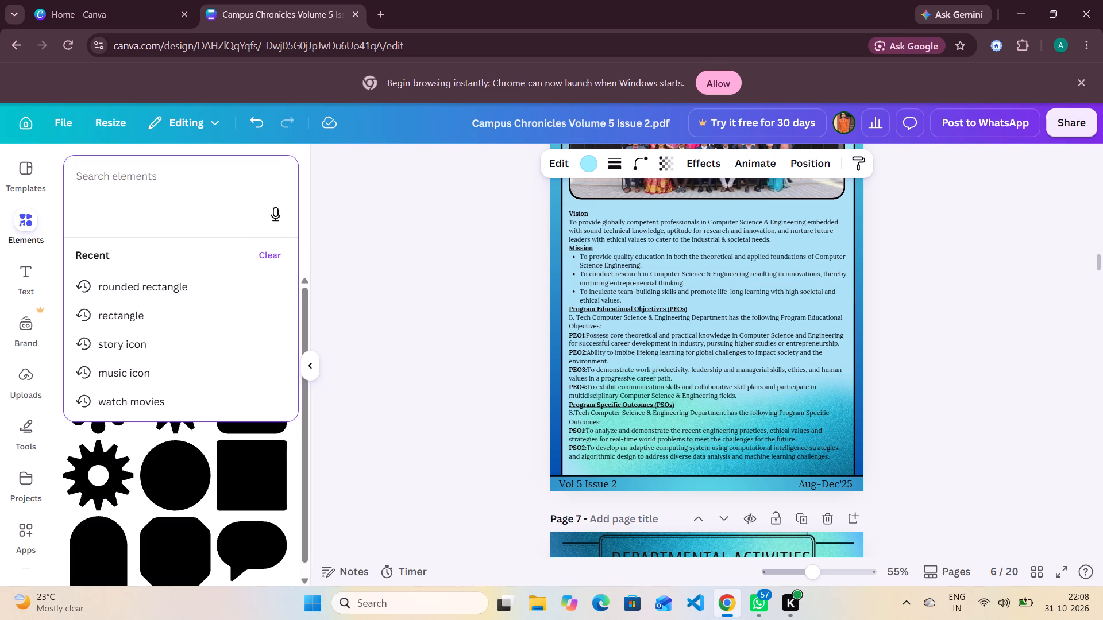
{"action": "type", "text": "BLUE"}
{"action": "key", "text": "space"}
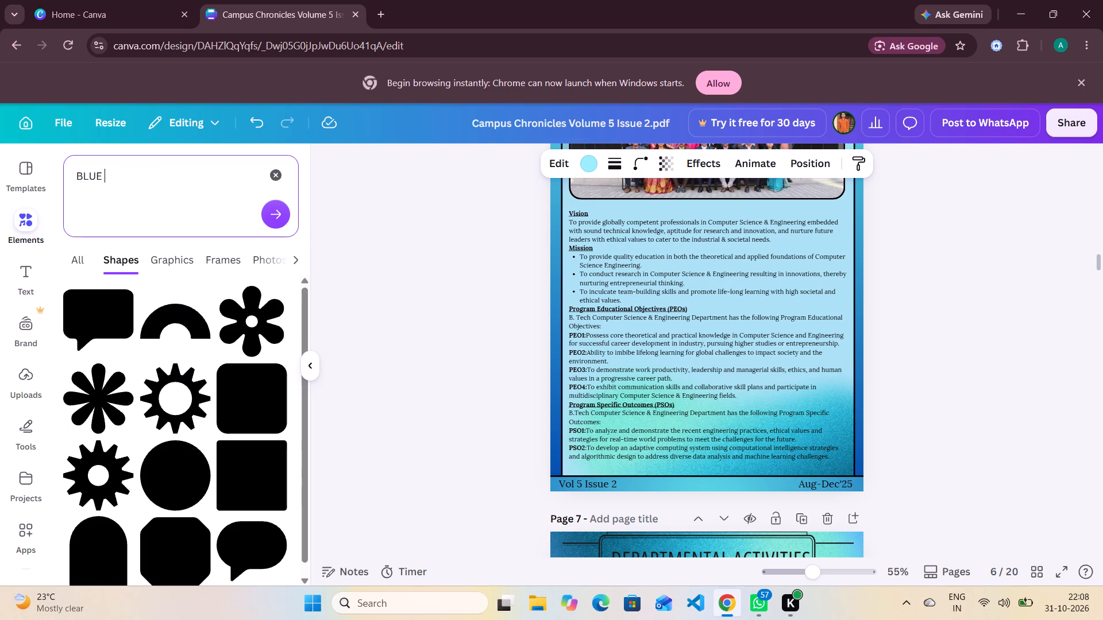
{"action": "type", "text": "GRA"}
{"action": "type", "text": "DIENT R"}
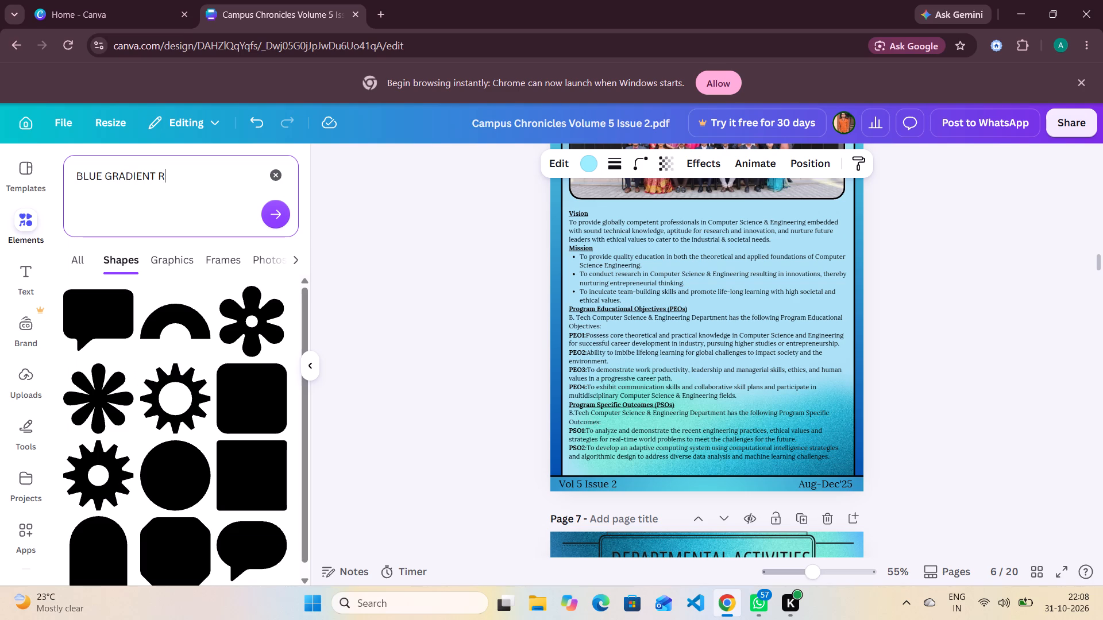
{"action": "type", "text": "ECT"}
{"action": "type", "text": "ANGLE"}
{"action": "key", "text": "Return"}
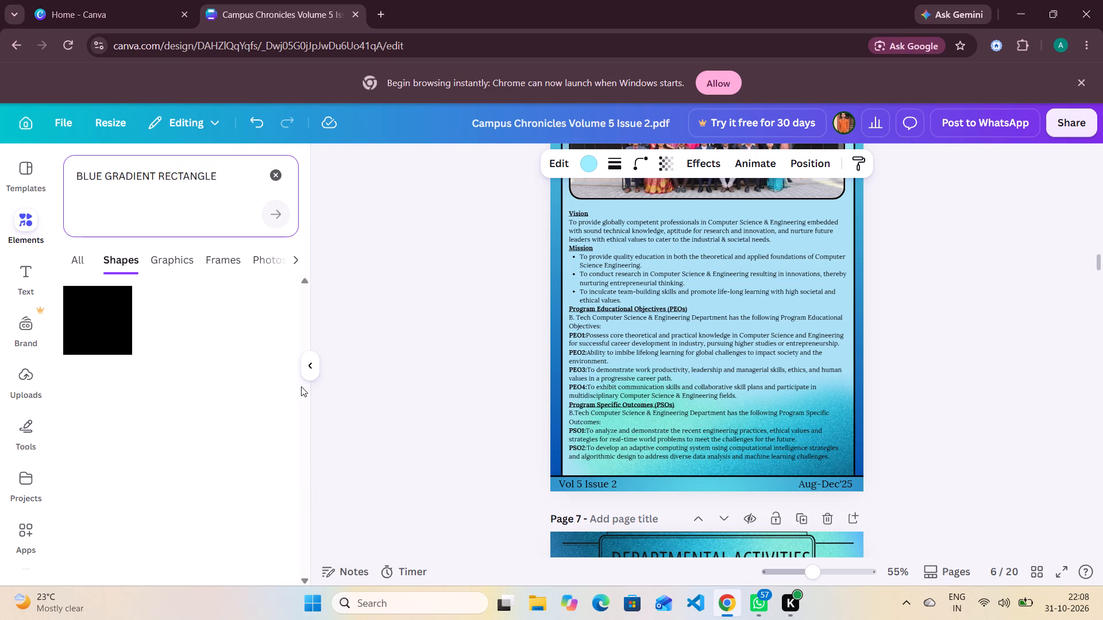
{"action": "left_click", "coordinate": [77, 254]}
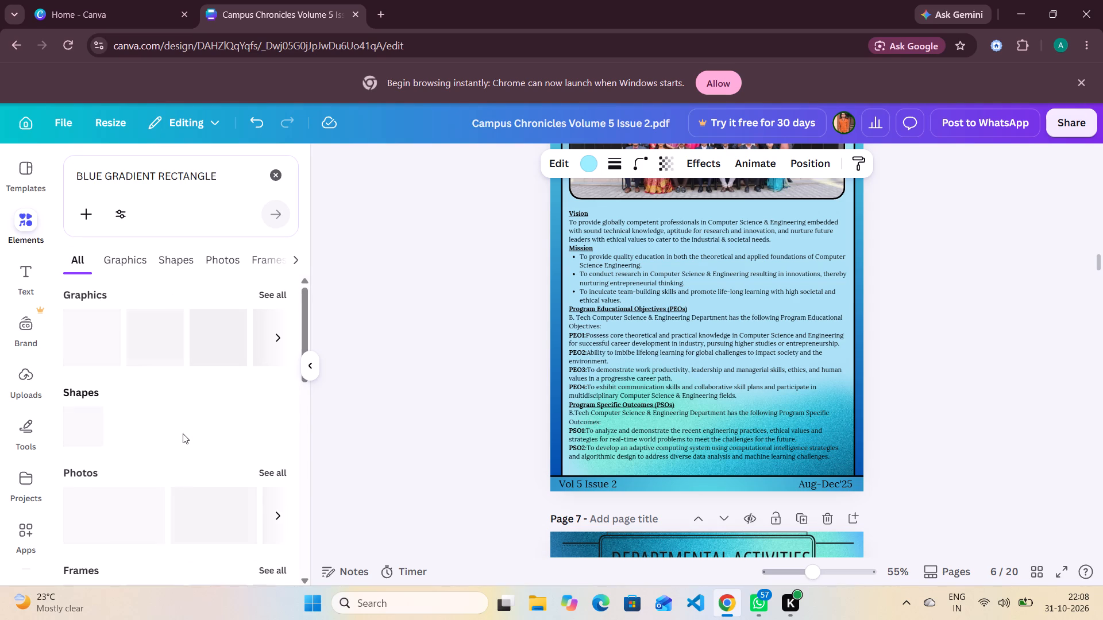
Browse the photo and graphics results for a blue gradient suitable as the page 7 content panel.
{"action": "scroll", "coordinate": [183, 433], "scroll_direction": "down", "scroll_amount": 1}
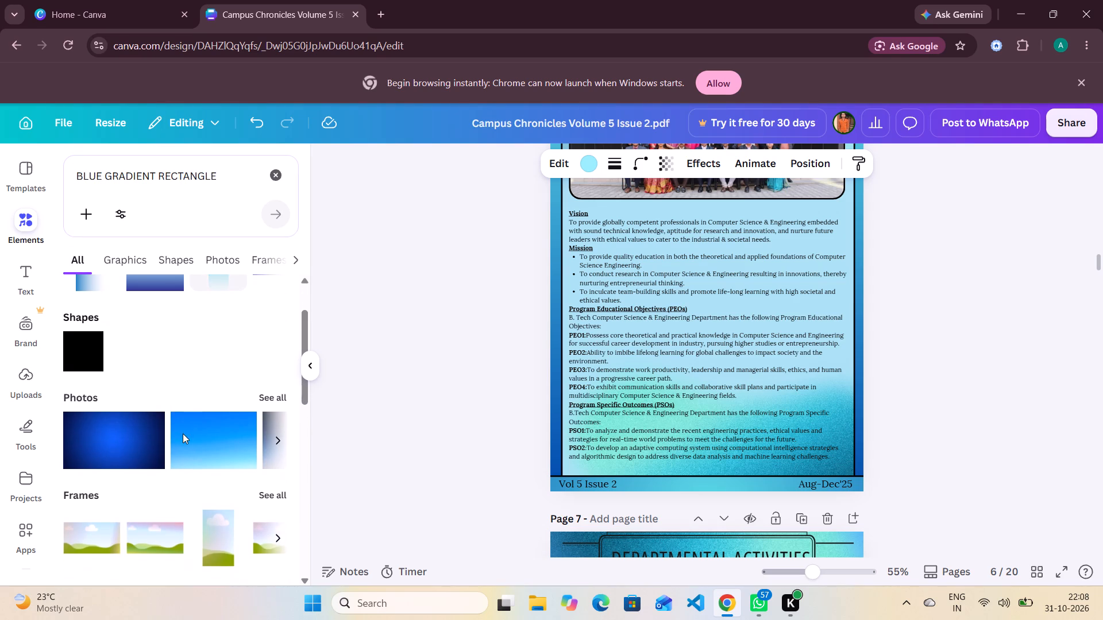
{"action": "scroll", "coordinate": [183, 433], "scroll_direction": "down", "scroll_amount": 1}
{"action": "left_click", "coordinate": [277, 429]}
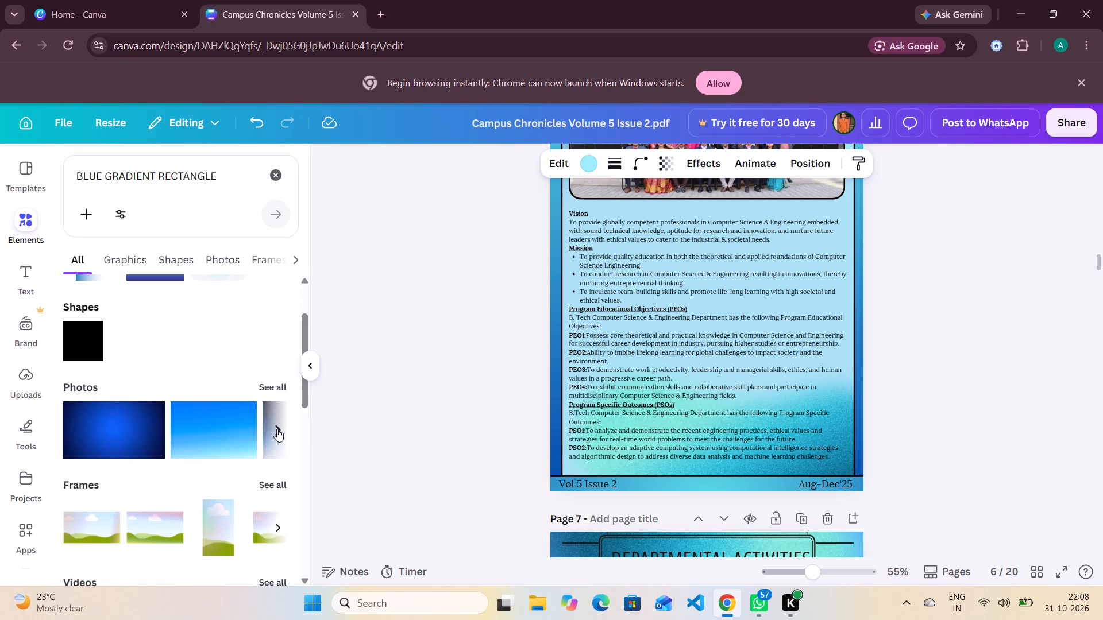
{"action": "left_click", "coordinate": [277, 429]}
{"action": "left_click", "coordinate": [277, 429]}
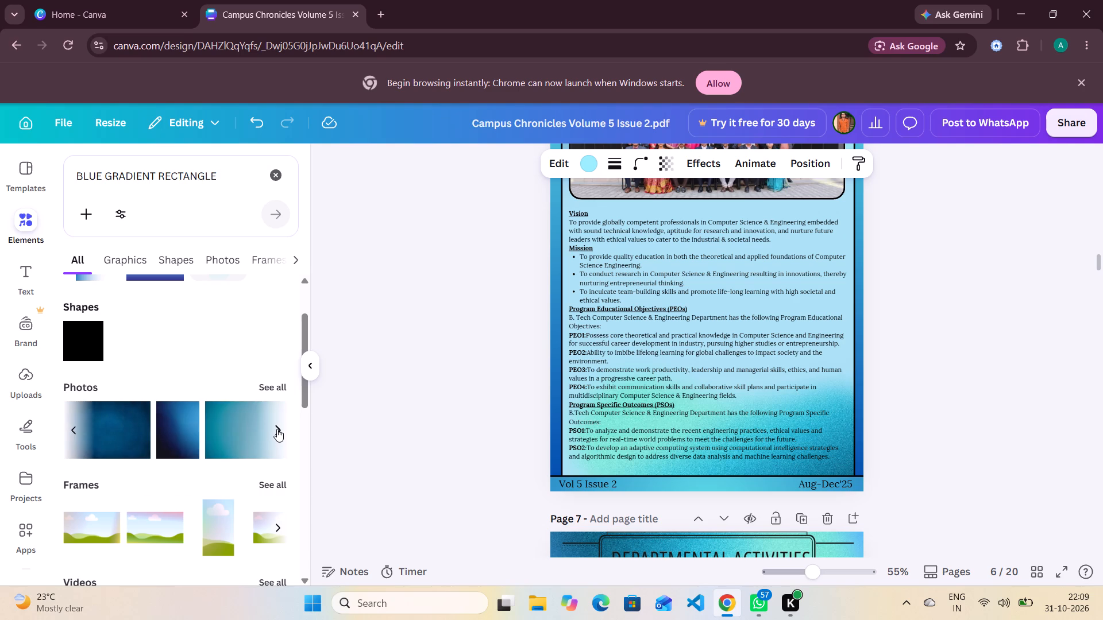
{"action": "left_click", "coordinate": [70, 429]}
{"action": "scroll", "coordinate": [168, 350], "scroll_direction": "up", "scroll_amount": 1}
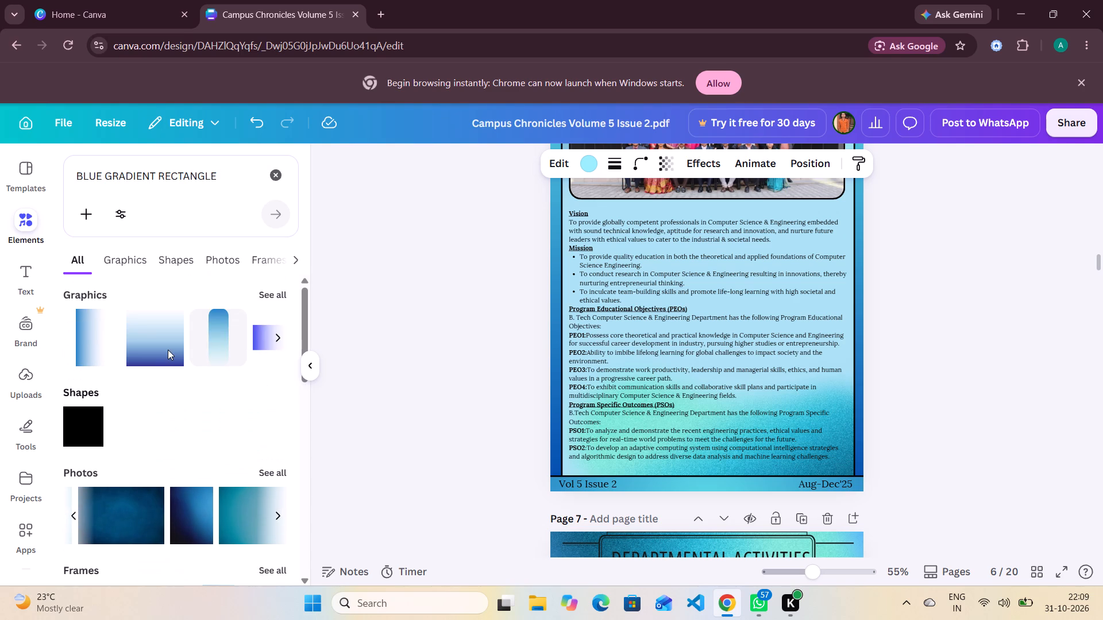
{"action": "scroll", "coordinate": [168, 350], "scroll_direction": "up", "scroll_amount": 1}
{"action": "left_click", "coordinate": [266, 288]}
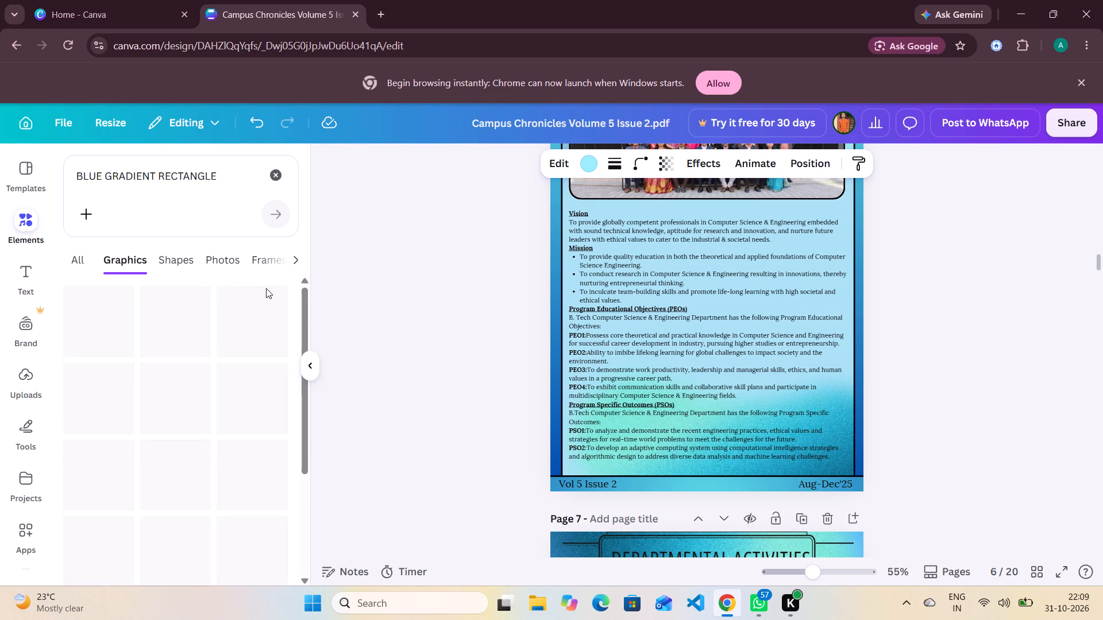
{"action": "scroll", "coordinate": [247, 426], "scroll_direction": "down", "scroll_amount": 3}
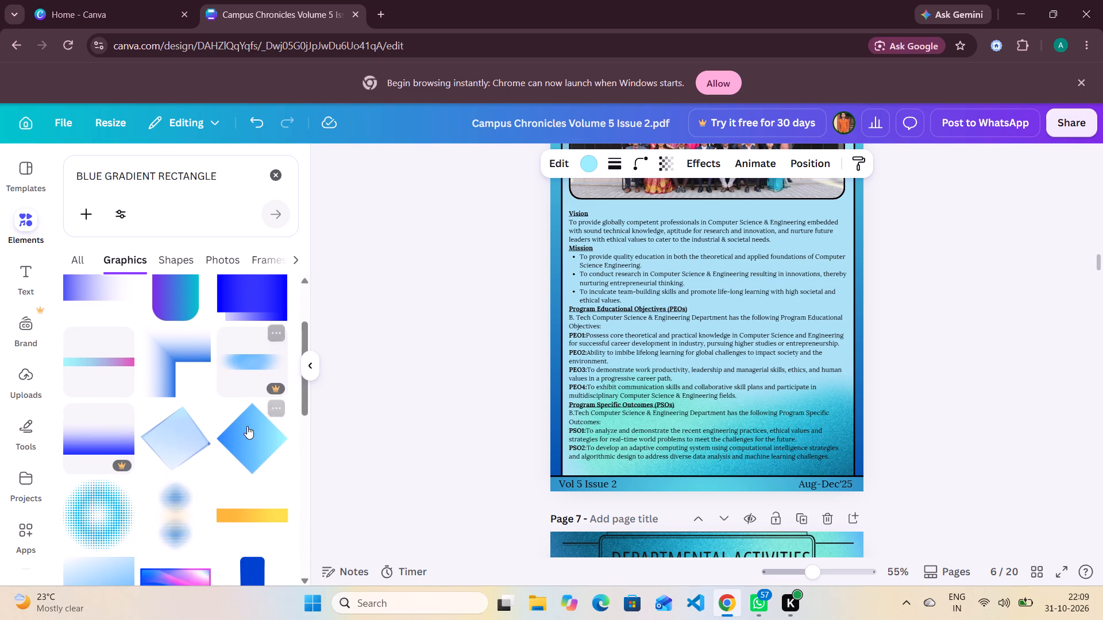
{"action": "scroll", "coordinate": [247, 426], "scroll_direction": "down", "scroll_amount": 6}
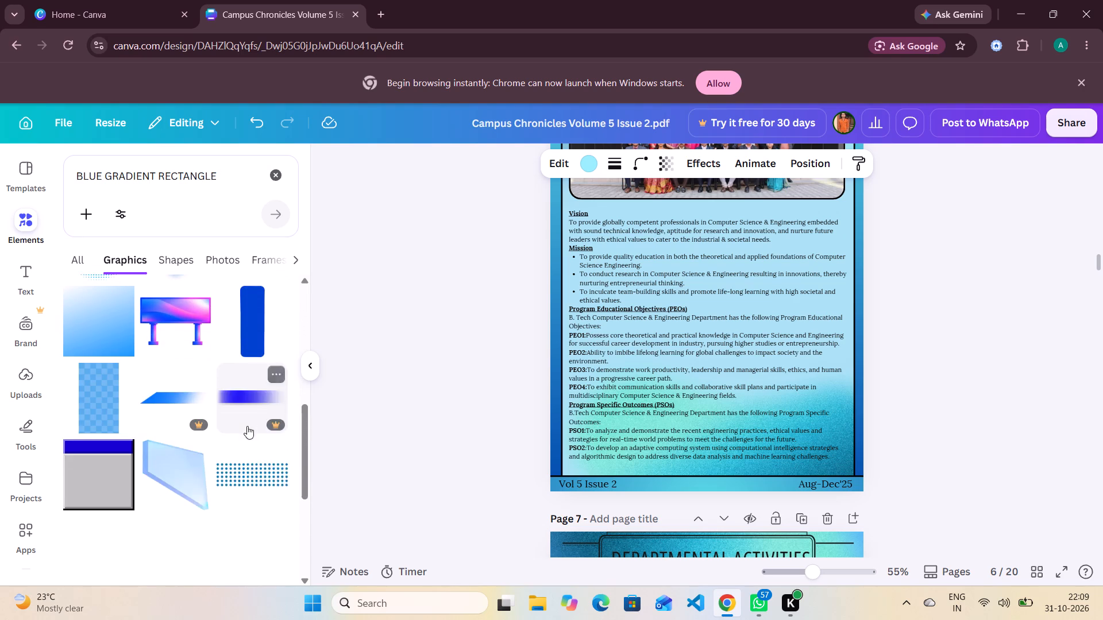
{"action": "scroll", "coordinate": [247, 426], "scroll_direction": "down", "scroll_amount": 1}
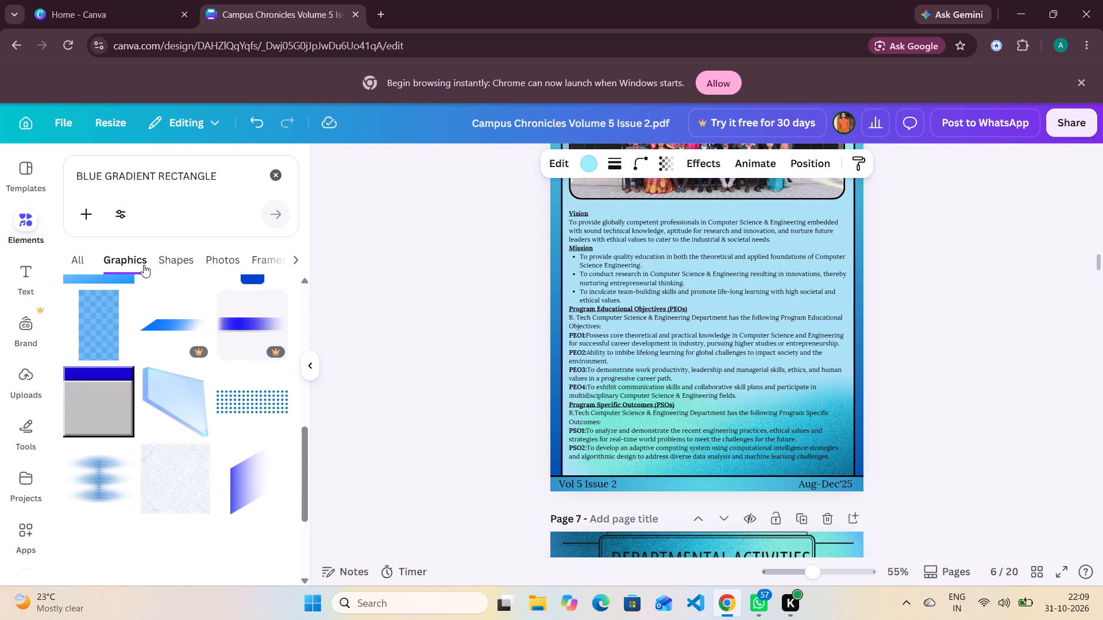
{"action": "scroll", "coordinate": [181, 337], "scroll_direction": "down", "scroll_amount": 4}
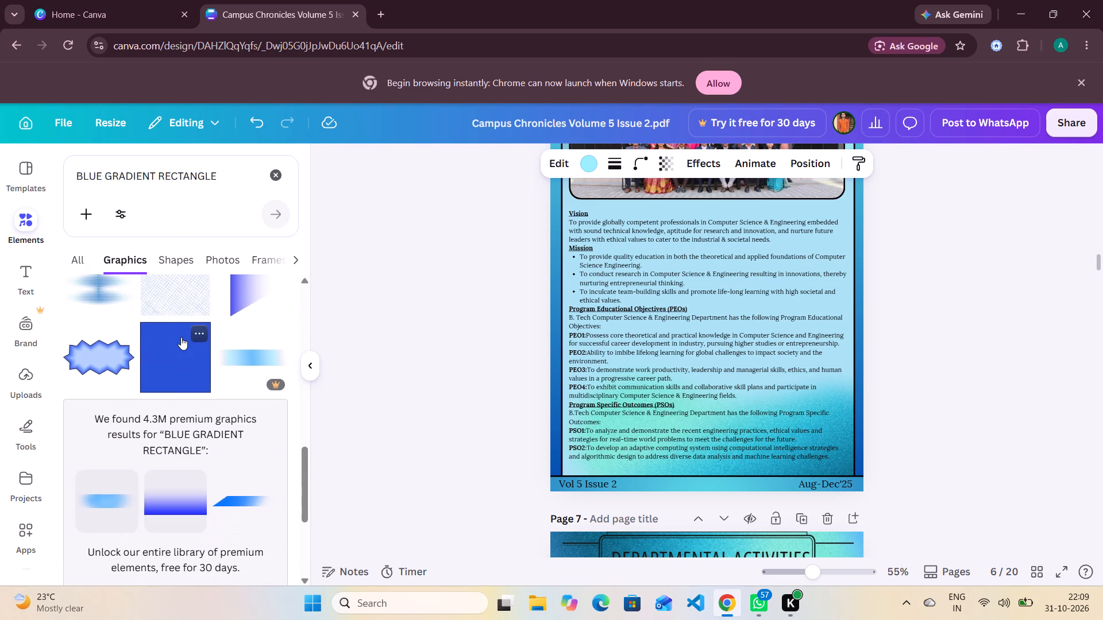
{"action": "scroll", "coordinate": [181, 337], "scroll_direction": "down", "scroll_amount": 4}
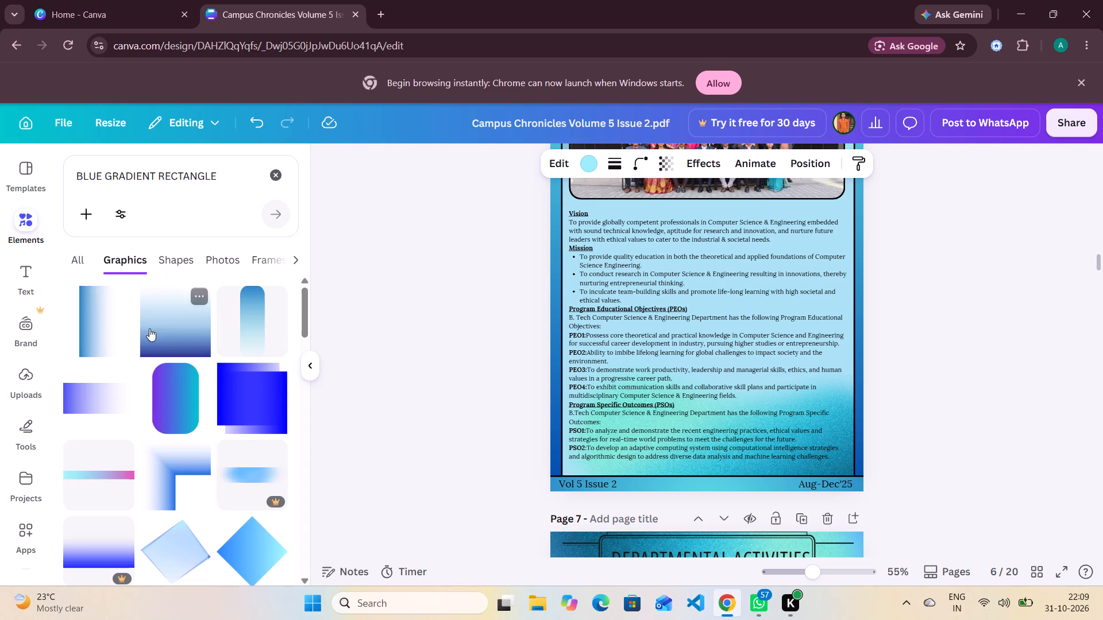
Insert the portrait black-to-blue gradient photo from the full photo results onto page 7, Departmental Activities.
{"action": "left_click", "coordinate": [80, 254]}
{"action": "scroll", "coordinate": [178, 418], "scroll_direction": "down", "scroll_amount": 3}
{"action": "left_click", "coordinate": [271, 339]}
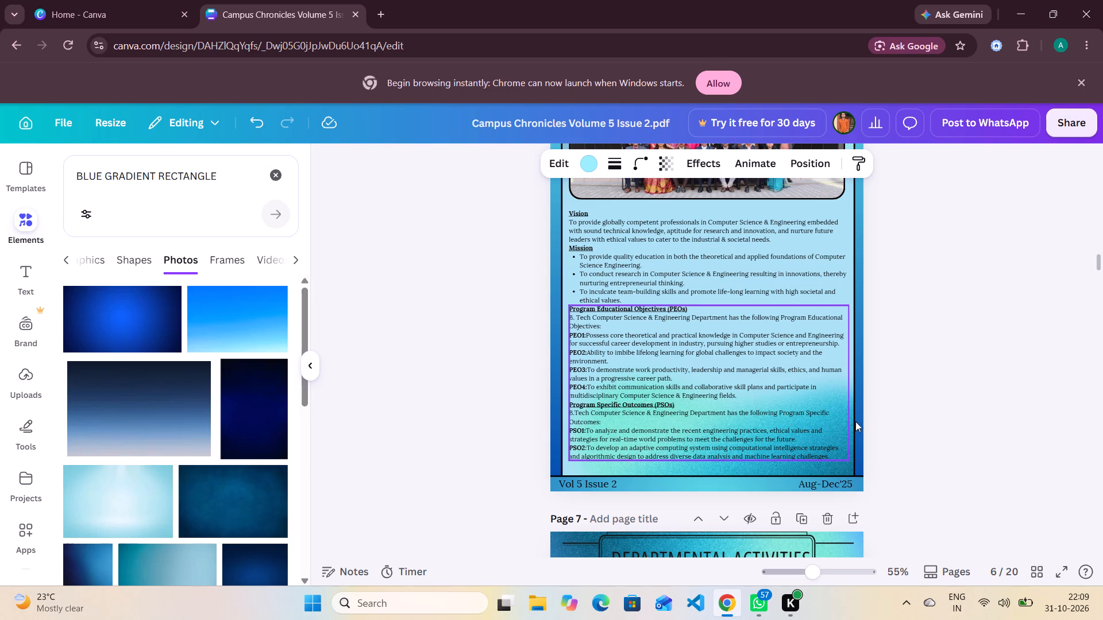
{"action": "scroll", "coordinate": [918, 411], "scroll_direction": "down", "scroll_amount": 8}
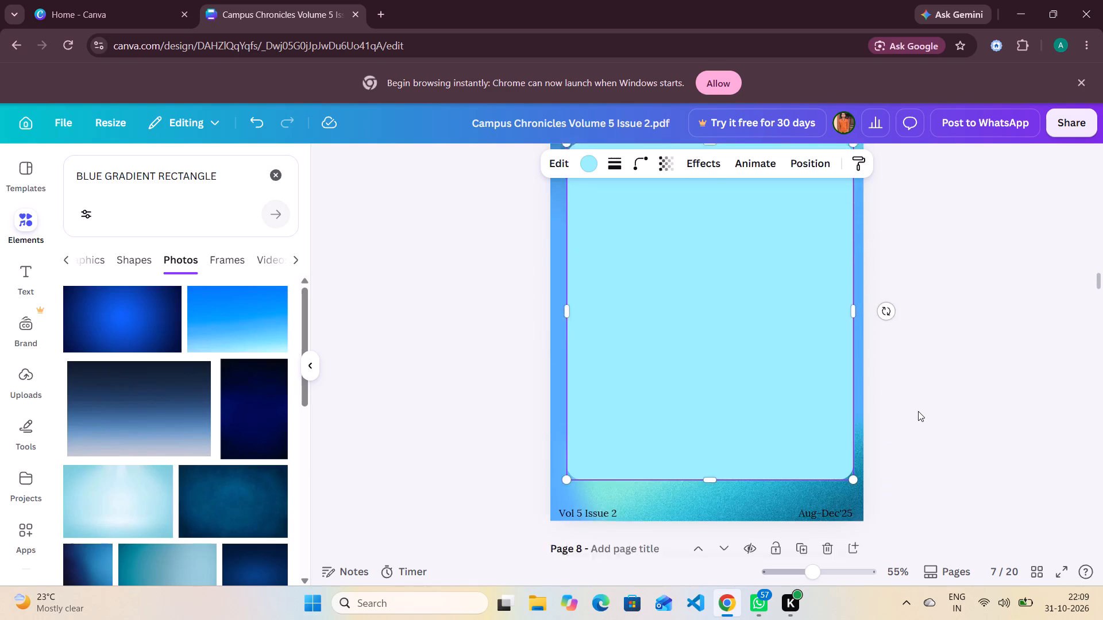
{"action": "scroll", "coordinate": [918, 411], "scroll_direction": "down", "scroll_amount": 1}
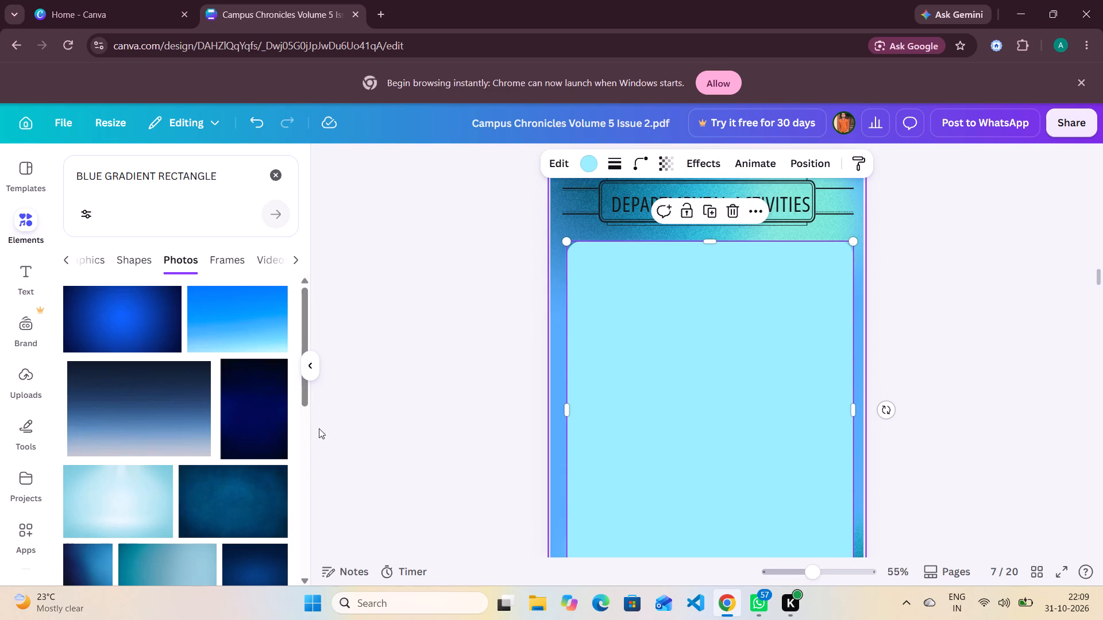
{"action": "scroll", "coordinate": [217, 483], "scroll_direction": "down", "scroll_amount": 2}
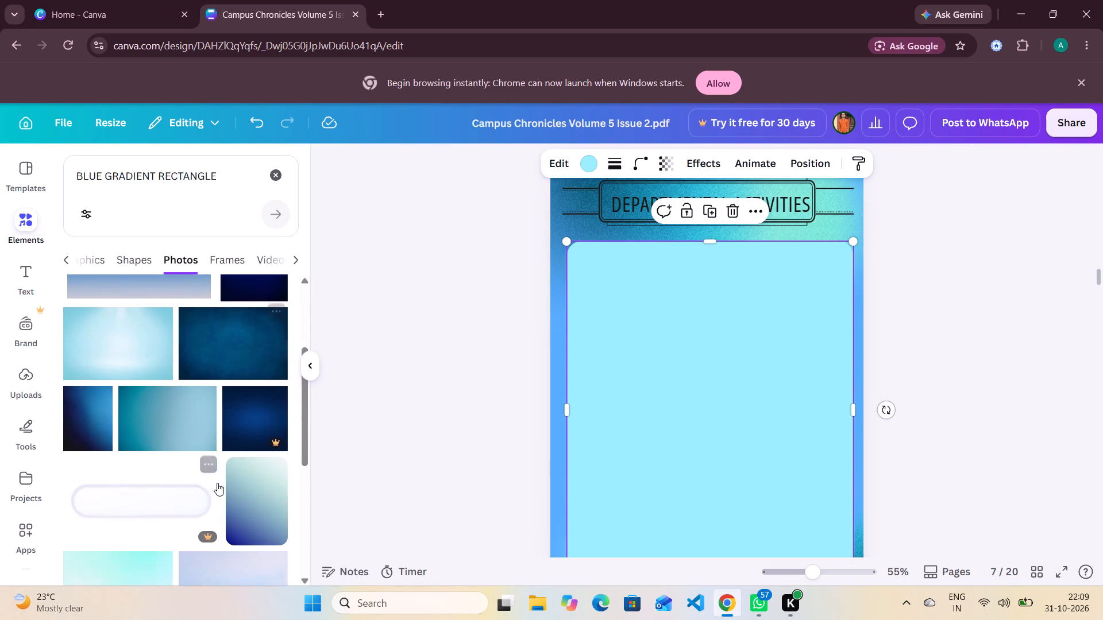
{"action": "scroll", "coordinate": [217, 483], "scroll_direction": "down", "scroll_amount": 1}
{"action": "left_click", "coordinate": [69, 414]}
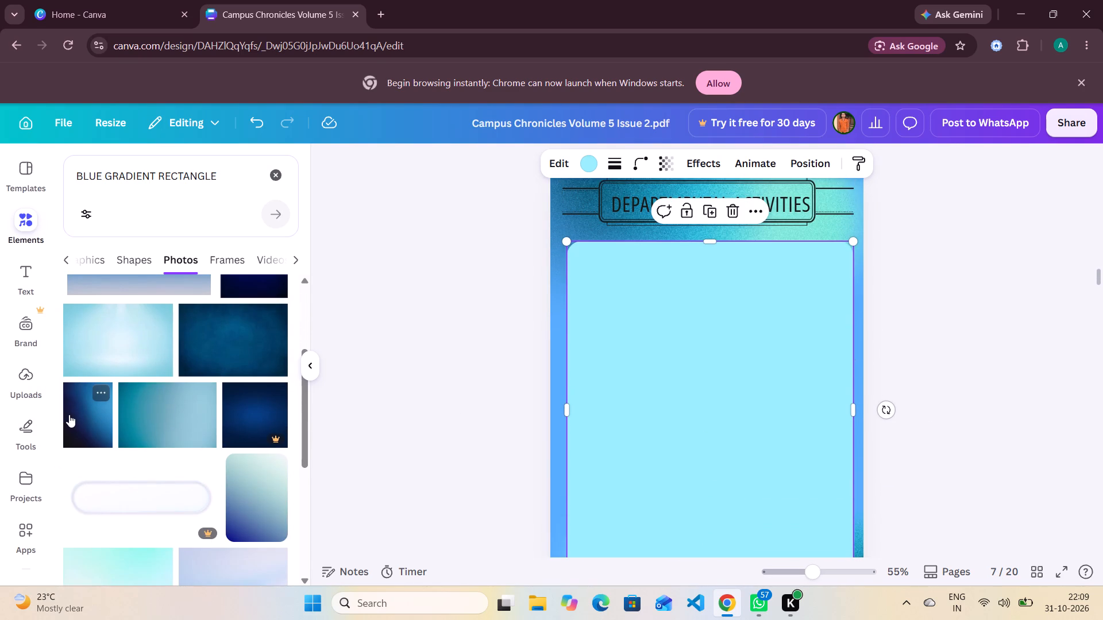
Delete the light cyan rounded panel behind the gradient photo on page 7.
{"action": "scroll", "coordinate": [698, 344], "scroll_direction": "down", "scroll_amount": 1}
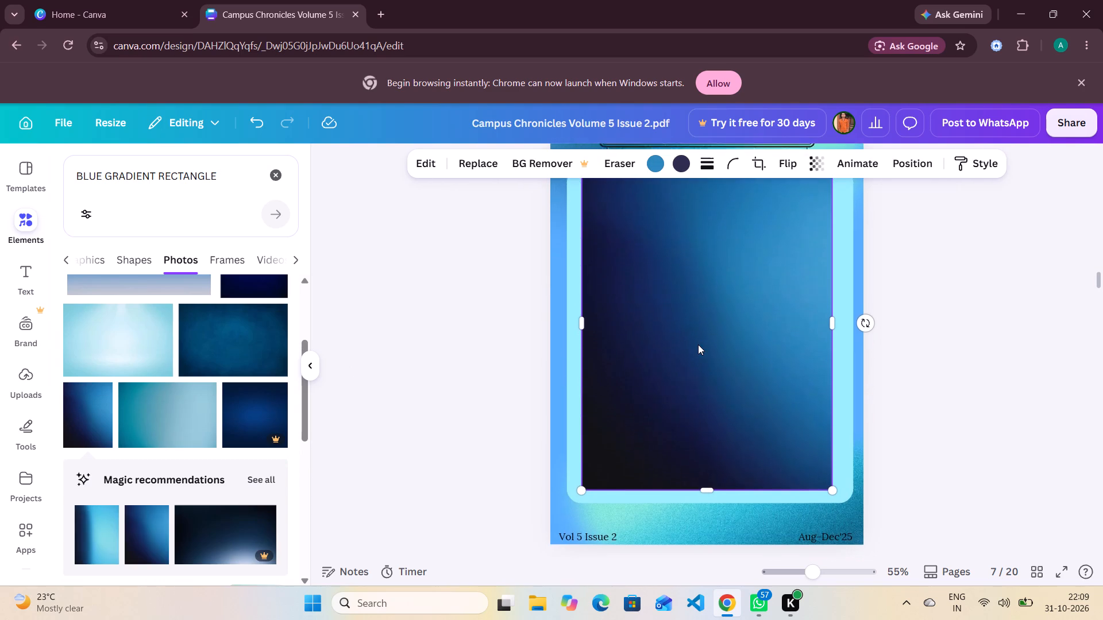
{"action": "scroll", "coordinate": [698, 344], "scroll_direction": "down", "scroll_amount": 1}
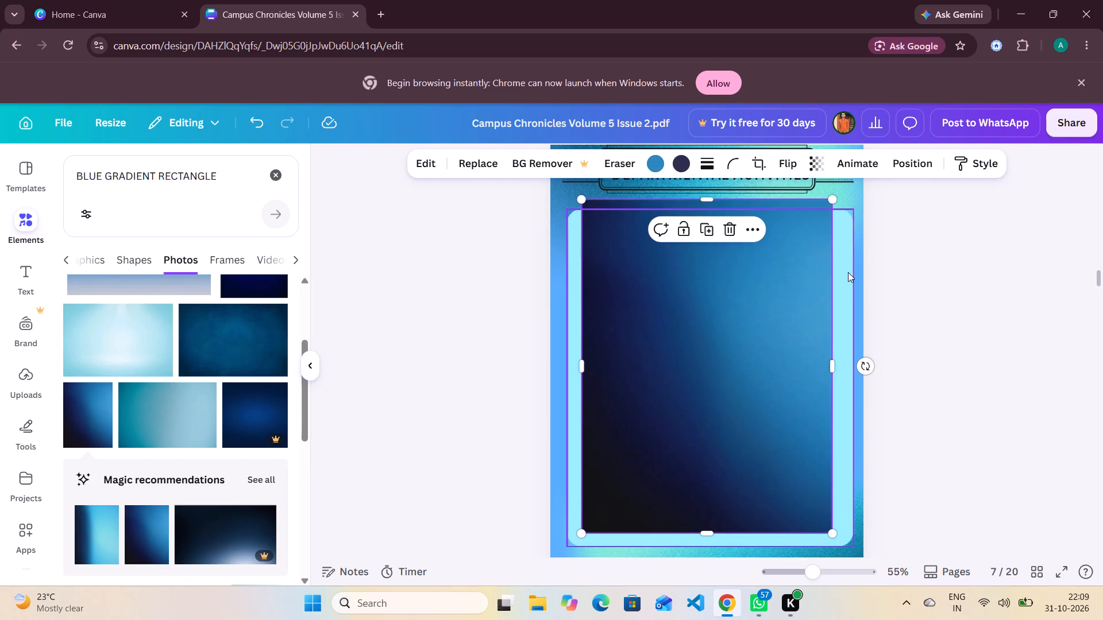
{"action": "left_click", "coordinate": [846, 274]}
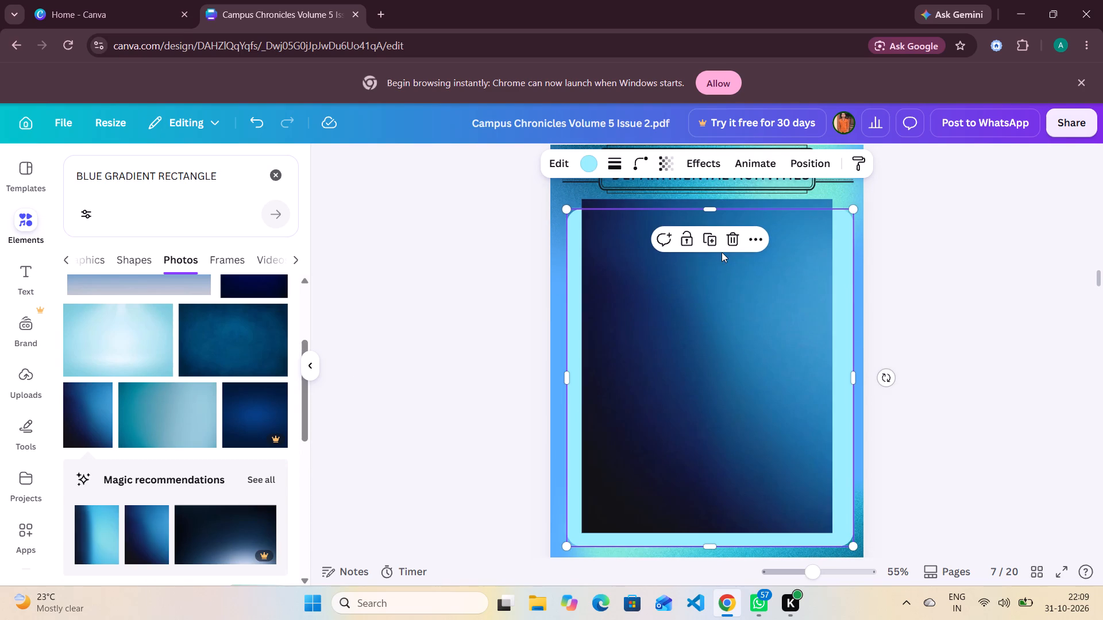
{"action": "left_click", "coordinate": [728, 244]}
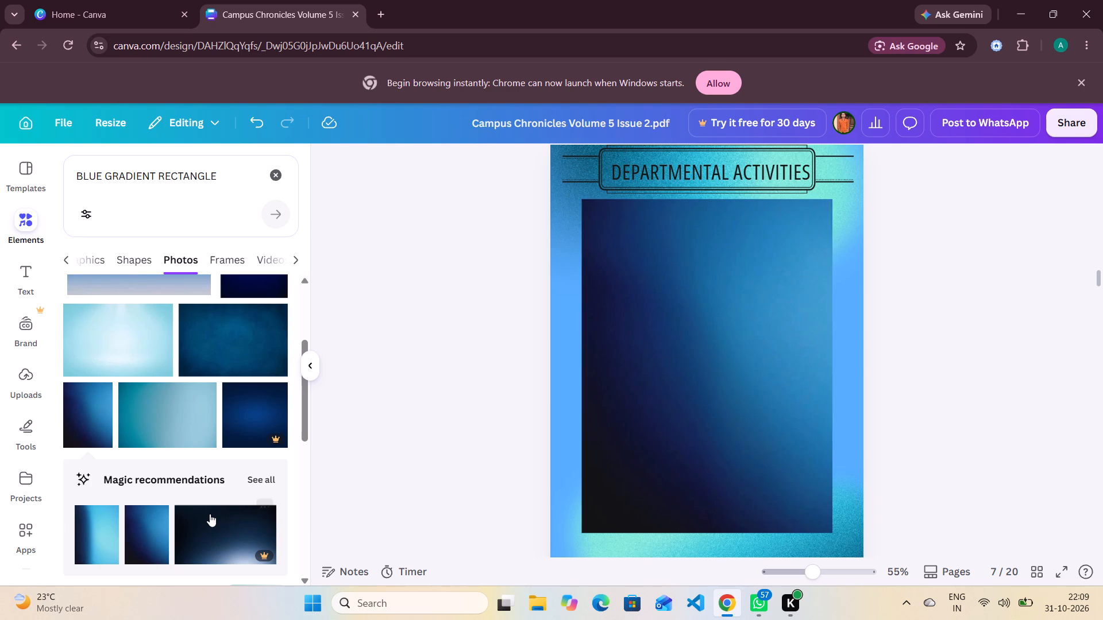
Browse the remaining BLUE GRADIENT RECTANGLE photo results for an alternative gradient for the page 7 content panel.
{"action": "scroll", "coordinate": [200, 517], "scroll_direction": "down", "scroll_amount": 2}
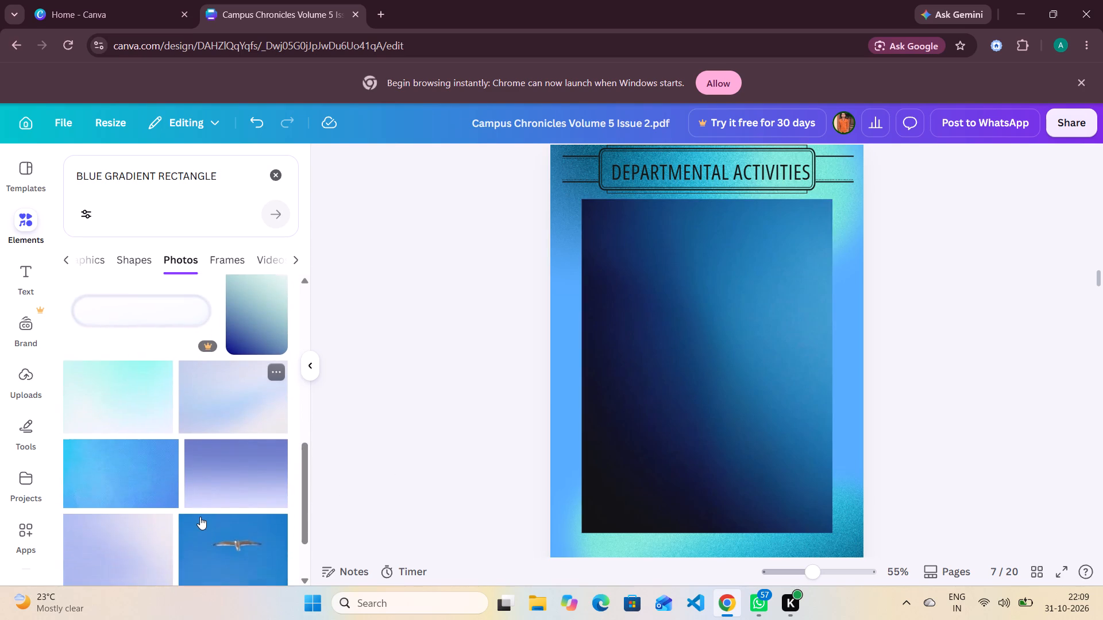
{"action": "scroll", "coordinate": [200, 517], "scroll_direction": "down", "scroll_amount": 2}
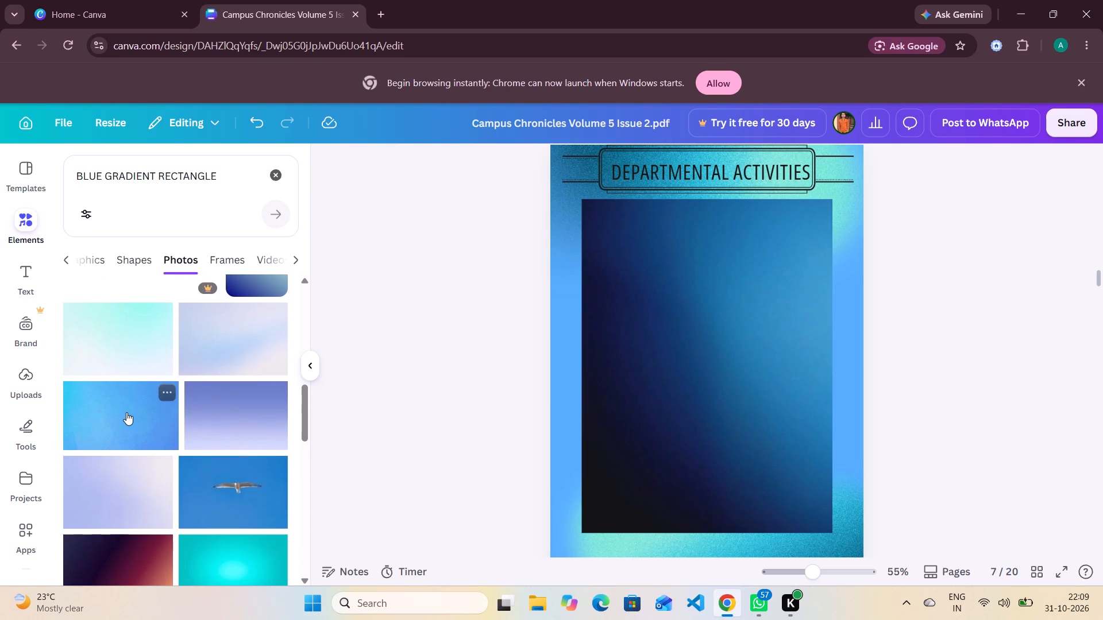
{"action": "scroll", "coordinate": [126, 412], "scroll_direction": "down", "scroll_amount": 1}
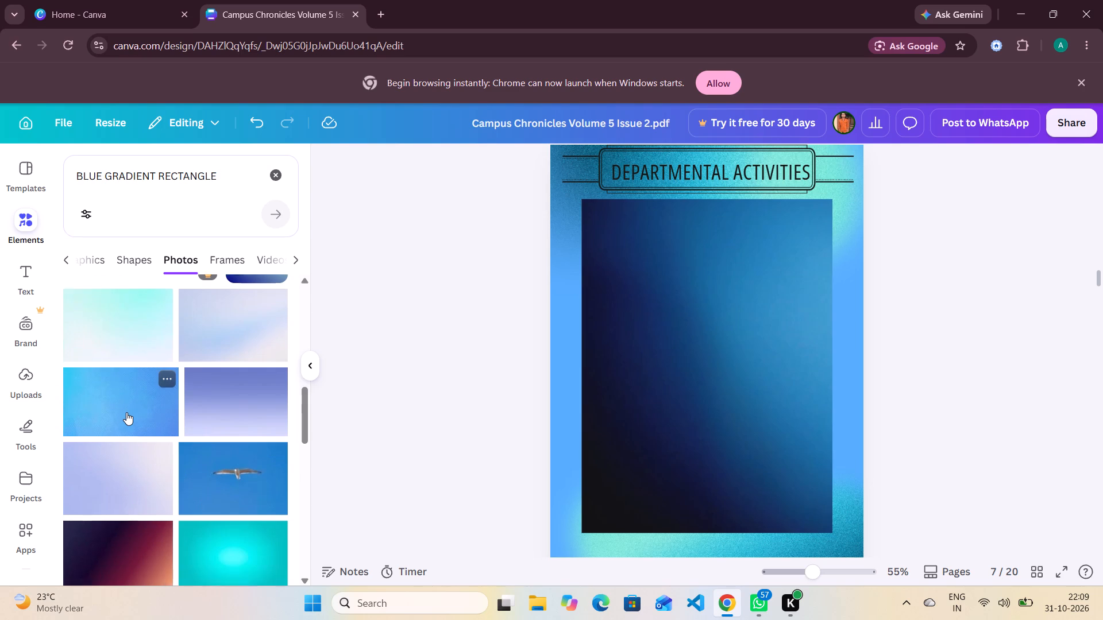
{"action": "scroll", "coordinate": [126, 412], "scroll_direction": "down", "scroll_amount": 6}
{"action": "scroll", "coordinate": [126, 412], "scroll_direction": "up", "scroll_amount": 4}
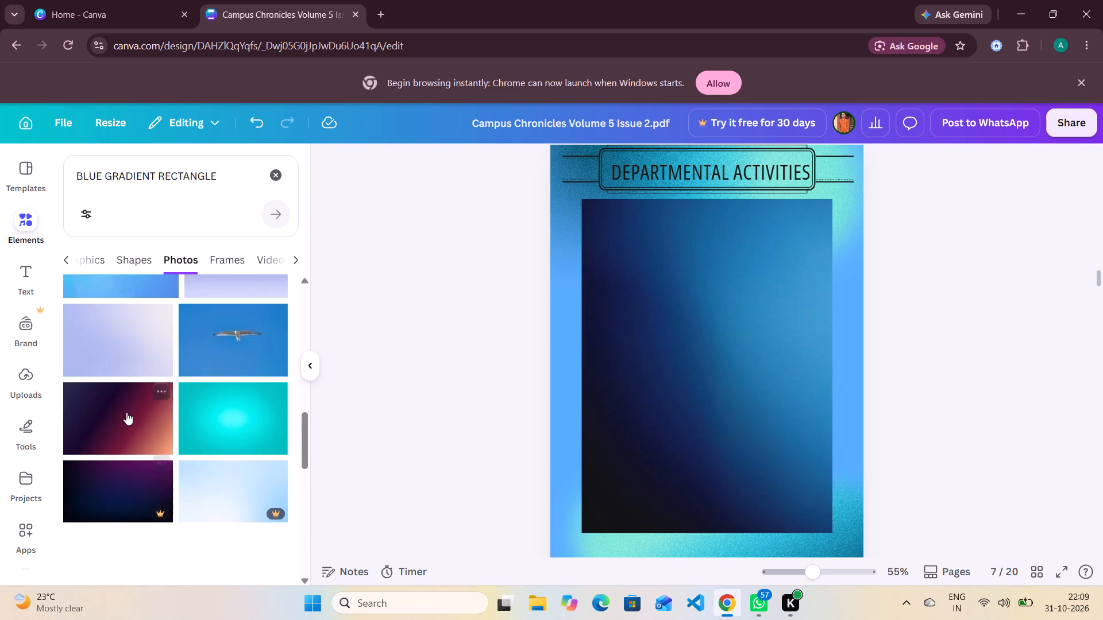
{"action": "scroll", "coordinate": [126, 412], "scroll_direction": "up", "scroll_amount": 5}
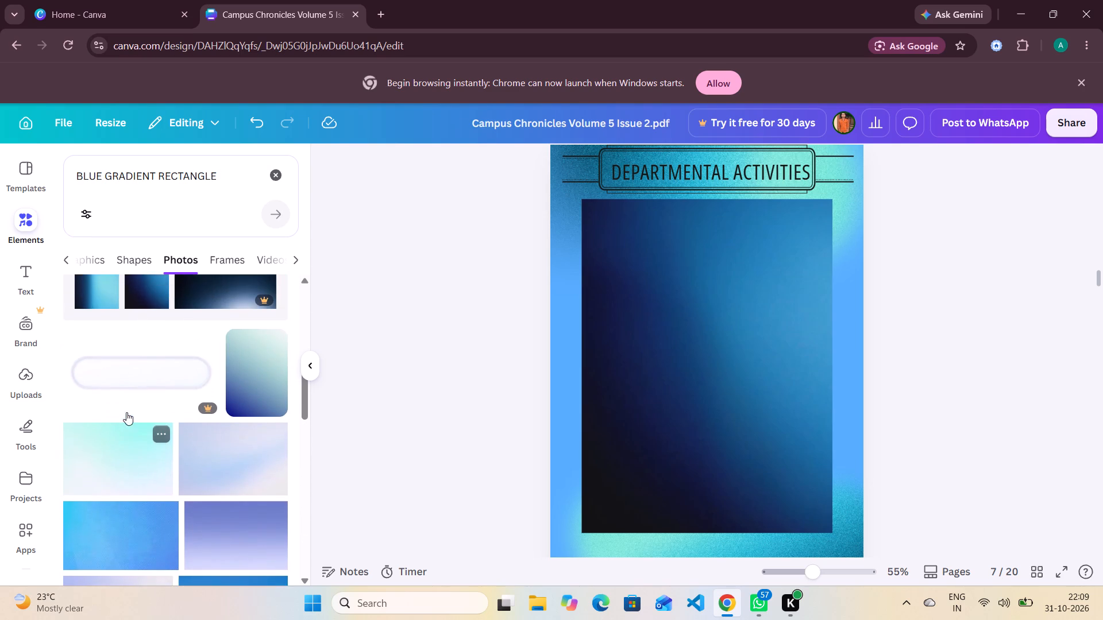
{"action": "scroll", "coordinate": [126, 412], "scroll_direction": "up", "scroll_amount": 1}
Examine the content panel and background styling on pages 4 to 6 and compare it with page 7, Departmental Activities.
{"action": "scroll", "coordinate": [451, 249], "scroll_direction": "up", "scroll_amount": 9}
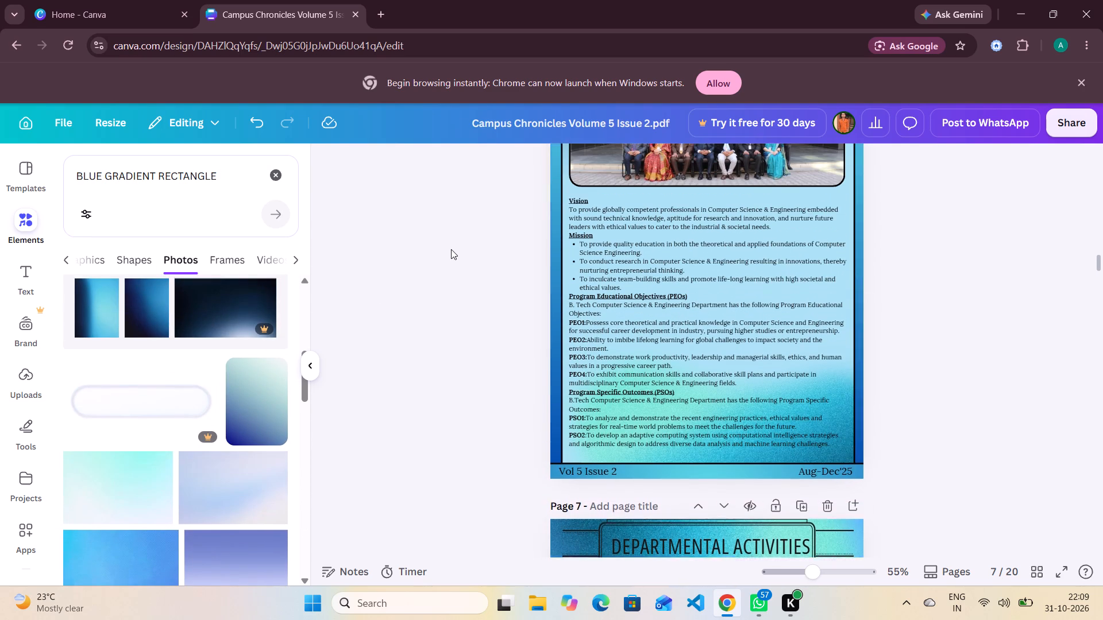
{"action": "scroll", "coordinate": [451, 249], "scroll_direction": "up", "scroll_amount": 1}
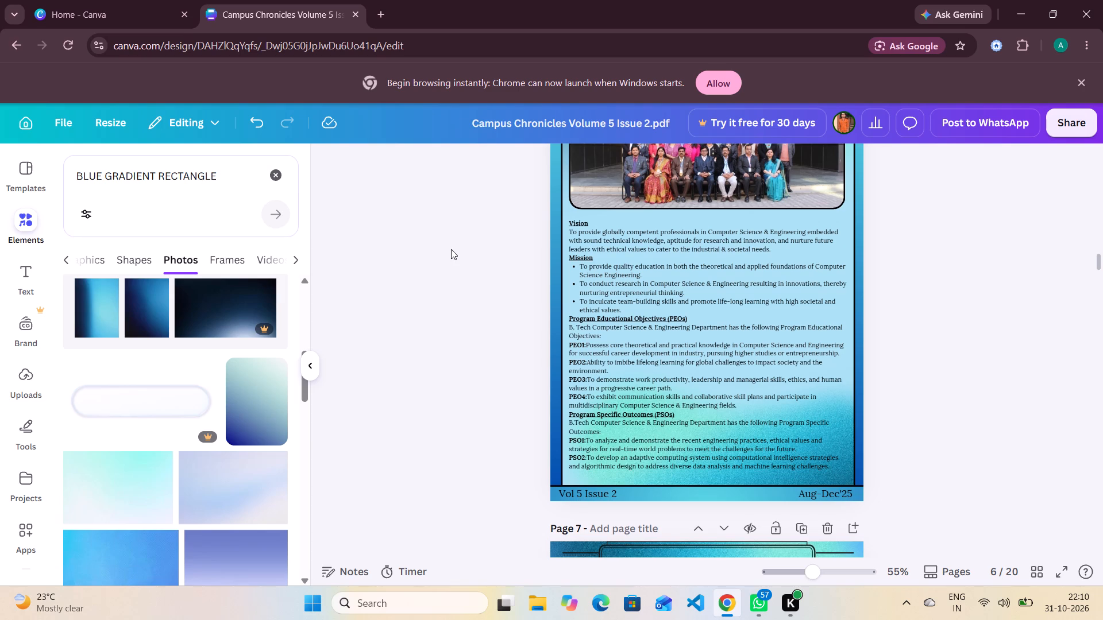
{"action": "scroll", "coordinate": [451, 249], "scroll_direction": "up", "scroll_amount": 8}
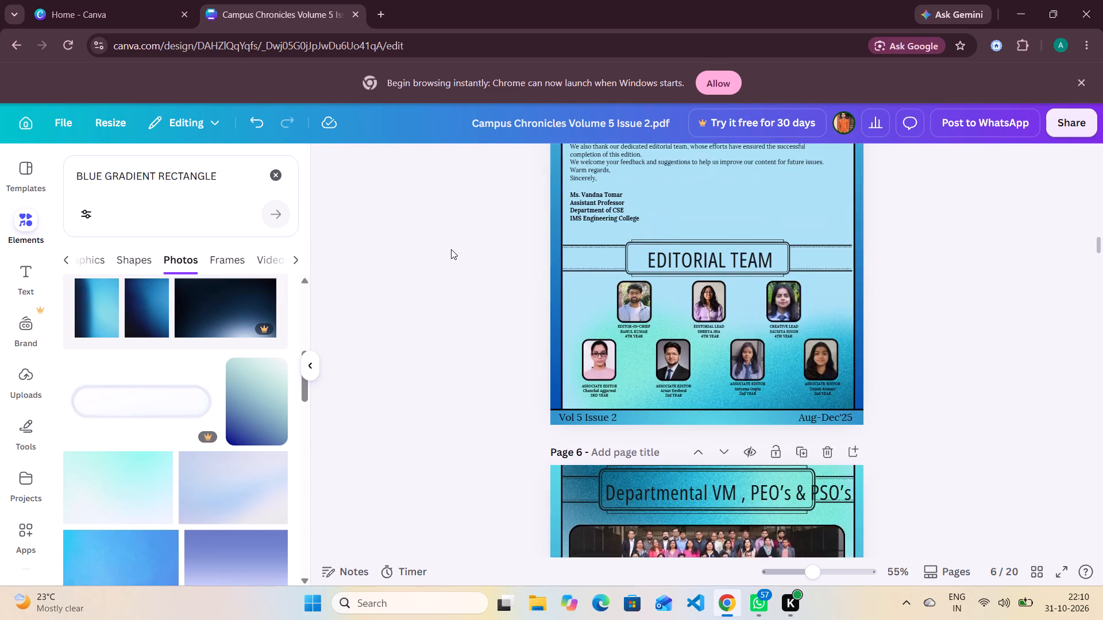
{"action": "scroll", "coordinate": [451, 249], "scroll_direction": "up", "scroll_amount": 6}
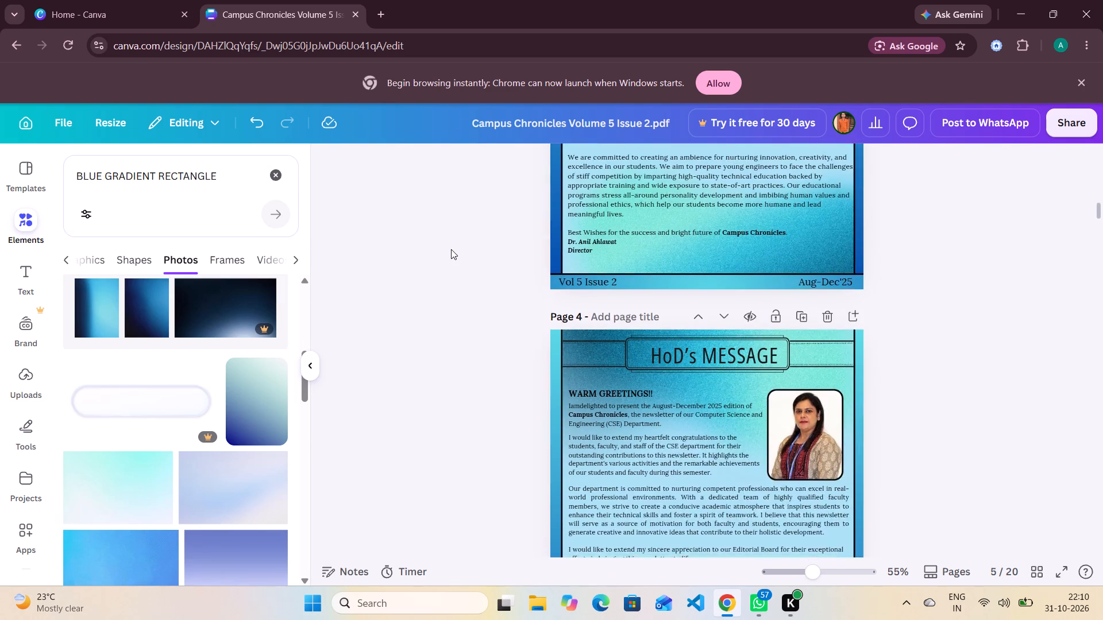
{"action": "scroll", "coordinate": [451, 249], "scroll_direction": "up", "scroll_amount": 2}
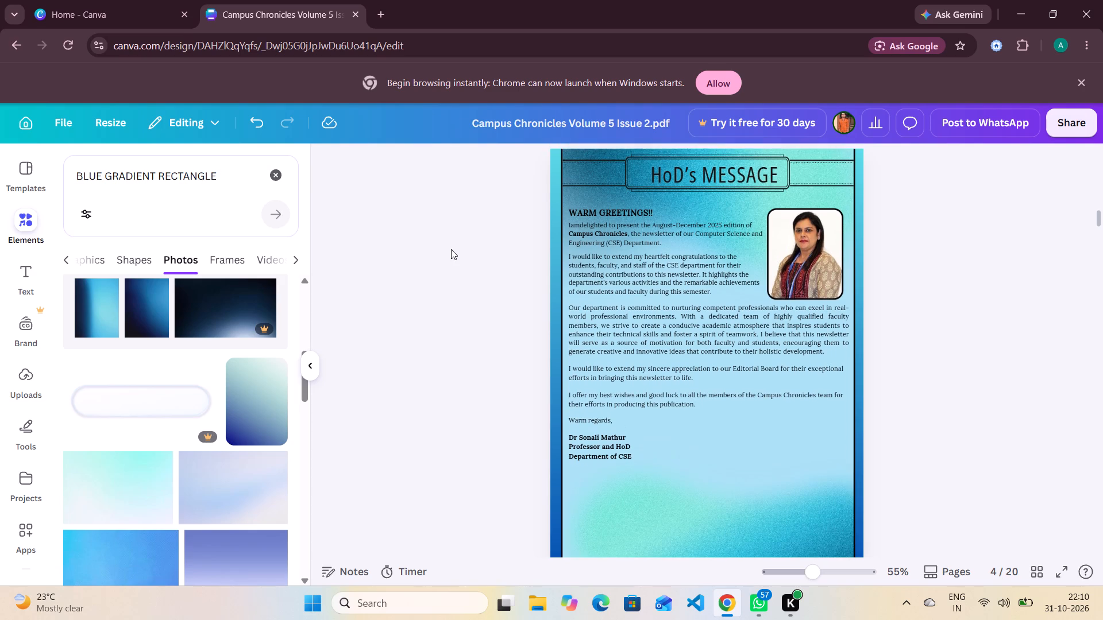
{"action": "scroll", "coordinate": [451, 249], "scroll_direction": "up", "scroll_amount": 1}
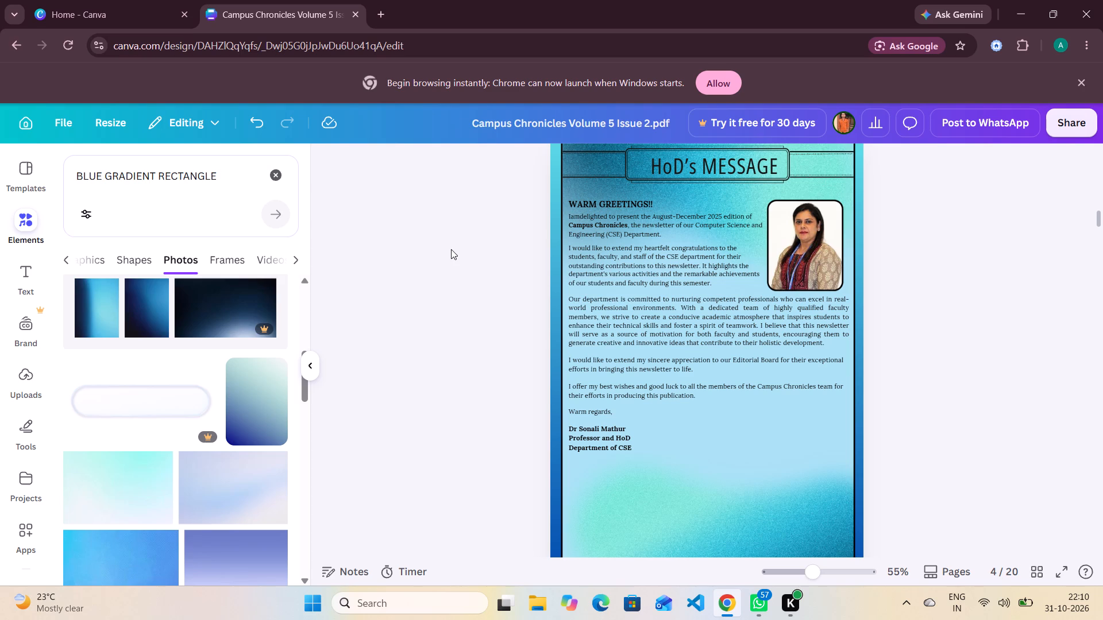
{"action": "scroll", "coordinate": [451, 249], "scroll_direction": "down", "scroll_amount": 1}
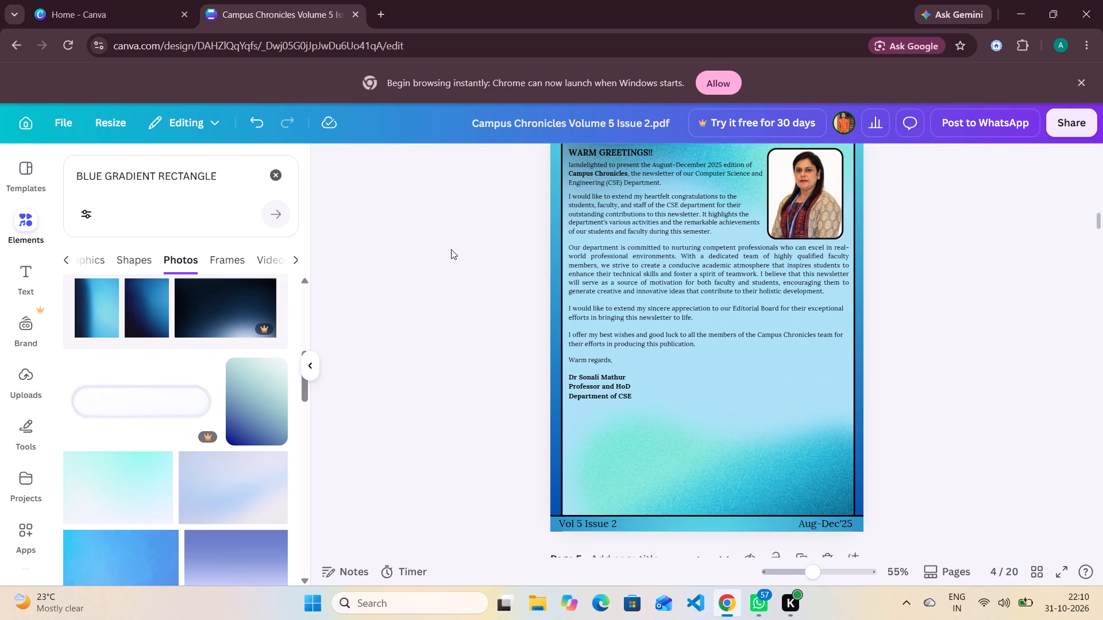
{"action": "scroll", "coordinate": [451, 249], "scroll_direction": "down", "scroll_amount": 8}
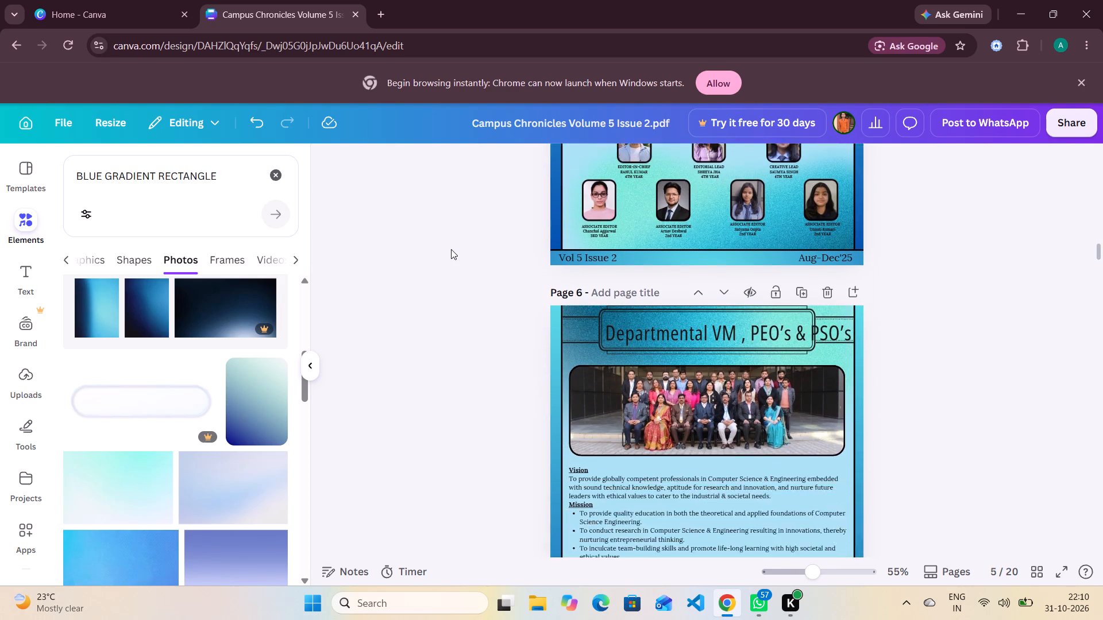
{"action": "scroll", "coordinate": [451, 249], "scroll_direction": "down", "scroll_amount": 6}
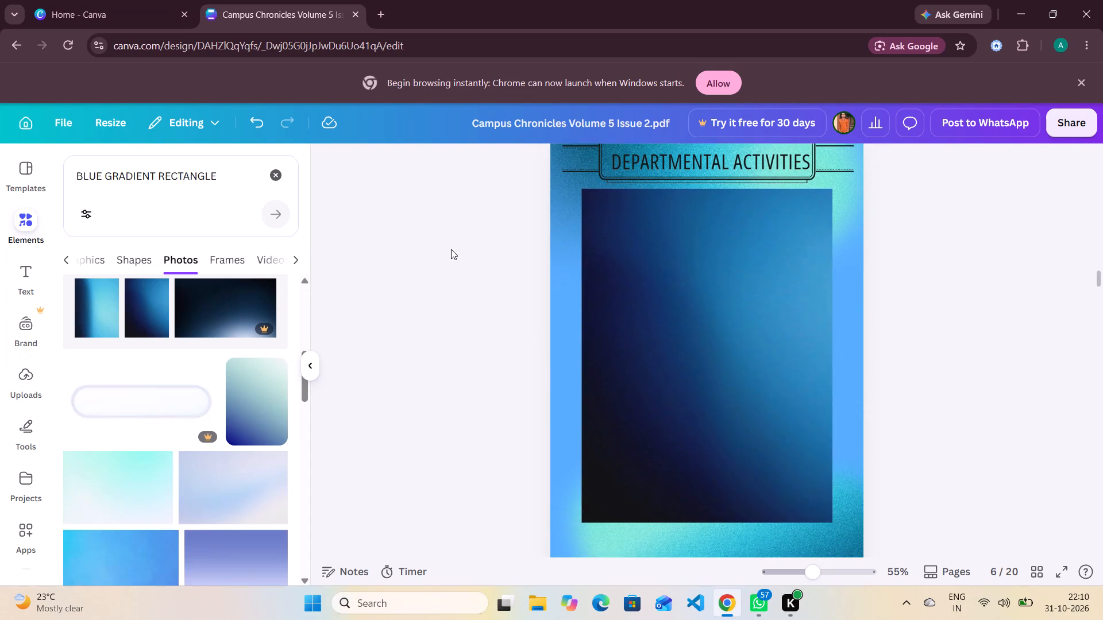
{"action": "scroll", "coordinate": [451, 249], "scroll_direction": "down", "scroll_amount": 1}
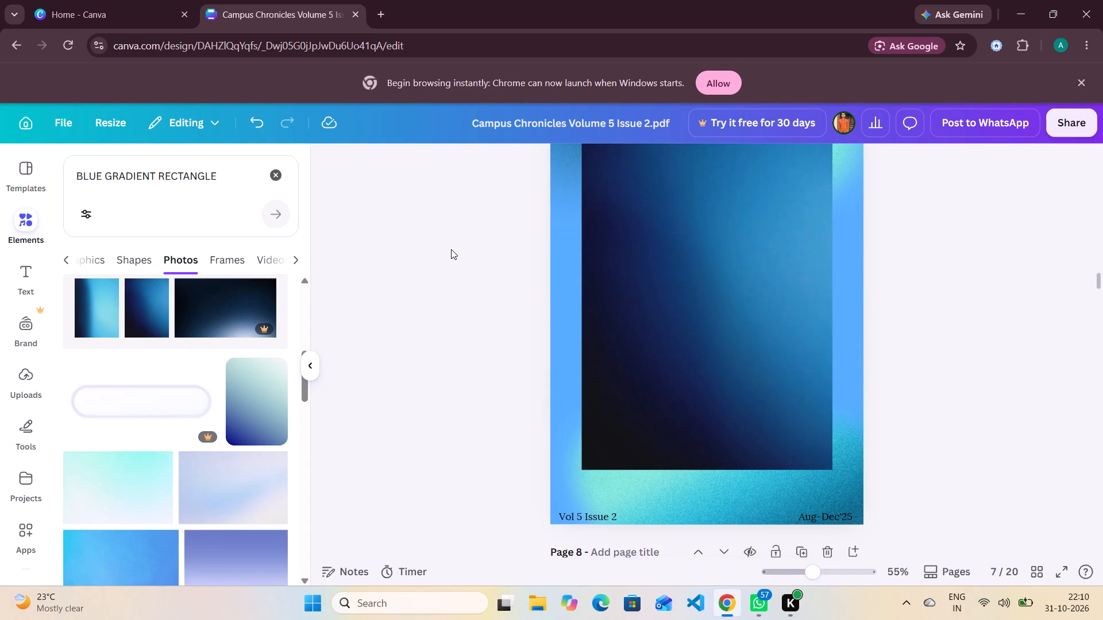
{"action": "scroll", "coordinate": [451, 249], "scroll_direction": "down", "scroll_amount": 1}
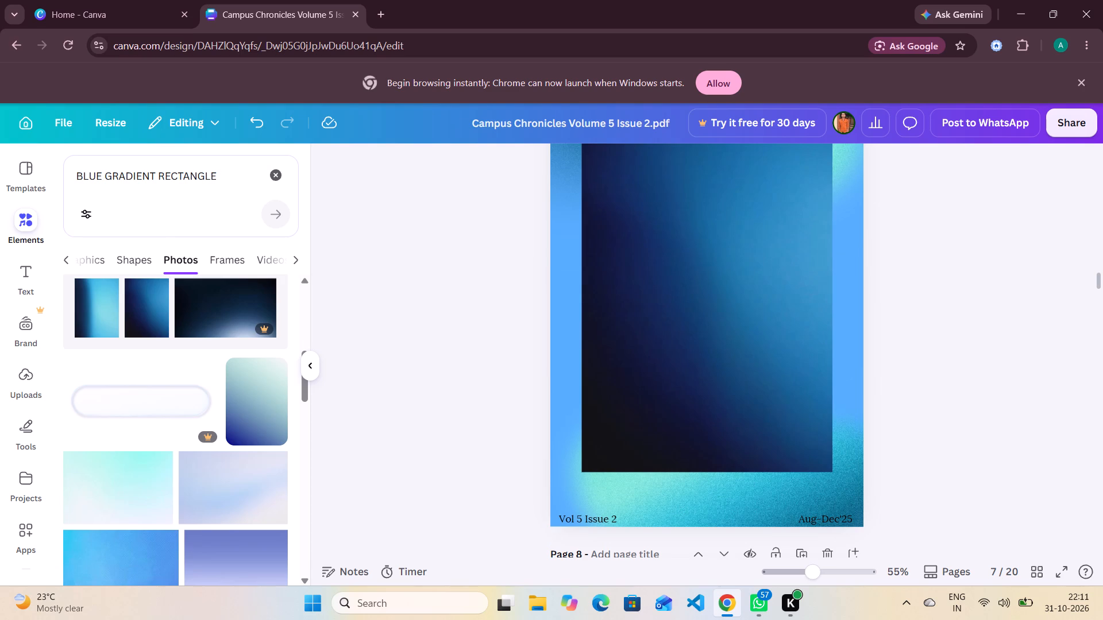
Search the elements library for MULTICOLOR GRADIENT RECTANGLE and show all result types.
{"action": "left_click", "coordinate": [98, 176]}
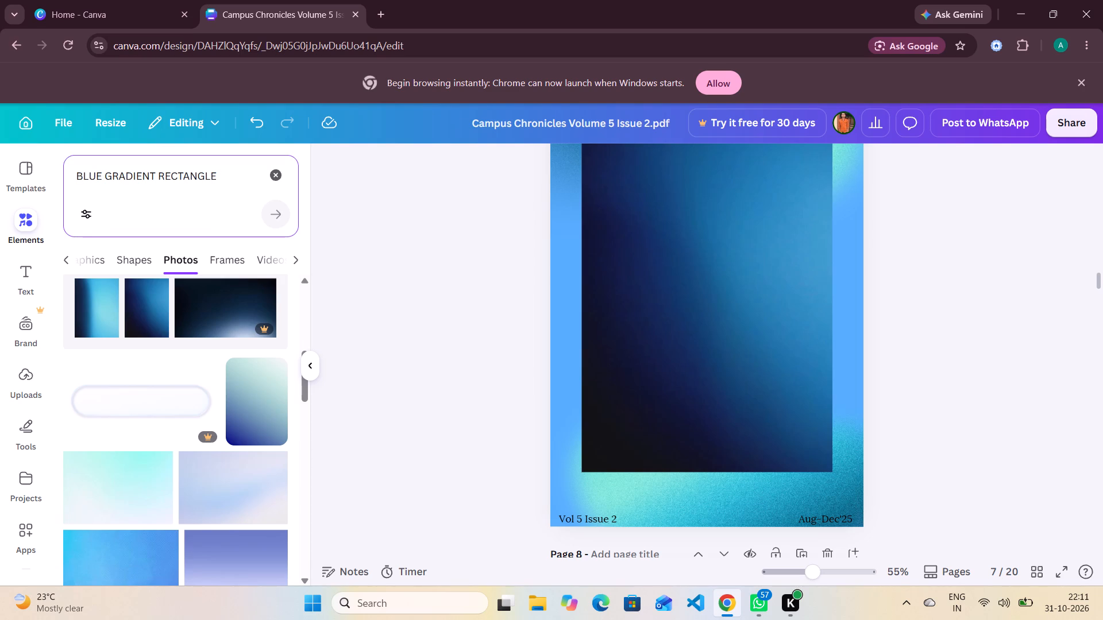
{"action": "left_click", "coordinate": [102, 176]}
{"action": "key", "text": "BackSpace"}
{"action": "key", "text": "BackSpace"}
{"action": "key", "text": "BackSpace"}
{"action": "key", "text": "BackSpace"}
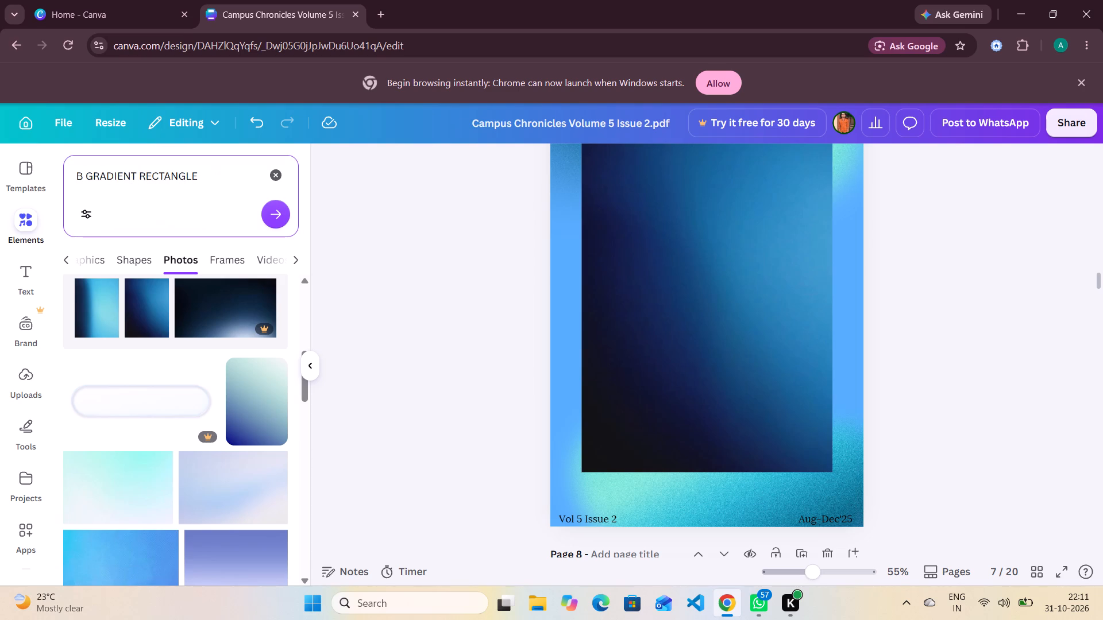
{"action": "type", "text": "MULTI"}
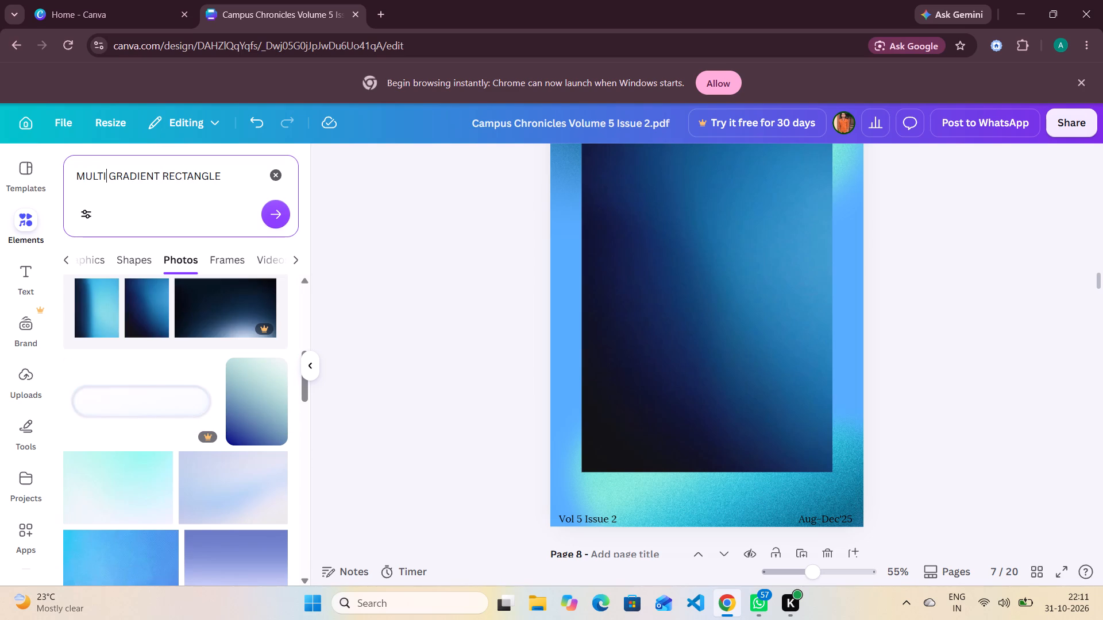
{"action": "key", "text": "c"}
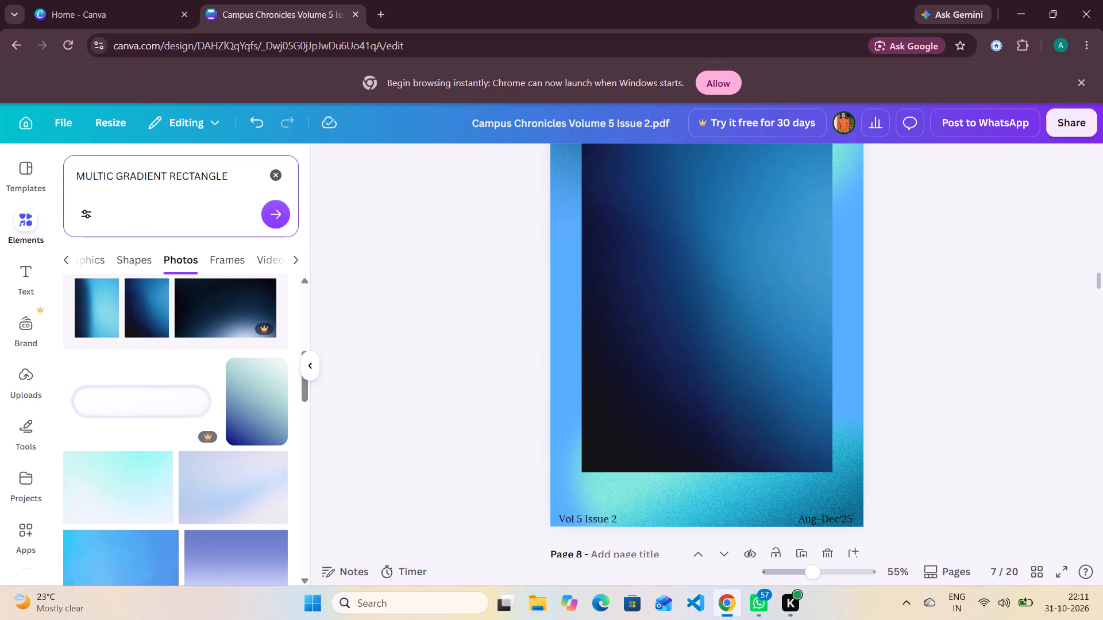
{"action": "type", "text": "OLOF"}
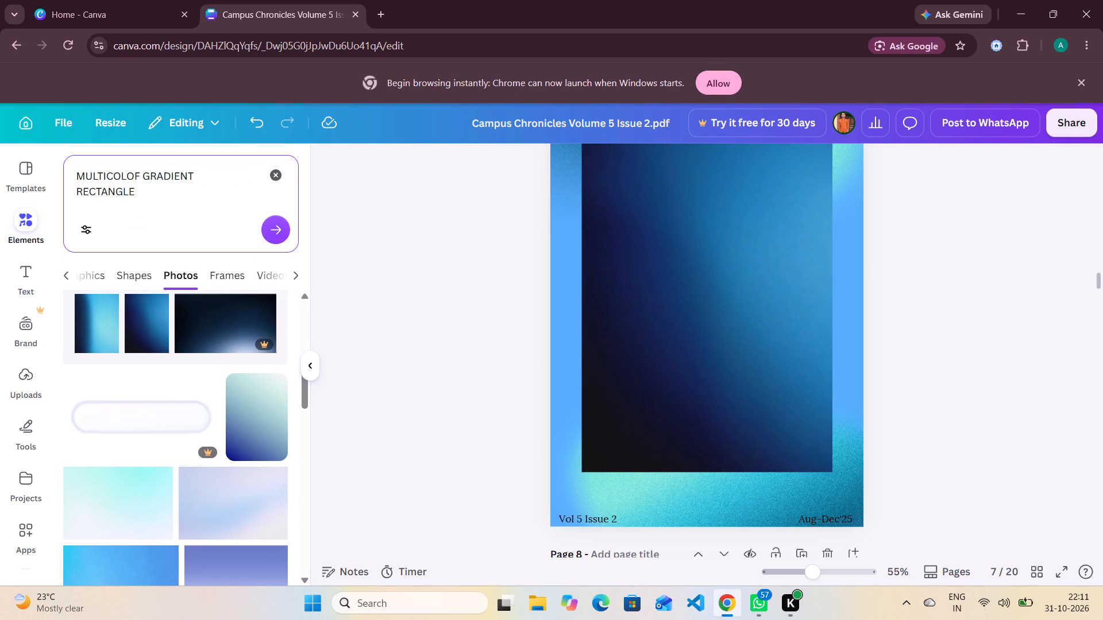
{"action": "key", "text": "BackSpace"}
{"action": "key", "text": "r"}
{"action": "key", "text": "space"}
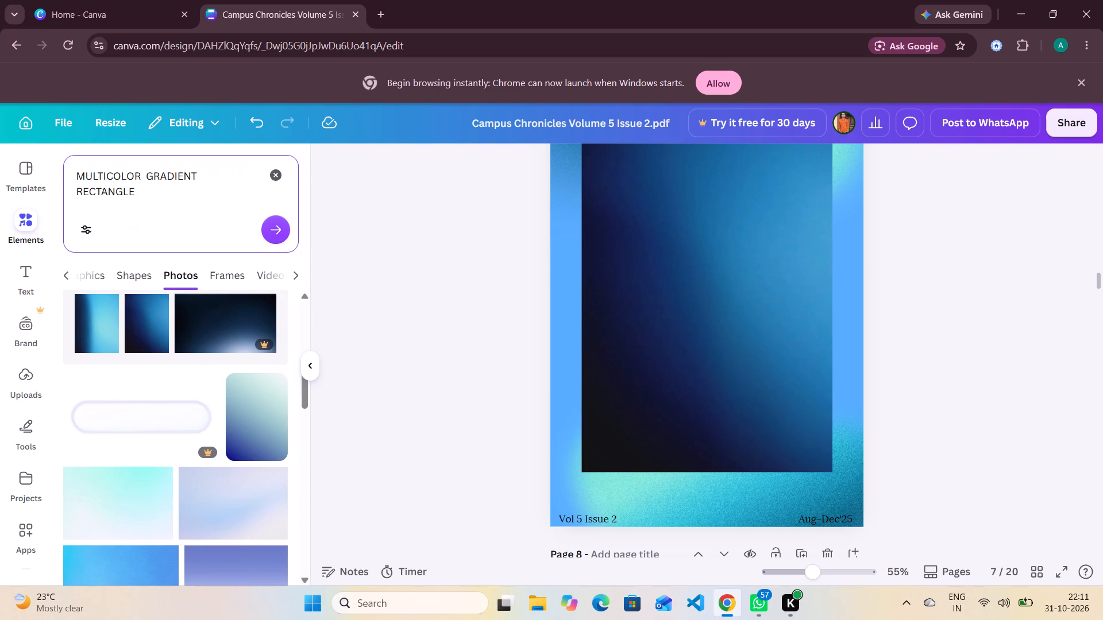
{"action": "left_click", "coordinate": [277, 230]}
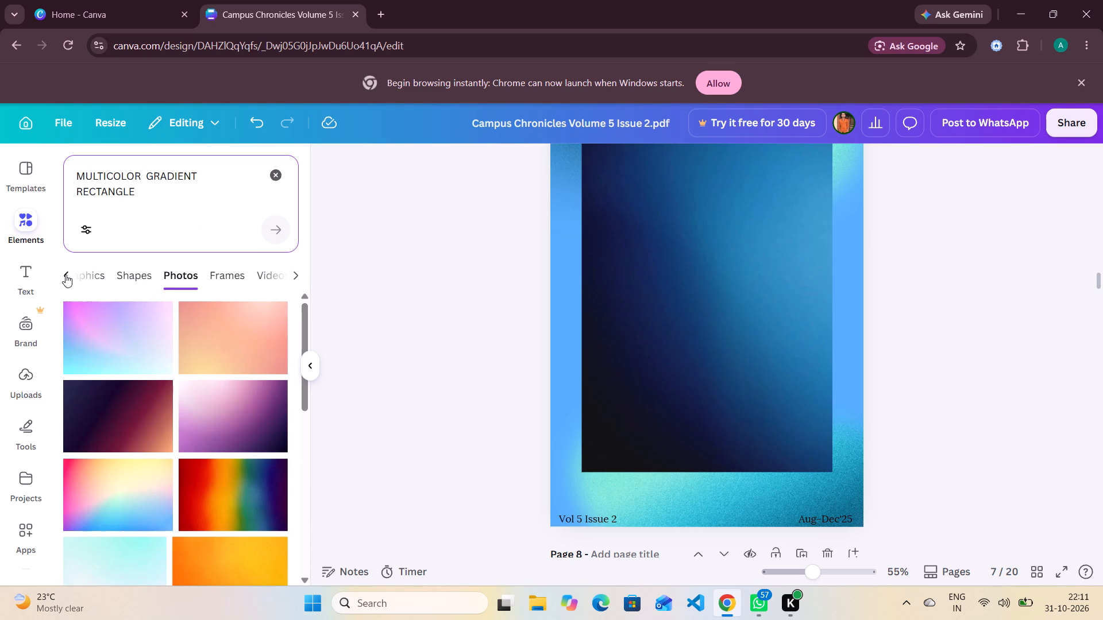
{"action": "scroll", "coordinate": [79, 275], "scroll_direction": "right", "scroll_amount": 3}
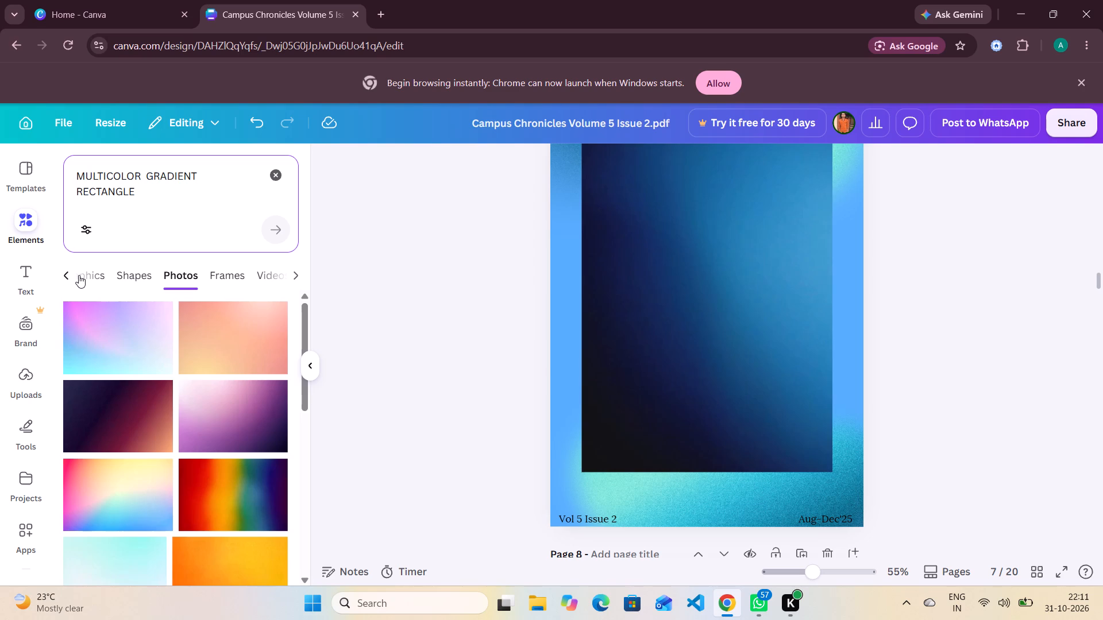
{"action": "left_click", "coordinate": [74, 274]}
{"action": "left_click", "coordinate": [75, 275]}
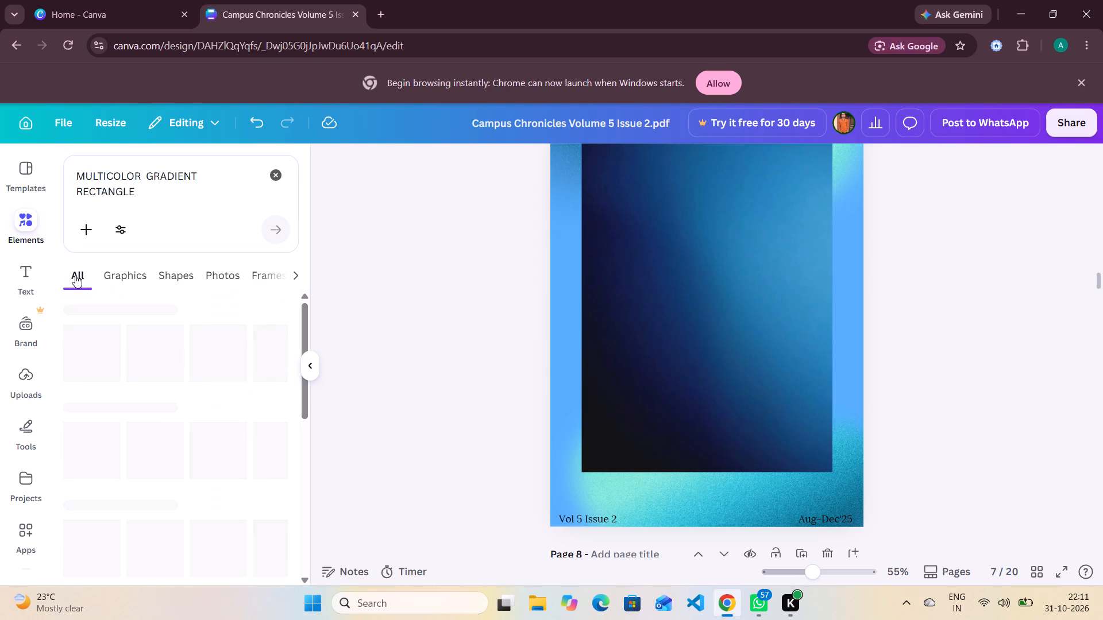
Browse the multicolor gradient results across graphics, photos and frames for a page 7 panel, removing any graphic inserted by mistake.
{"action": "scroll", "coordinate": [113, 373], "scroll_direction": "down", "scroll_amount": 1}
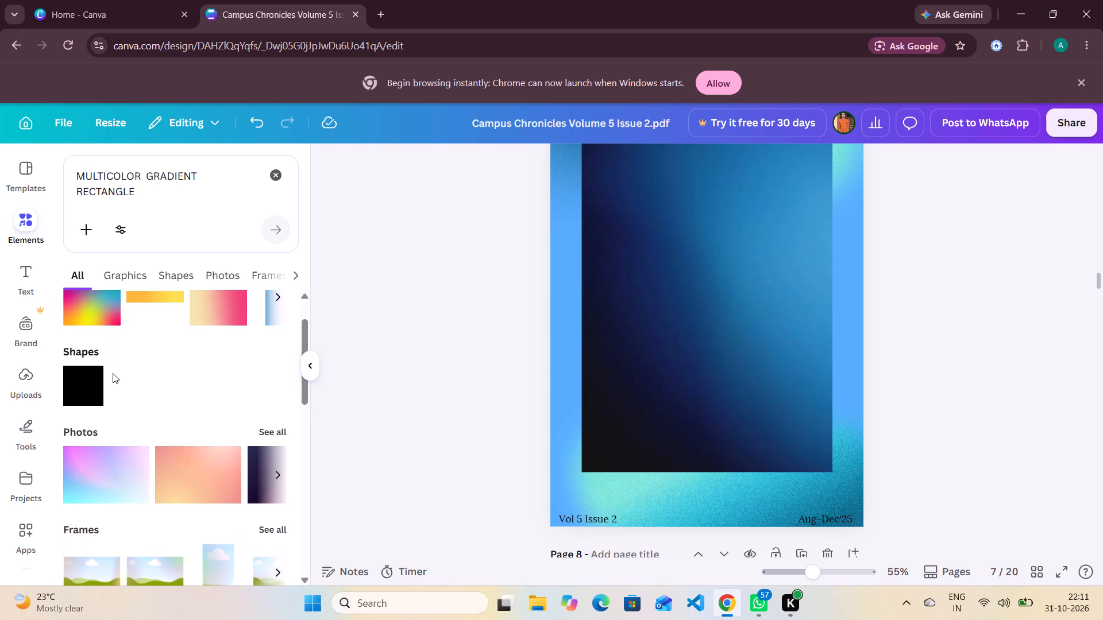
{"action": "left_click", "coordinate": [281, 300]}
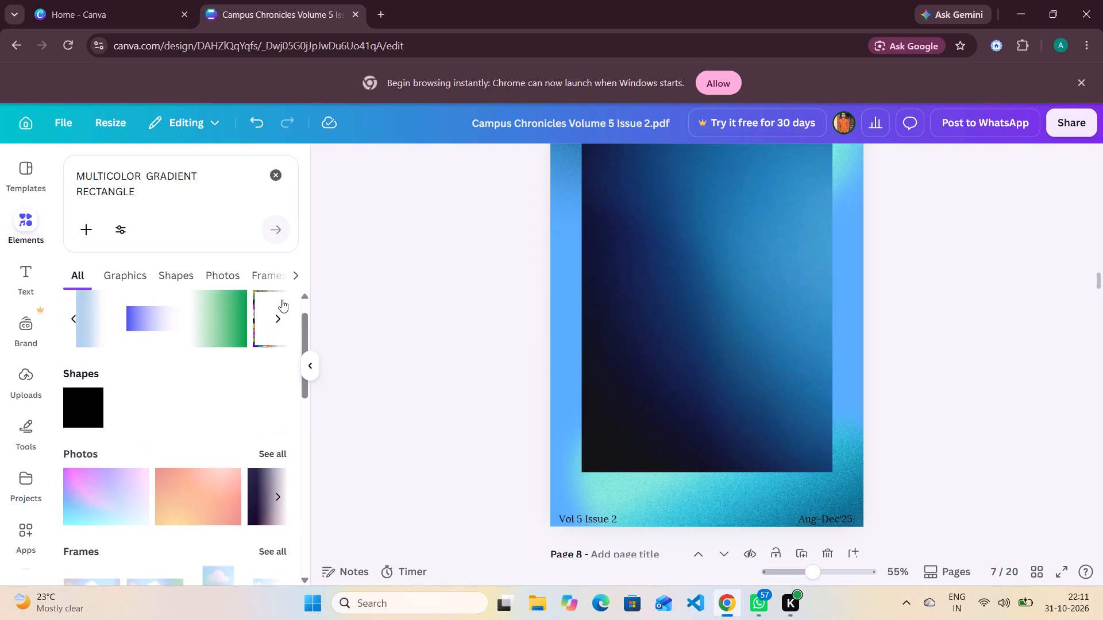
{"action": "left_click", "coordinate": [281, 300]}
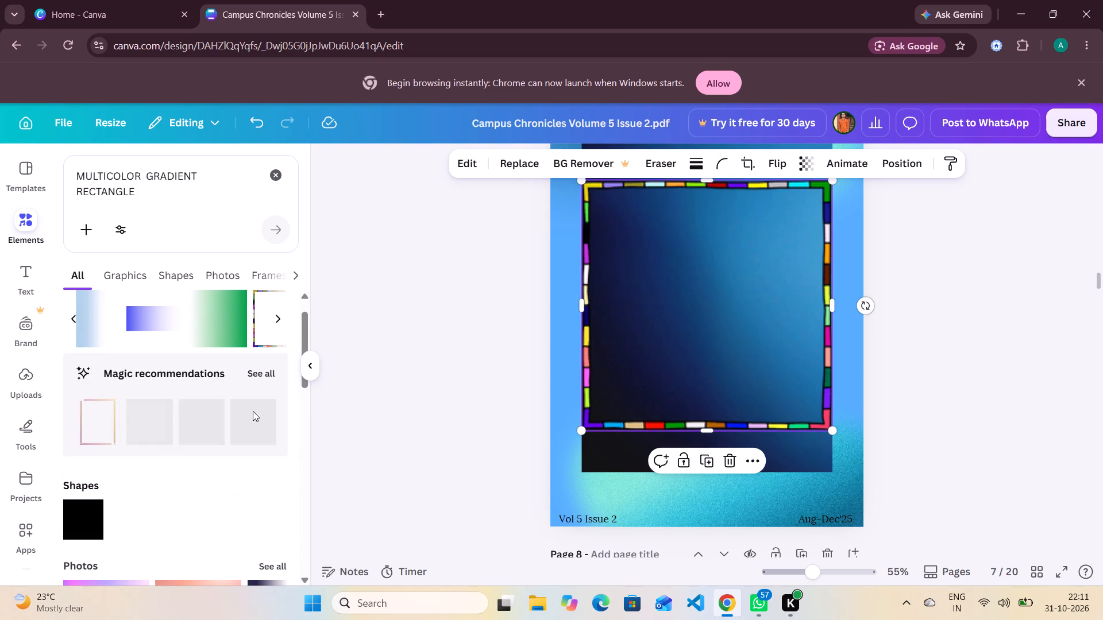
{"action": "left_click", "coordinate": [723, 462]}
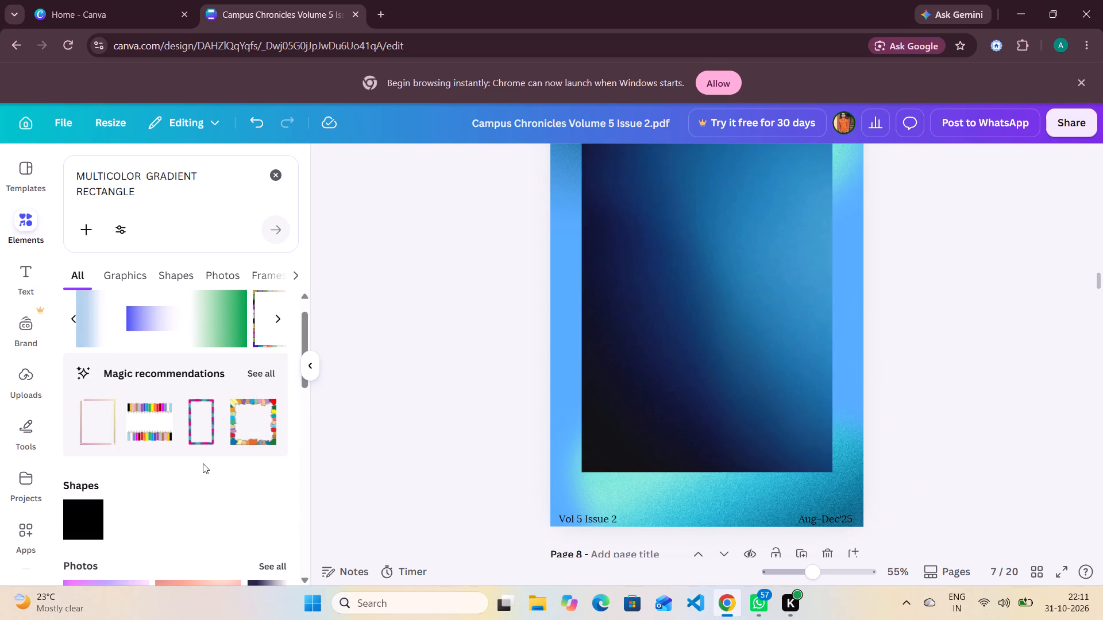
{"action": "scroll", "coordinate": [203, 463], "scroll_direction": "down", "scroll_amount": 6}
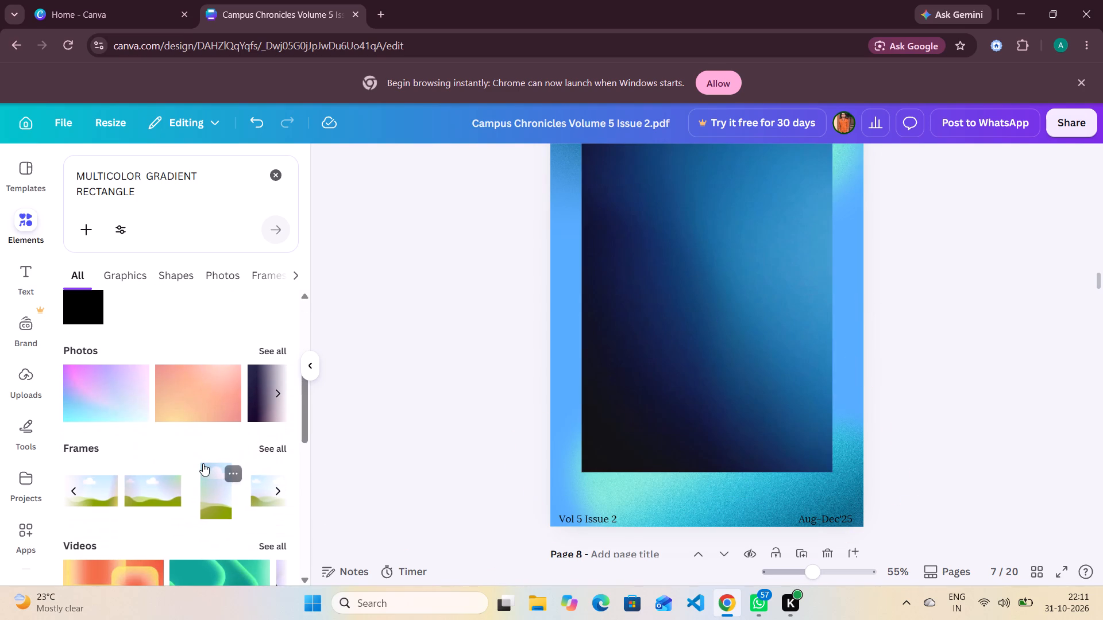
{"action": "scroll", "coordinate": [203, 463], "scroll_direction": "down", "scroll_amount": 10}
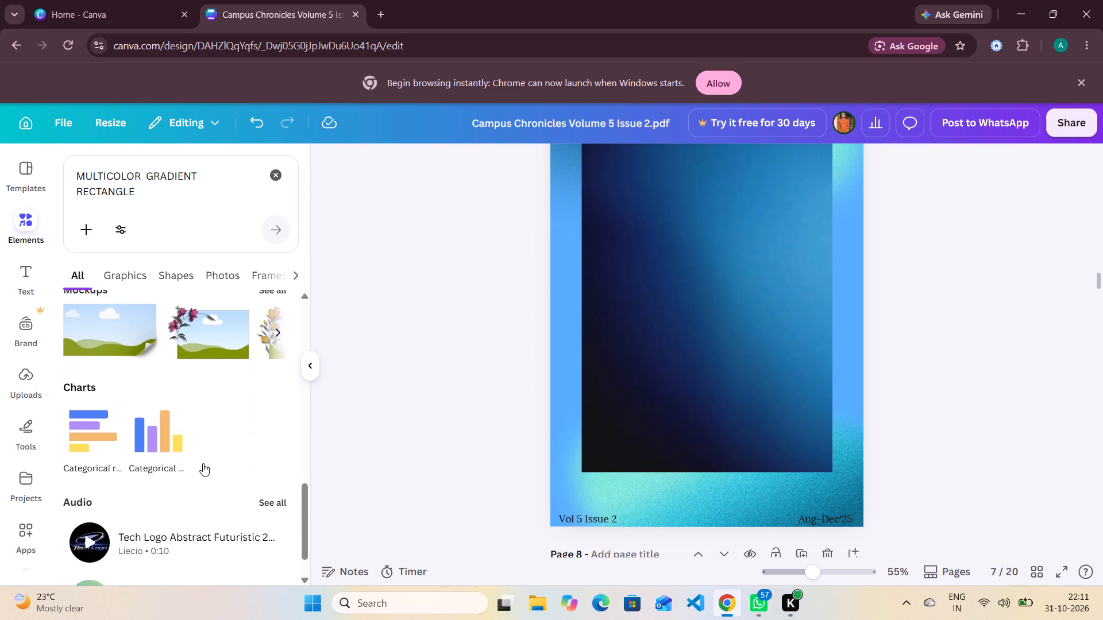
{"action": "scroll", "coordinate": [203, 463], "scroll_direction": "up", "scroll_amount": 3}
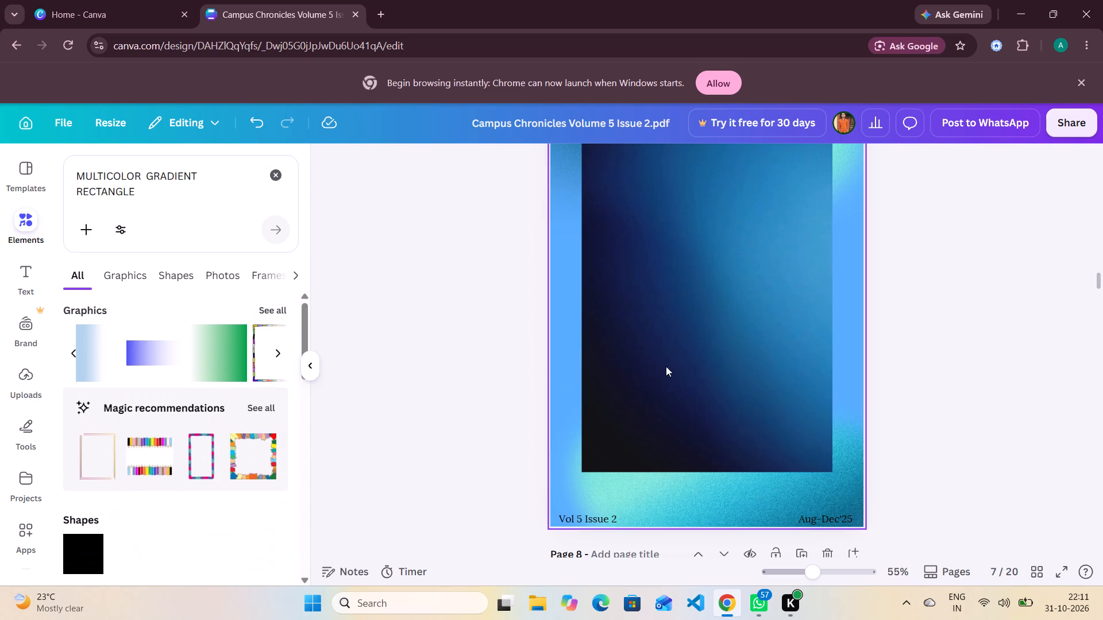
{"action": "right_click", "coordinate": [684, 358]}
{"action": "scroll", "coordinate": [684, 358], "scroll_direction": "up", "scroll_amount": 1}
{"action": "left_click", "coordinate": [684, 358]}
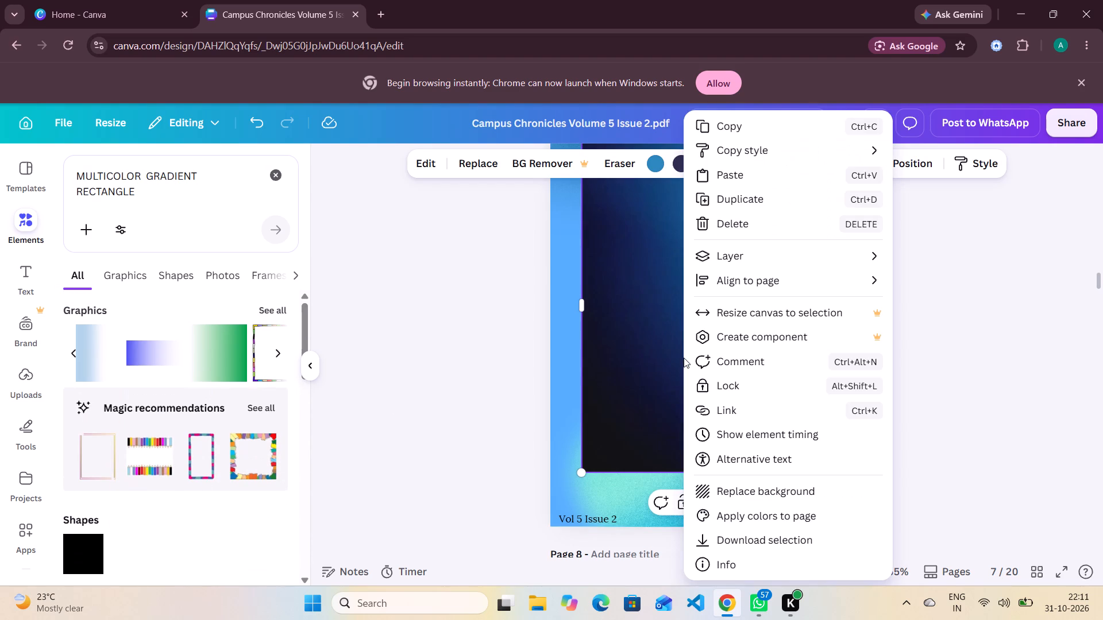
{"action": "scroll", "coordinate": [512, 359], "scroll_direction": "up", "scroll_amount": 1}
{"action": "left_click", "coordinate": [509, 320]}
Examine the background, border and content styling on pages 2 to 6 and compare it with page 7, Departmental Activities.
{"action": "scroll", "coordinate": [716, 284], "scroll_direction": "up", "scroll_amount": 1}
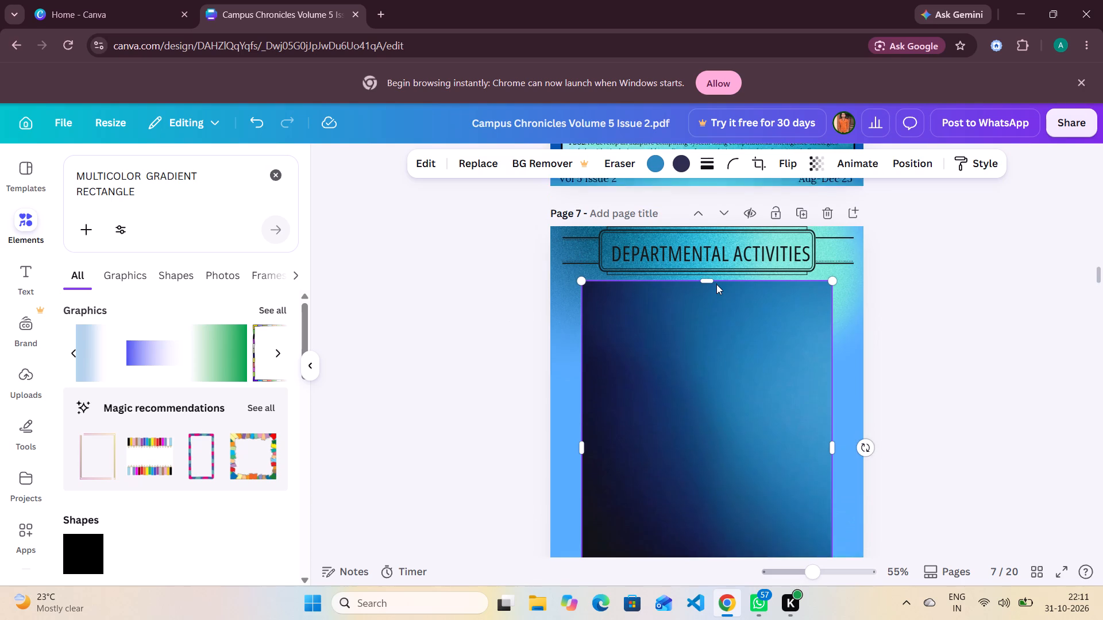
{"action": "scroll", "coordinate": [716, 284], "scroll_direction": "up", "scroll_amount": 5}
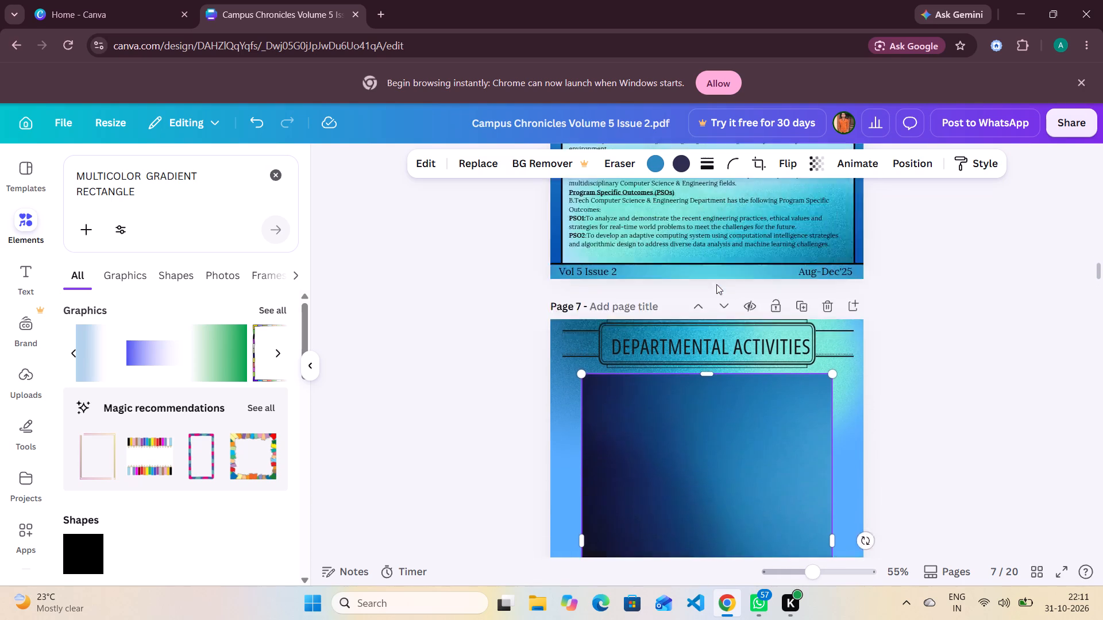
{"action": "scroll", "coordinate": [716, 284], "scroll_direction": "up", "scroll_amount": 15}
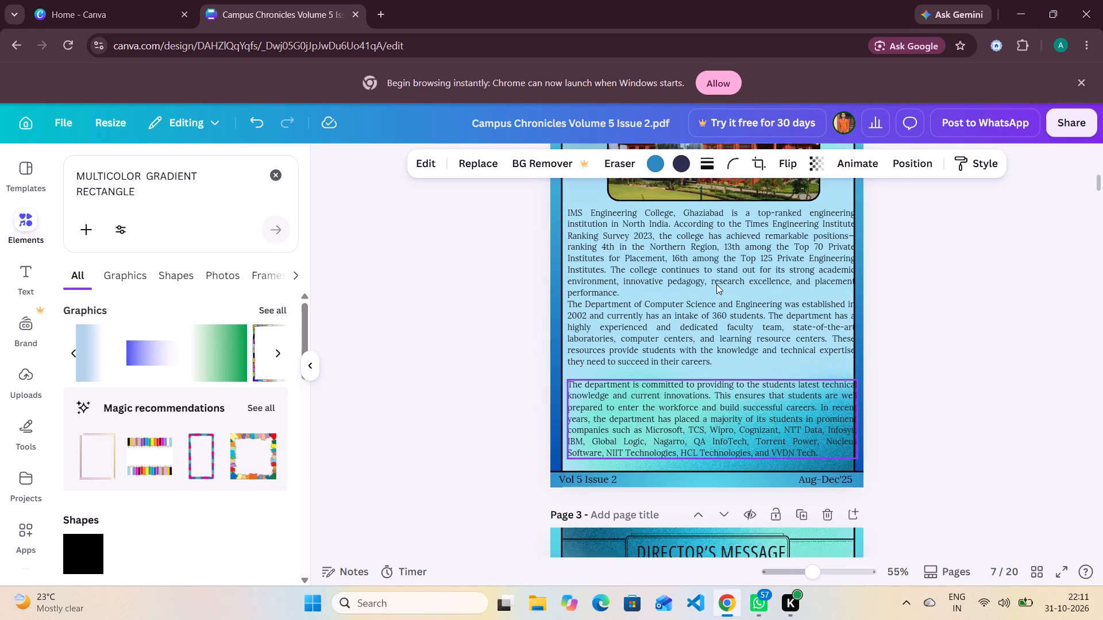
{"action": "scroll", "coordinate": [716, 284], "scroll_direction": "down", "scroll_amount": 1}
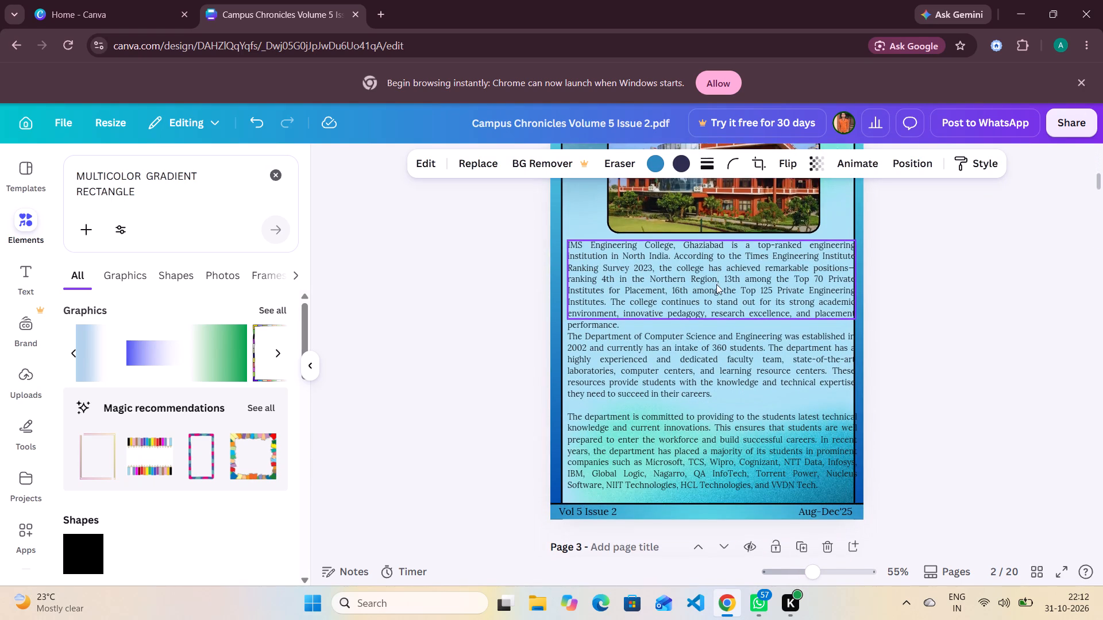
{"action": "scroll", "coordinate": [716, 284], "scroll_direction": "down", "scroll_amount": 1}
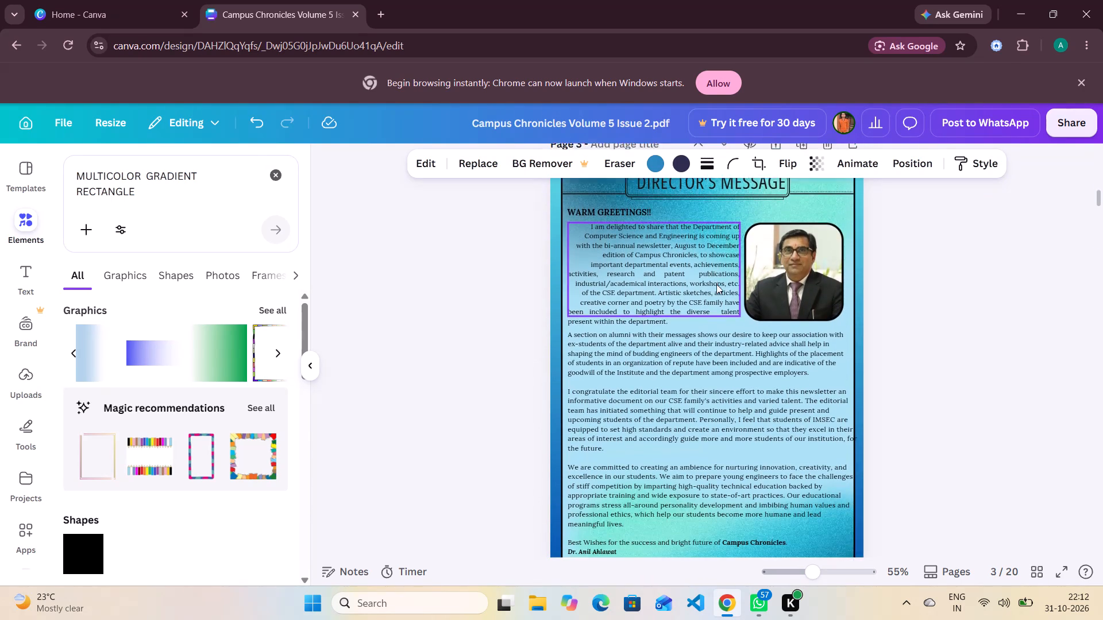
{"action": "scroll", "coordinate": [716, 284], "scroll_direction": "down", "scroll_amount": 8}
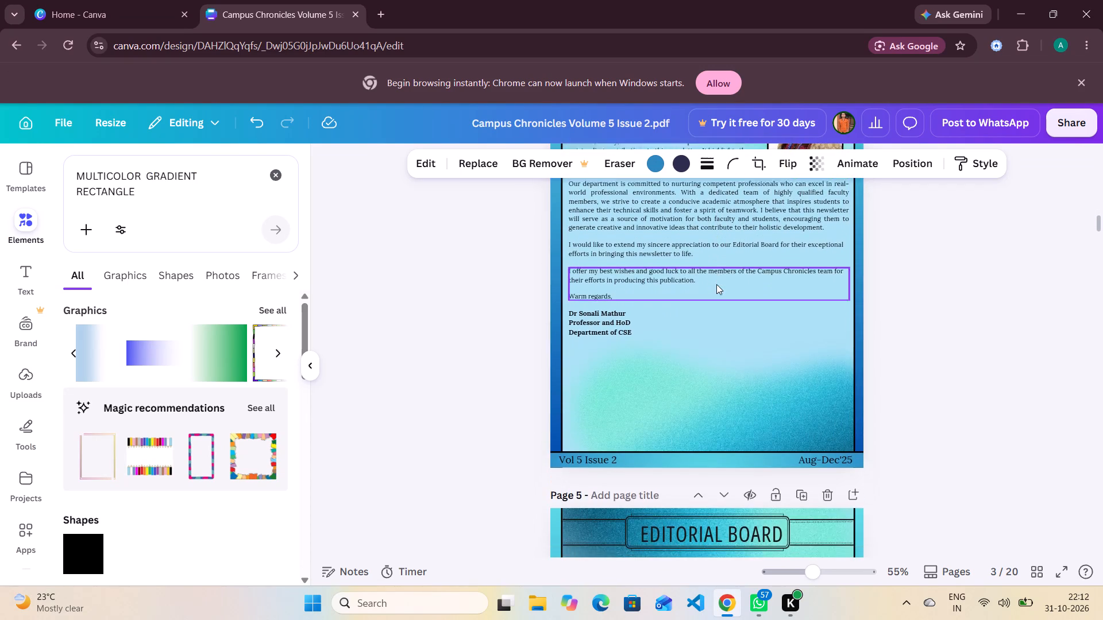
{"action": "scroll", "coordinate": [716, 284], "scroll_direction": "down", "scroll_amount": 8}
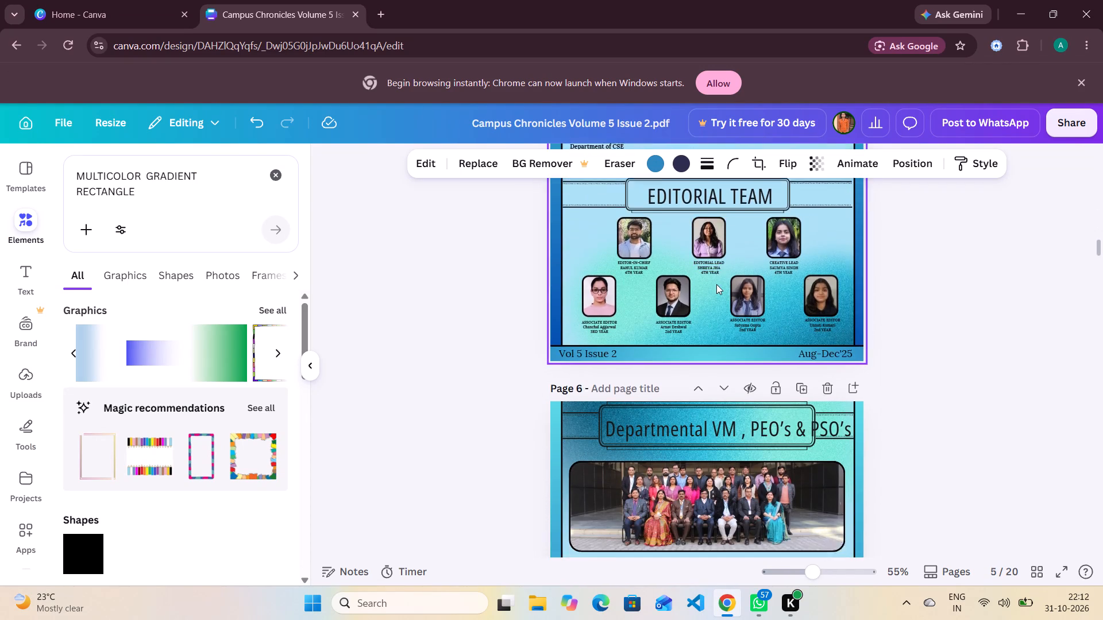
{"action": "scroll", "coordinate": [716, 284], "scroll_direction": "down", "scroll_amount": 2}
{"action": "scroll", "coordinate": [715, 379], "scroll_direction": "down", "scroll_amount": 4}
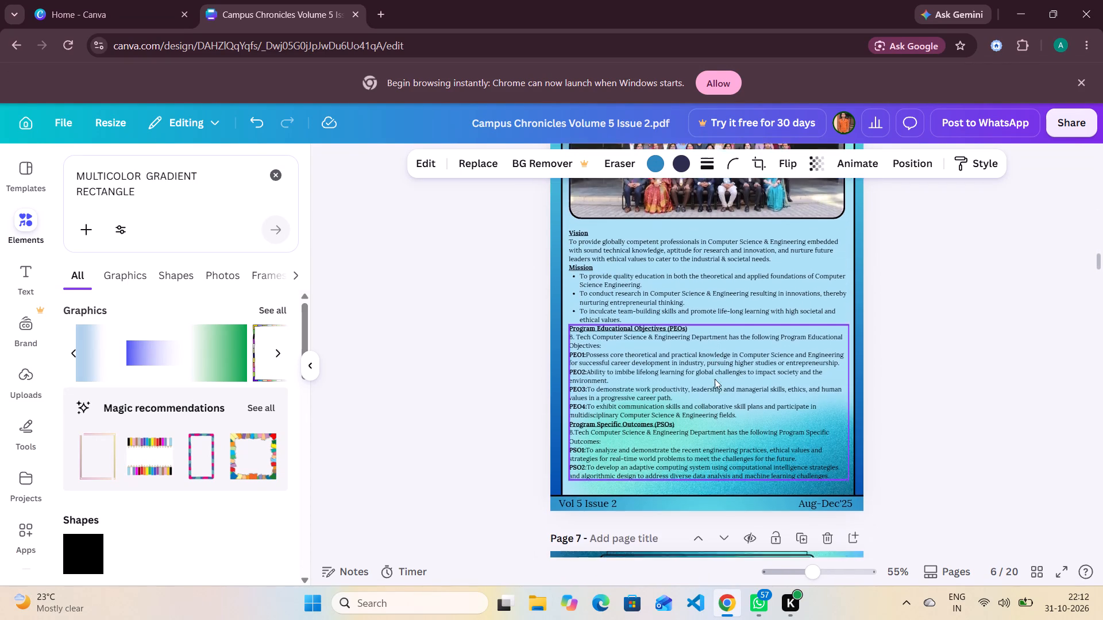
{"action": "scroll", "coordinate": [715, 379], "scroll_direction": "down", "scroll_amount": 3}
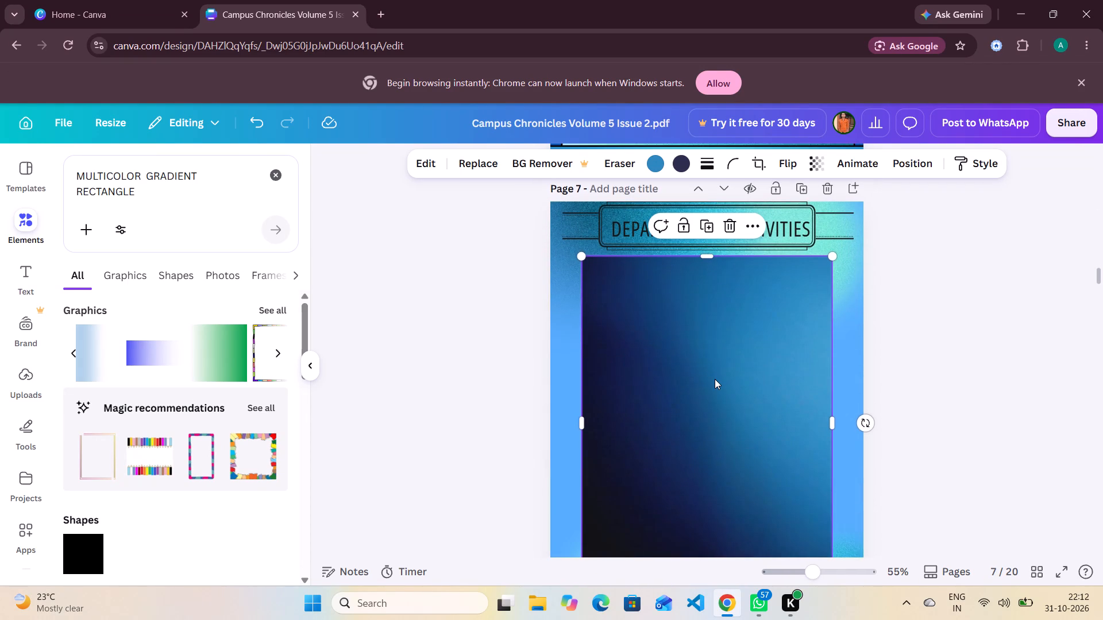
Delete the dark blue gradient content panel from page 7, Departmental Activities.
{"action": "left_click", "coordinate": [715, 379]}
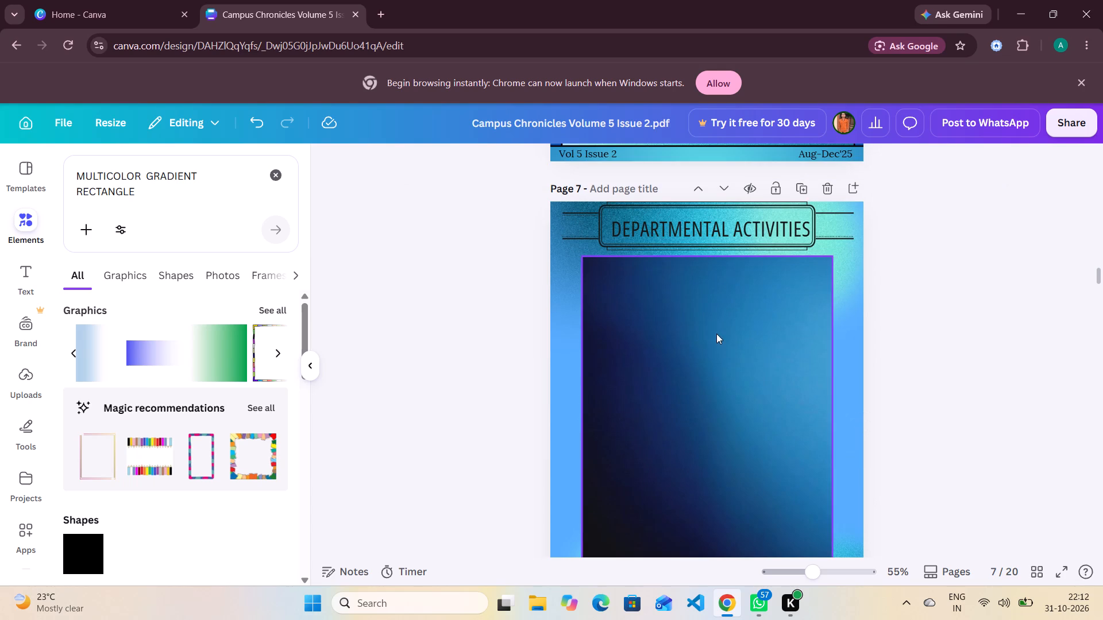
{"action": "left_click", "coordinate": [716, 335]}
{"action": "left_click", "coordinate": [723, 219]}
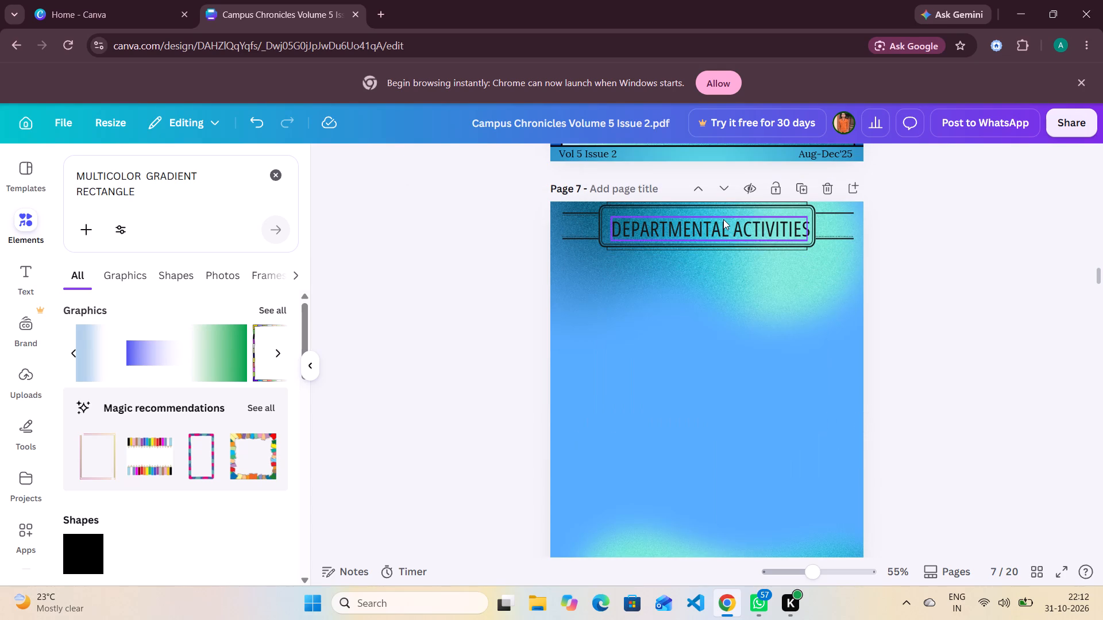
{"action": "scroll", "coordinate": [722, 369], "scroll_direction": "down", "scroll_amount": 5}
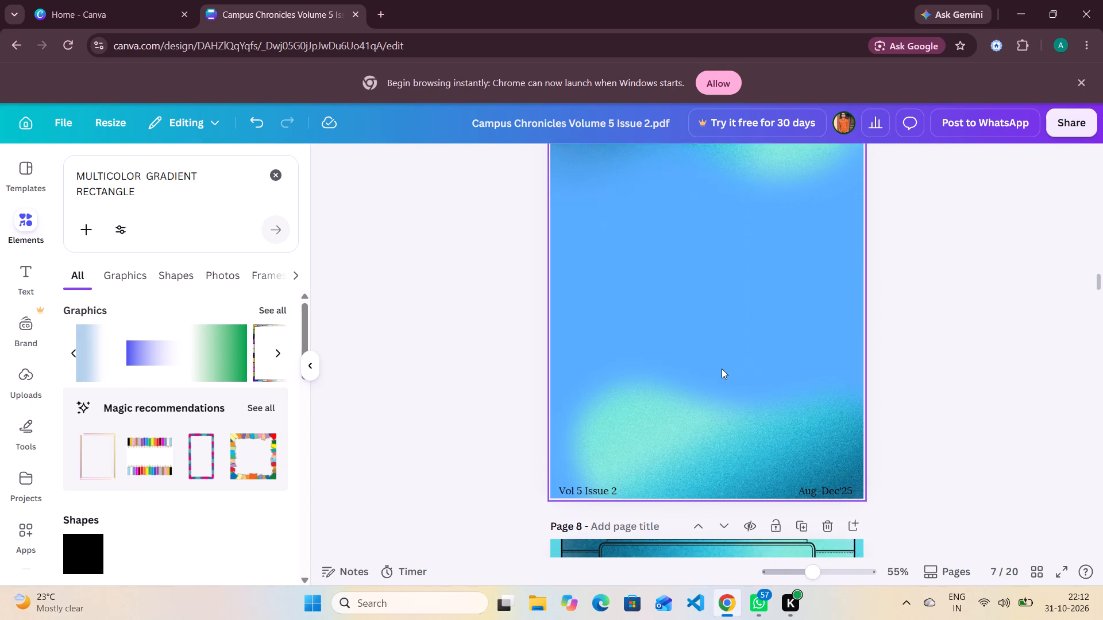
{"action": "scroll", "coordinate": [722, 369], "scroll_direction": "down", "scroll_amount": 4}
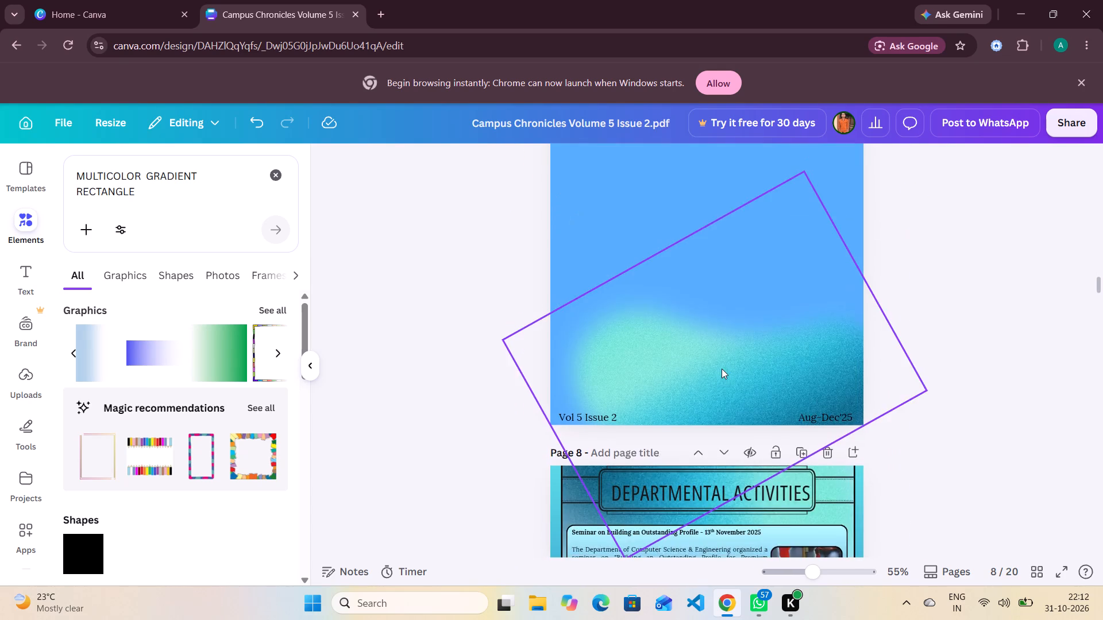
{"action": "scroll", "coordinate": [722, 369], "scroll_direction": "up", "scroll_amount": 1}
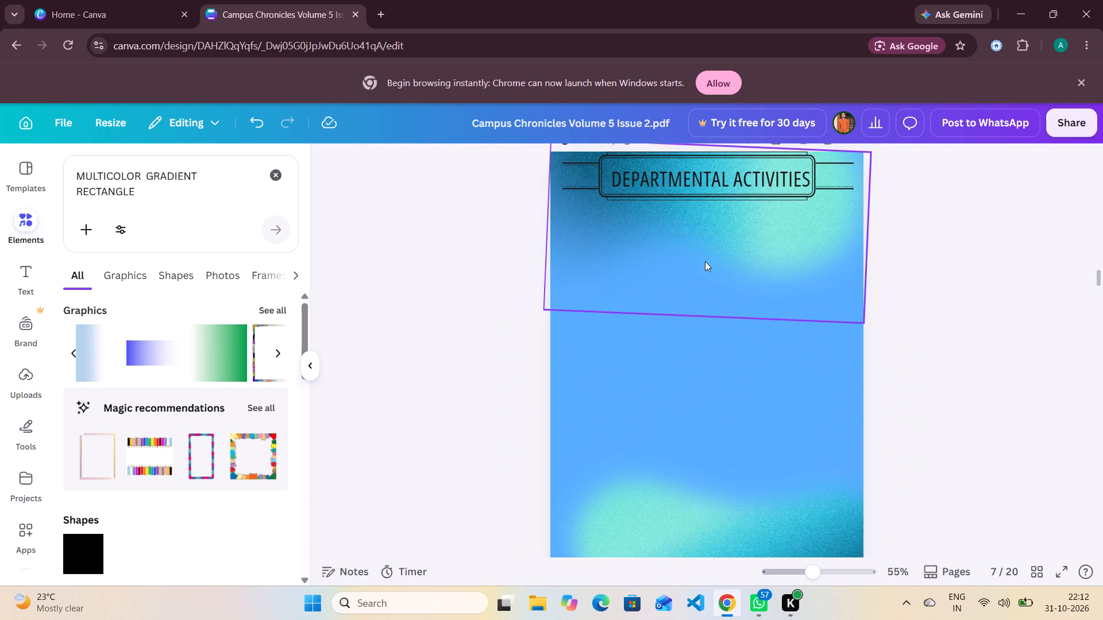
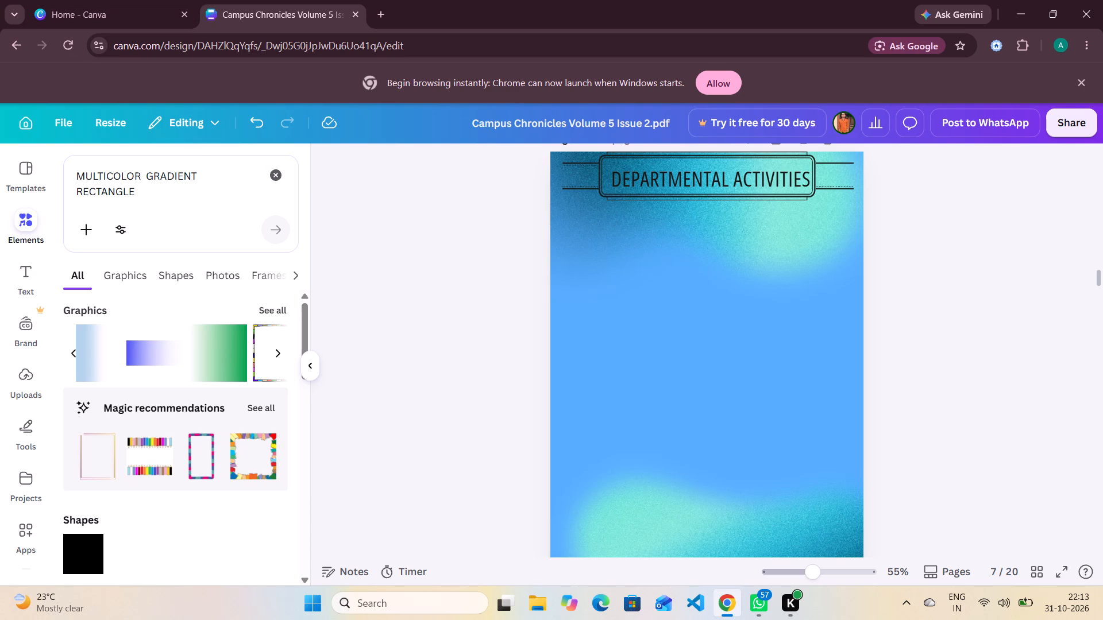
Search the elements library for HOLLOW RECTANGLE and show all graphics results.
{"action": "left_click", "coordinate": [214, 170]}
{"action": "key", "text": "BackSpace"}
{"action": "key", "text": "BackSpace"}
{"action": "key", "text": "BackSpace"}
{"action": "key", "text": "BackSpace"}
{"action": "key", "text": "BackSpace"}
{"action": "key", "text": "BackSpace"}
{"action": "key", "text": "BackSpace"}
{"action": "key", "text": "BackSpace"}
{"action": "key", "text": "BackSpace"}
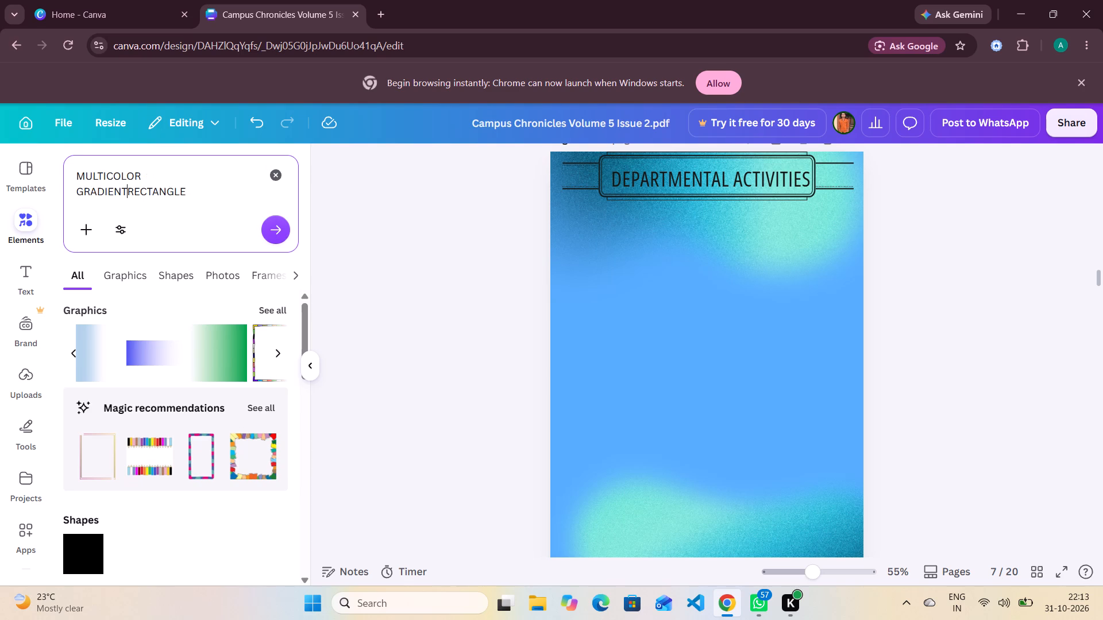
{"action": "key", "text": "BackSpace"}
{"action": "key", "text": "BackSpace"}
{"action": "key", "text": "BackSpace"}
{"action": "key", "text": "BackSpace"}
{"action": "key", "text": "BackSpace"}
{"action": "key", "text": "BackSpace"}
{"action": "key", "text": "BackSpace"}
{"action": "key", "text": "BackSpace"}
{"action": "key", "text": "BackSpace"}
{"action": "key", "text": "BackSpace"}
{"action": "key", "text": "BackSpace"}
{"action": "key", "text": "BackSpace"}
{"action": "key", "text": "BackSpace"}
{"action": "key", "text": "BackSpace"}
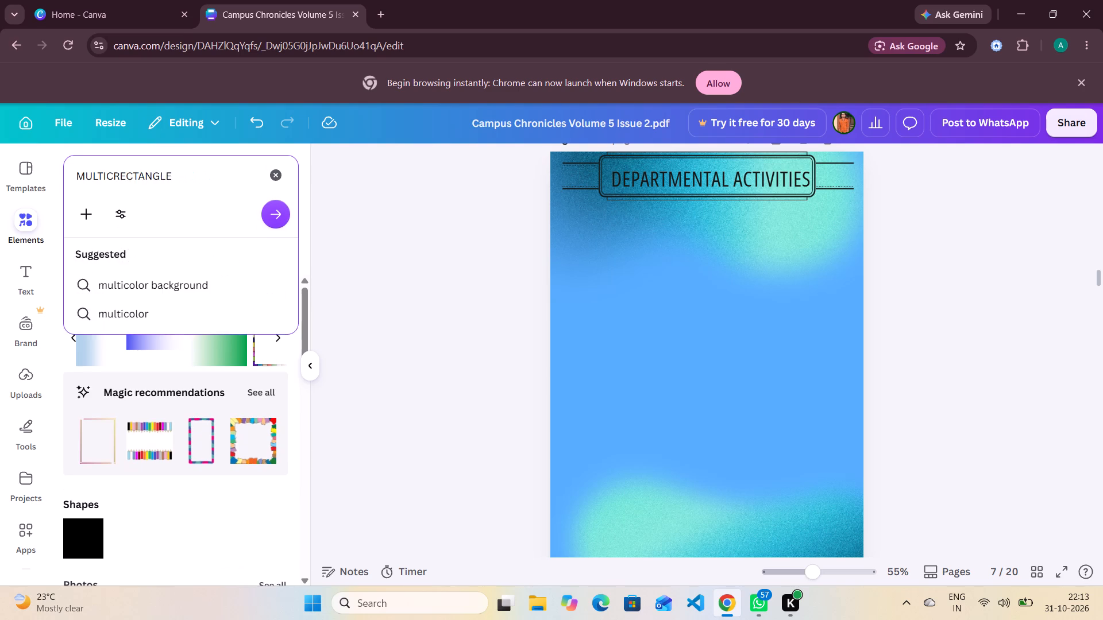
{"action": "key", "text": "space"}
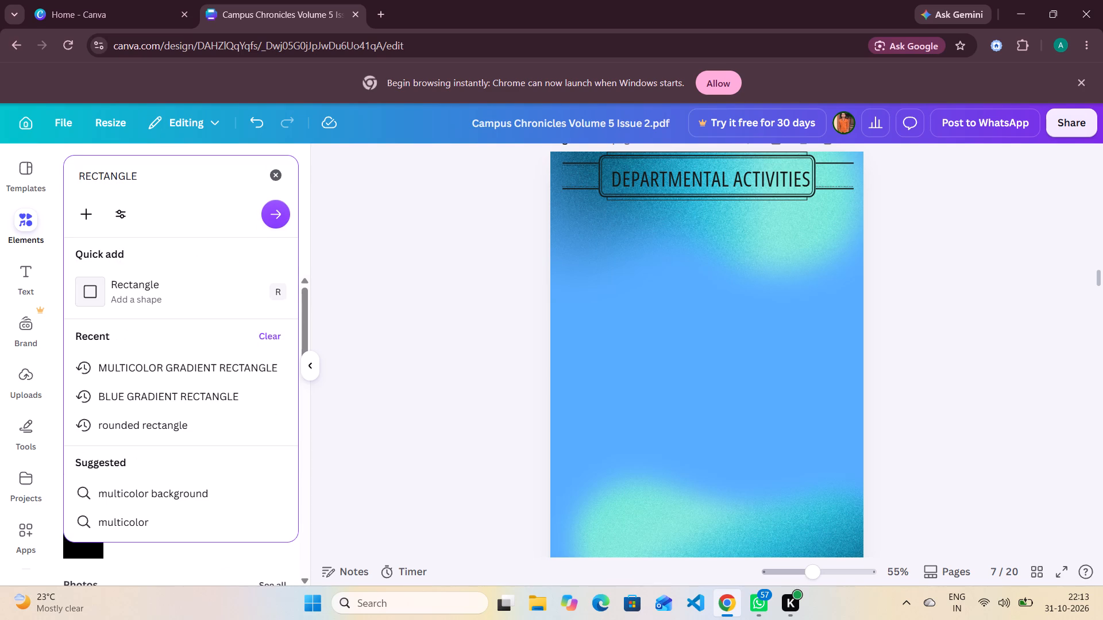
{"action": "type", "text": "HOLLO"}
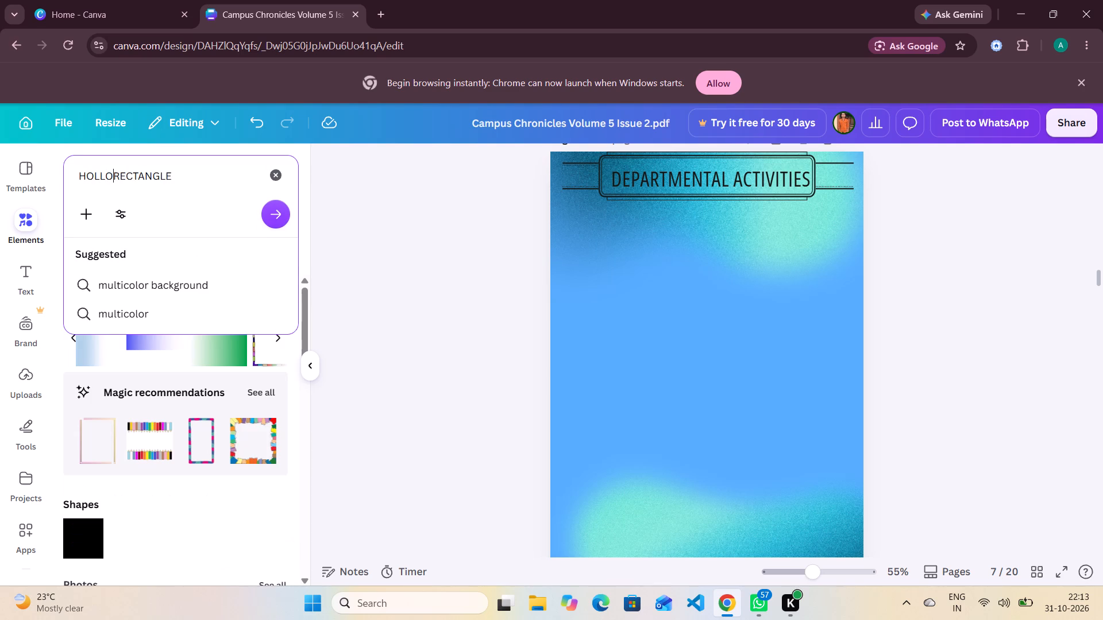
{"action": "key", "text": "w"}
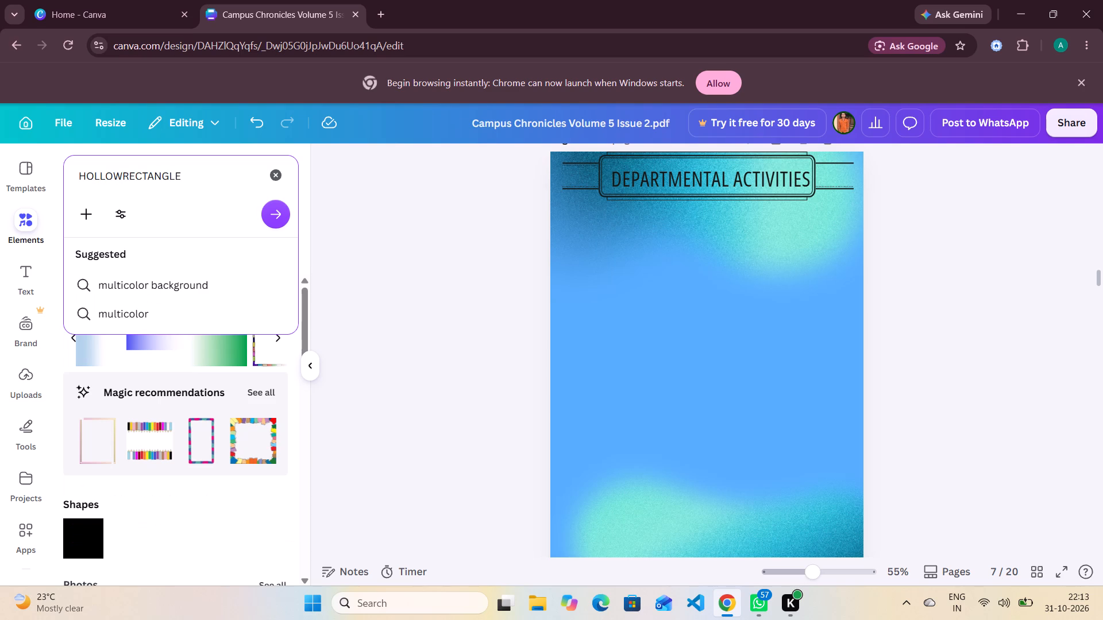
{"action": "key", "text": "space"}
{"action": "left_click", "coordinate": [282, 212]}
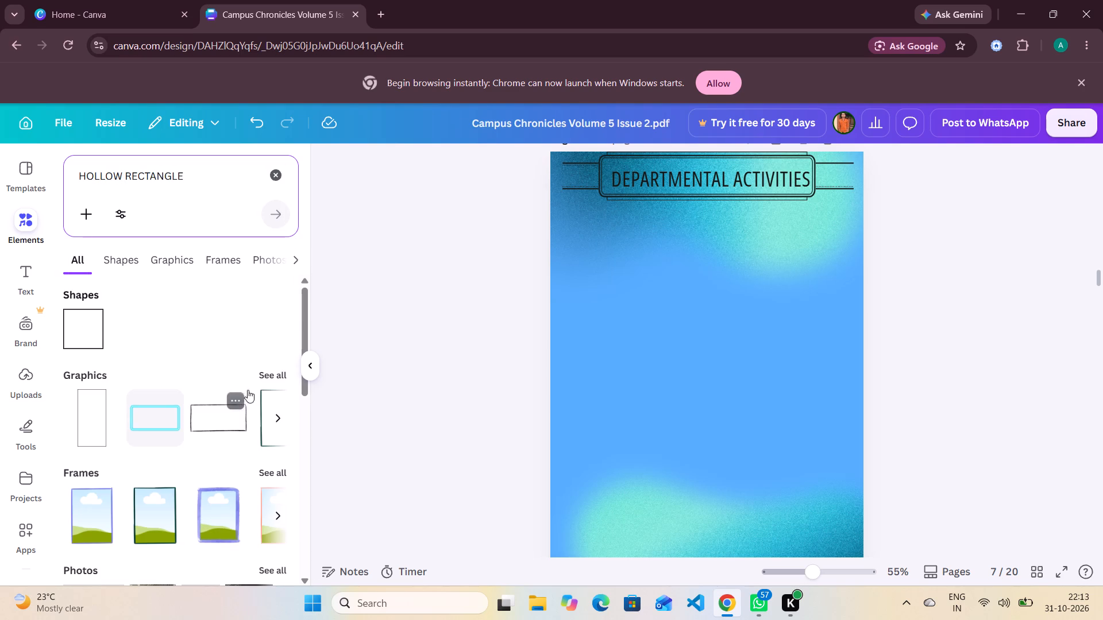
{"action": "left_click", "coordinate": [277, 374]}
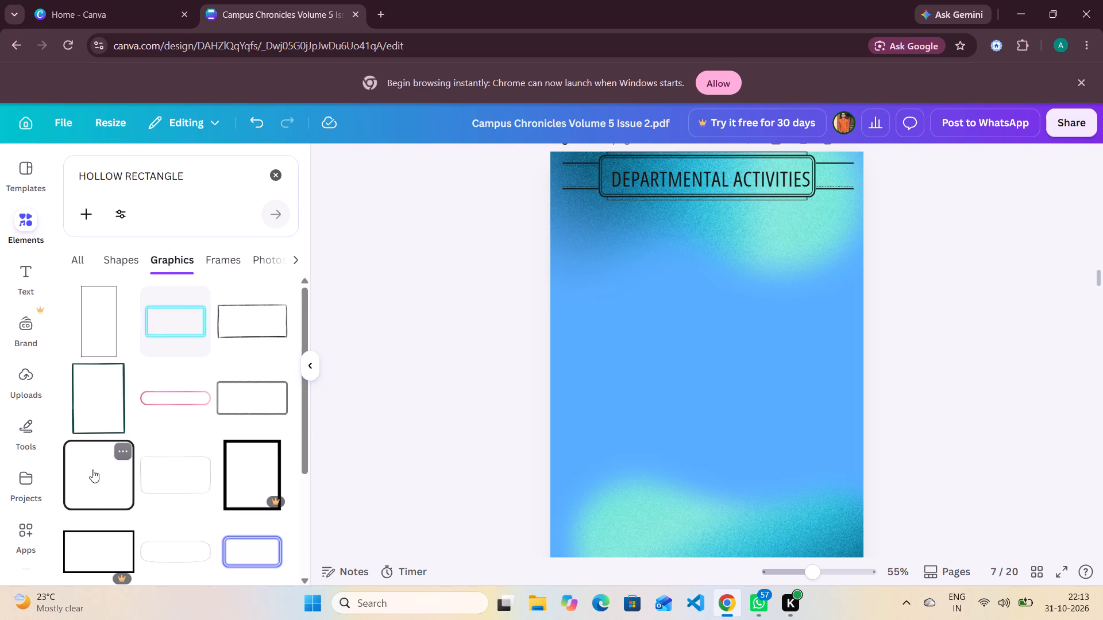
Insert the black rounded-corner outline square on page 7, enlarge it and centre it horizontally below the Departmental Activities heading.
{"action": "left_click", "coordinate": [92, 470]}
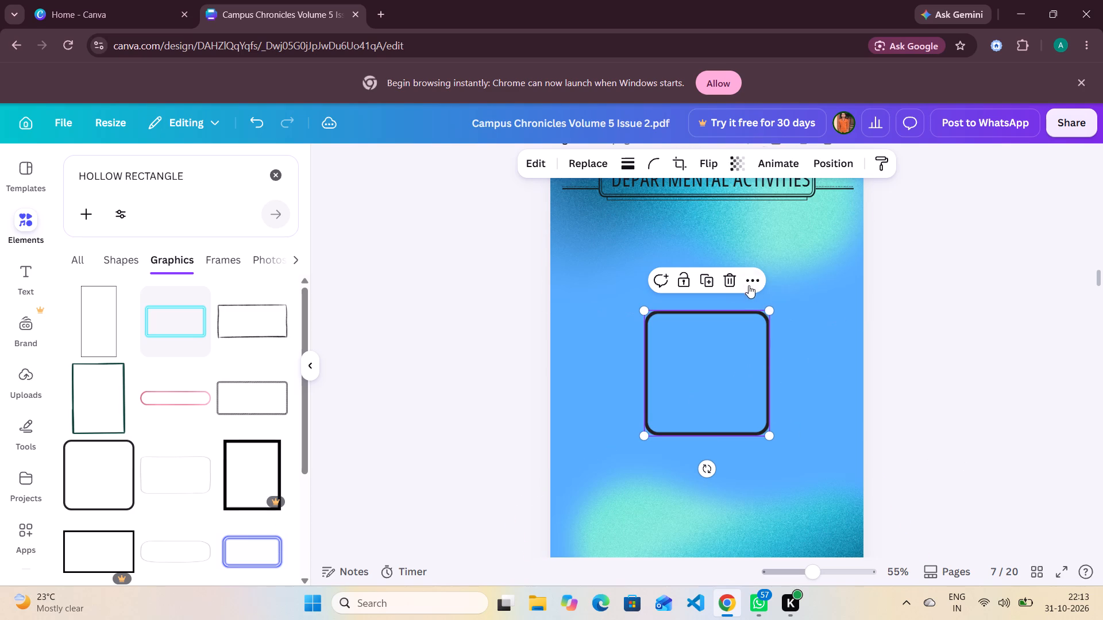
{"action": "left_click_drag", "start_coordinate": [769, 311], "coordinate": [813, 188]}
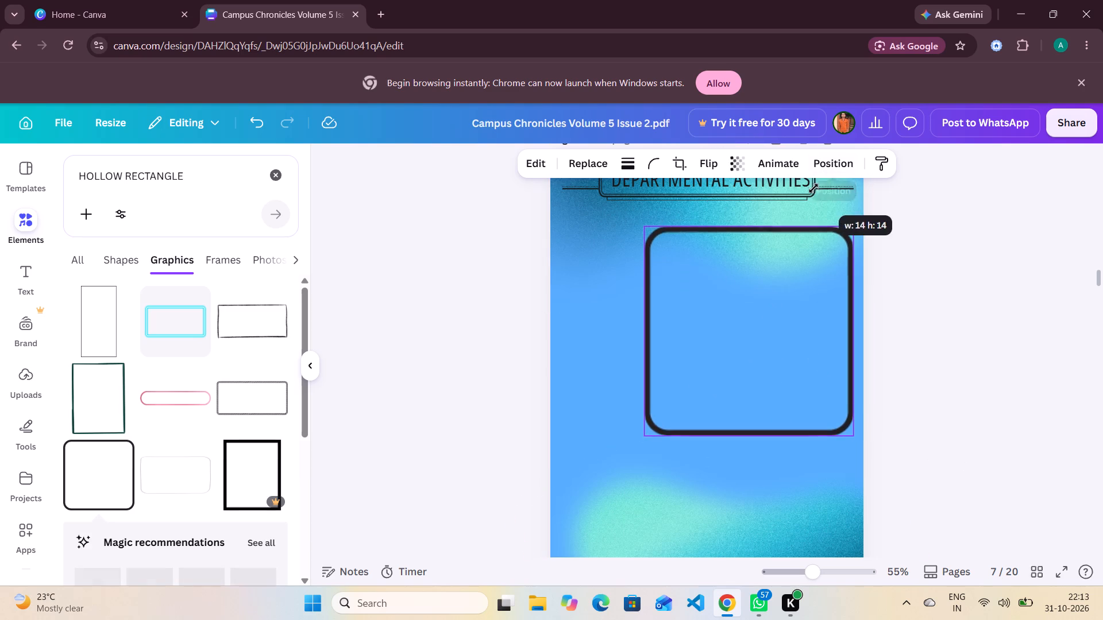
{"action": "left_click_drag", "start_coordinate": [813, 188], "coordinate": [808, 188]}
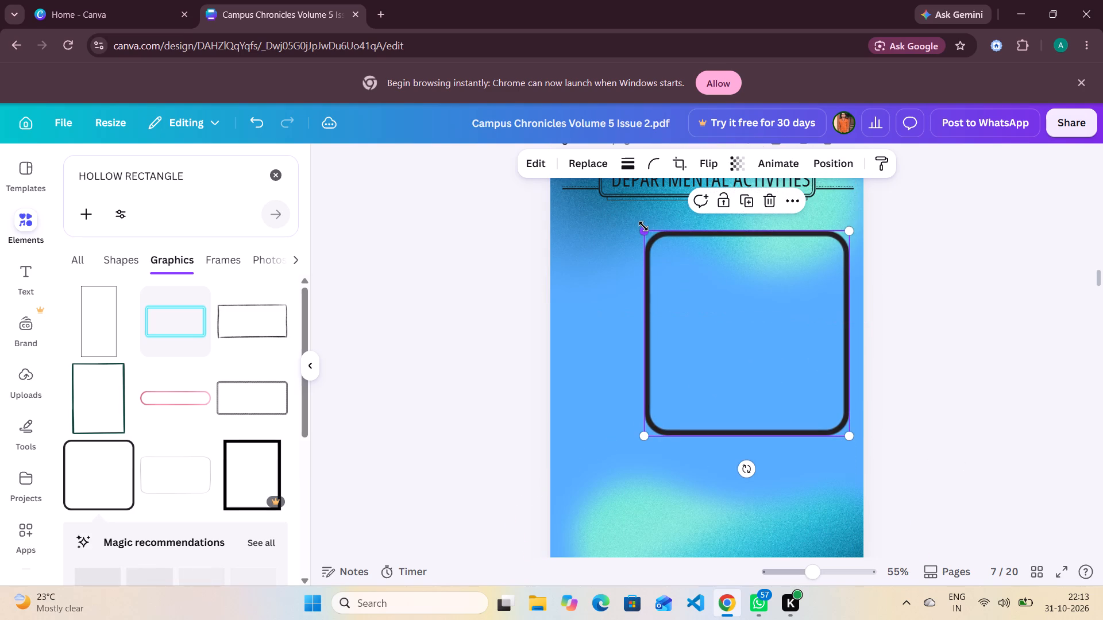
{"action": "left_click_drag", "start_coordinate": [643, 226], "coordinate": [572, 263]}
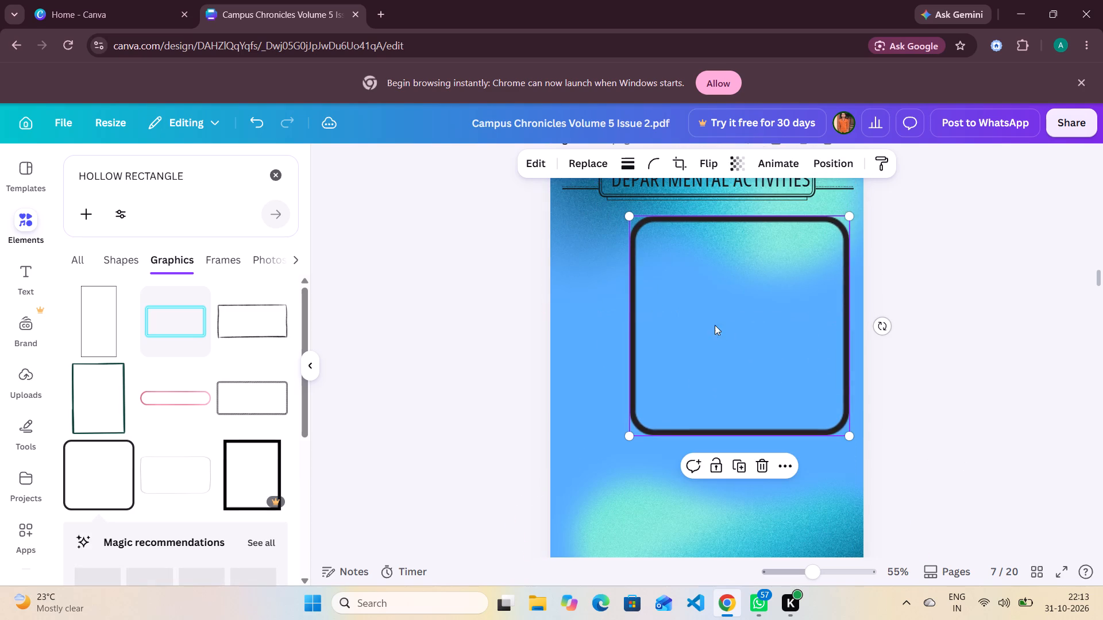
{"action": "left_click_drag", "start_coordinate": [750, 344], "coordinate": [705, 371]}
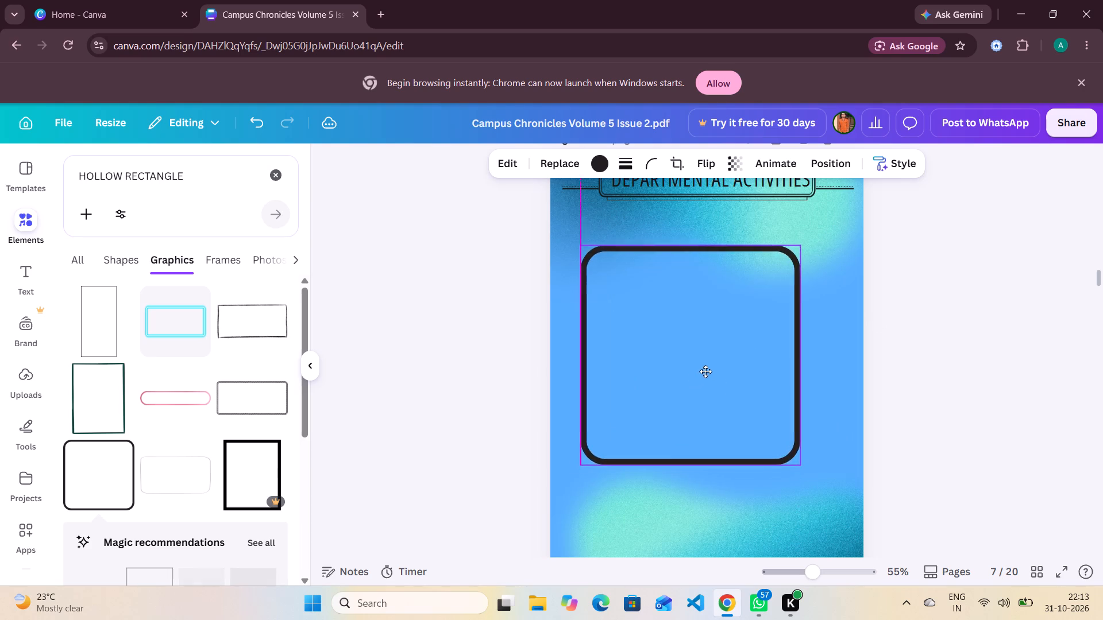
{"action": "left_click_drag", "start_coordinate": [705, 371], "coordinate": [718, 385]}
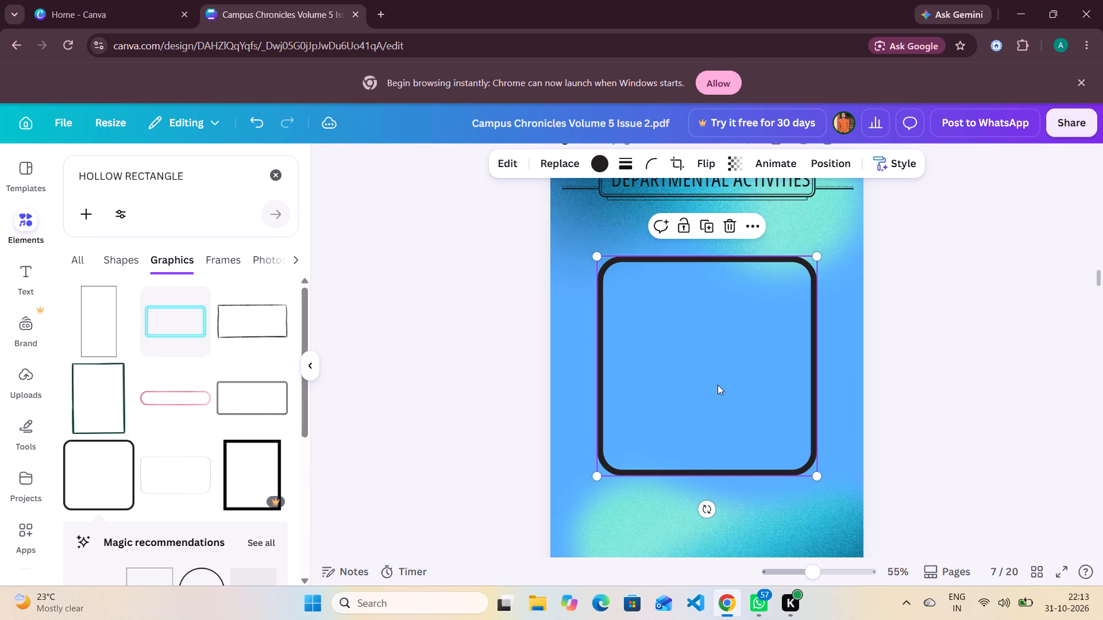
Reposition the black outline frame slightly higher on page 7, closer to the Departmental Activities heading.
{"action": "scroll", "coordinate": [890, 330], "scroll_direction": "down", "scroll_amount": 3}
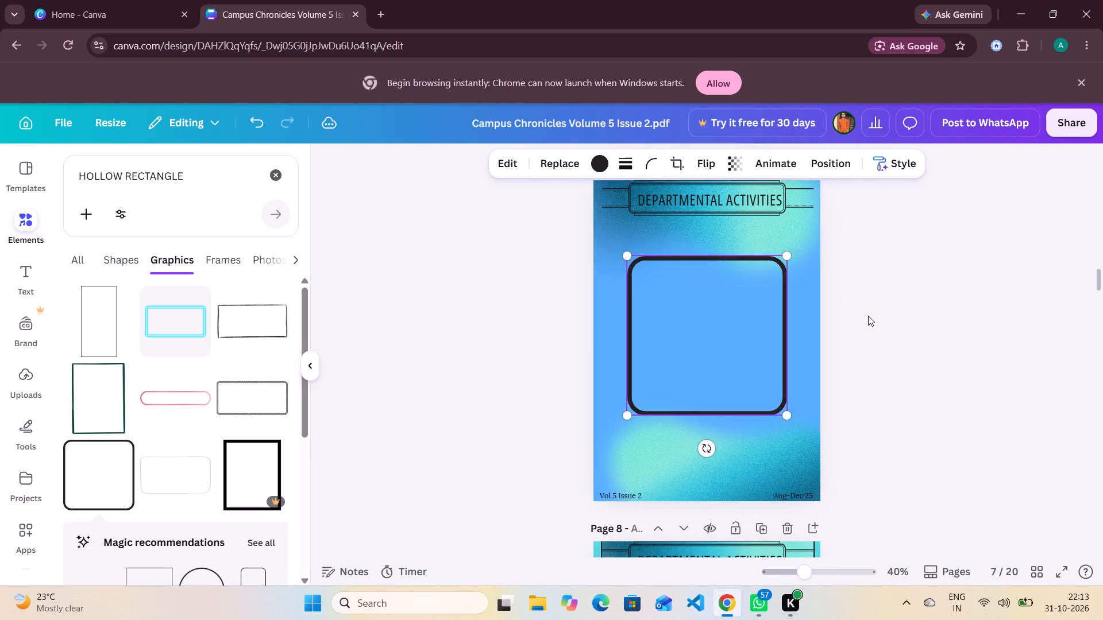
{"action": "left_click", "coordinate": [716, 415]}
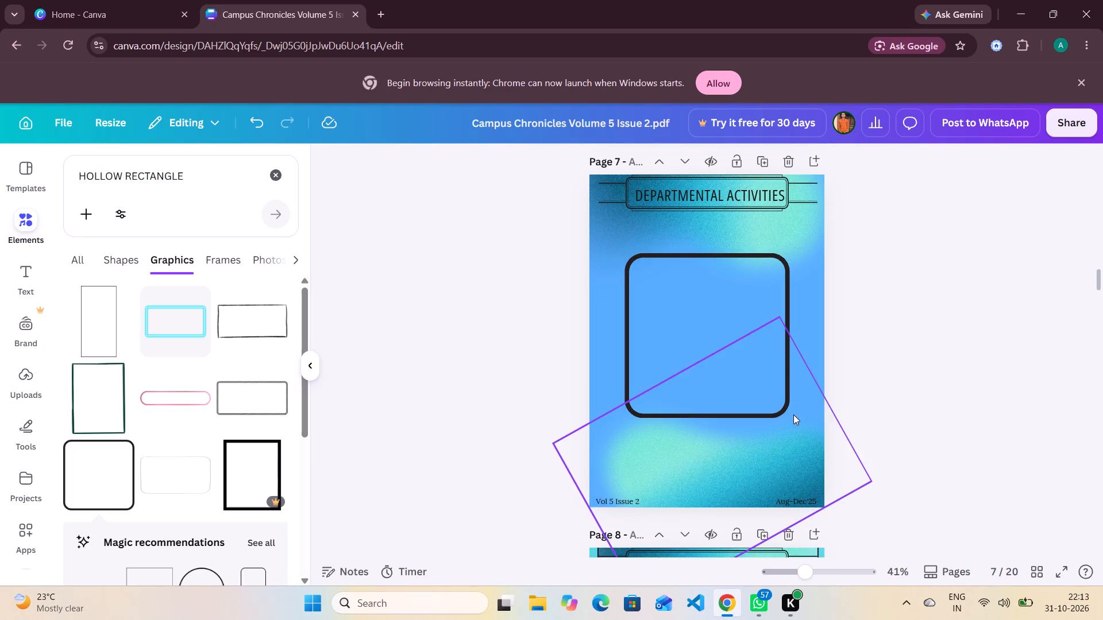
{"action": "left_click_drag", "start_coordinate": [780, 413], "coordinate": [795, 441]}
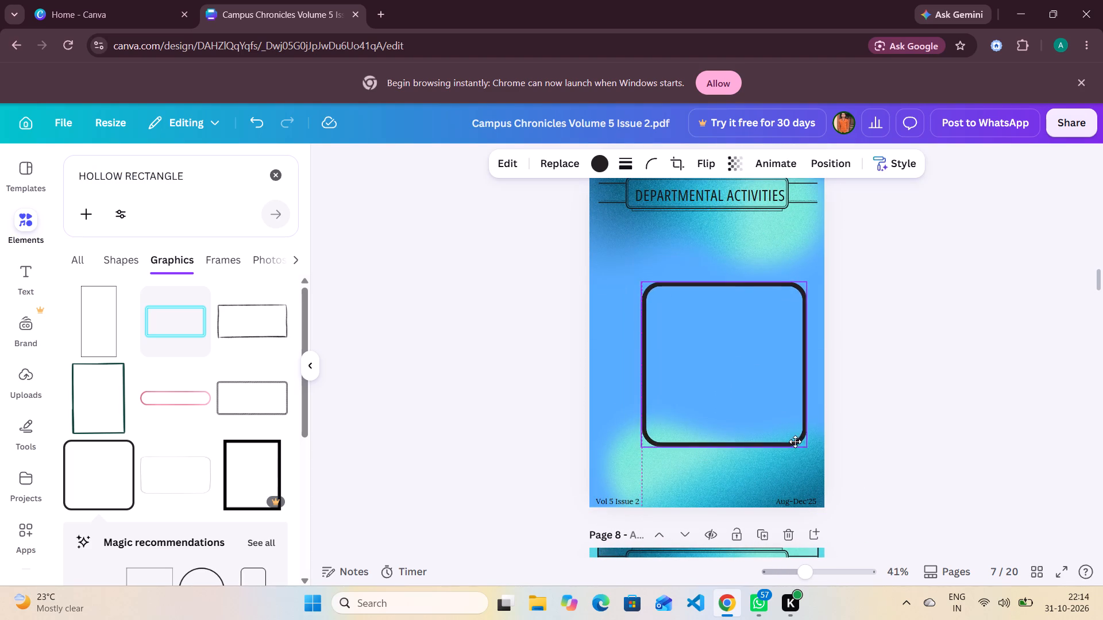
{"action": "left_click_drag", "start_coordinate": [795, 441], "coordinate": [778, 402]}
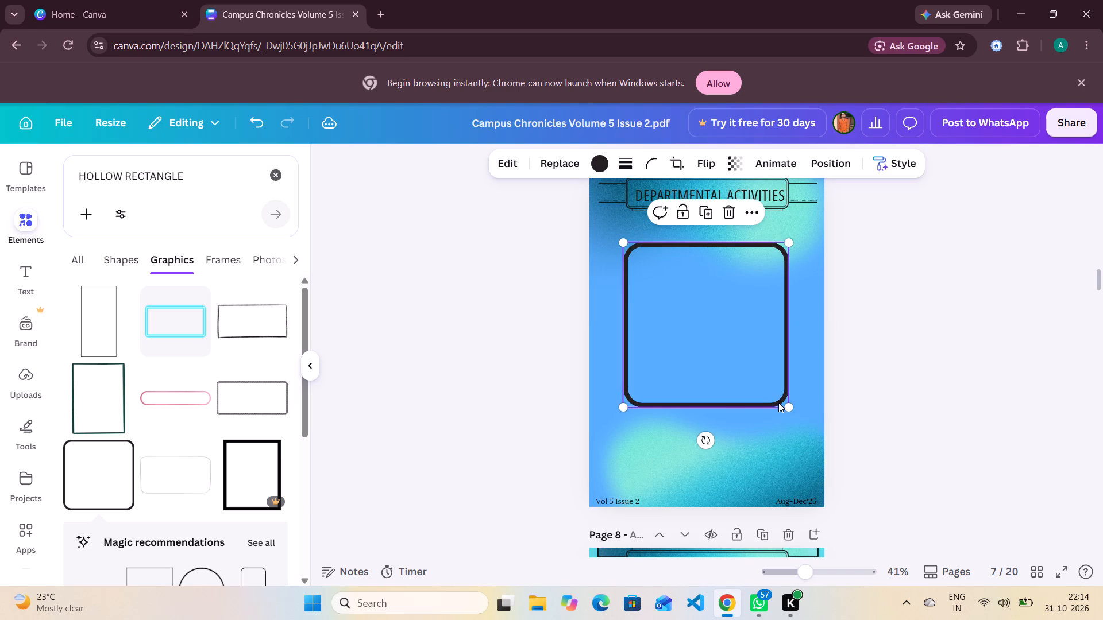
{"action": "left_click", "coordinate": [704, 401]}
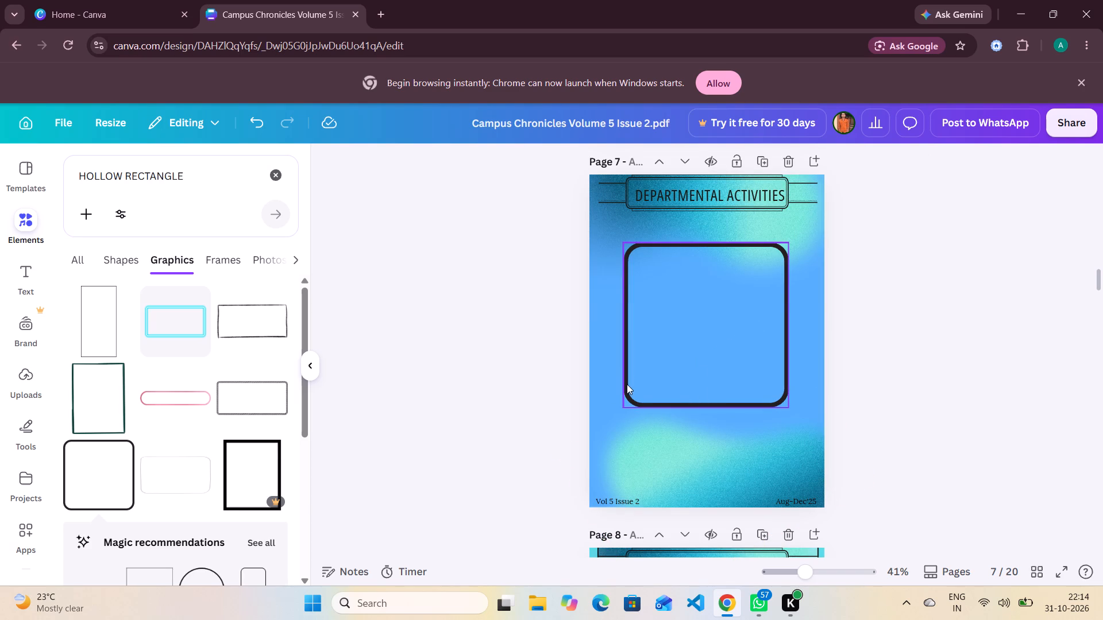
{"action": "left_click", "coordinate": [706, 285]}
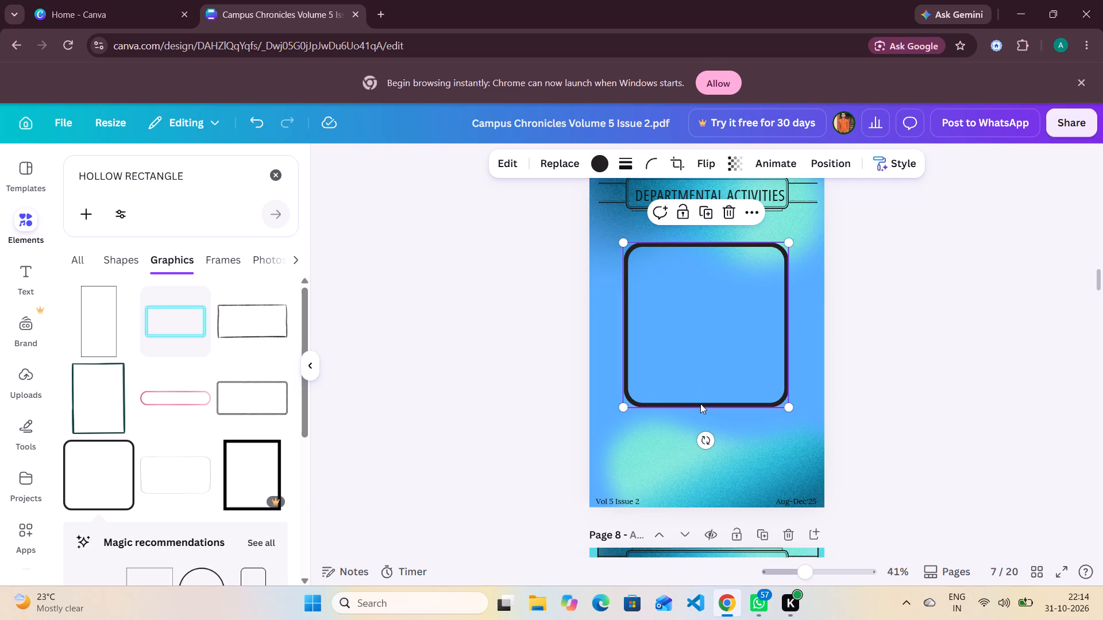
{"action": "left_click_drag", "start_coordinate": [701, 403], "coordinate": [704, 427]}
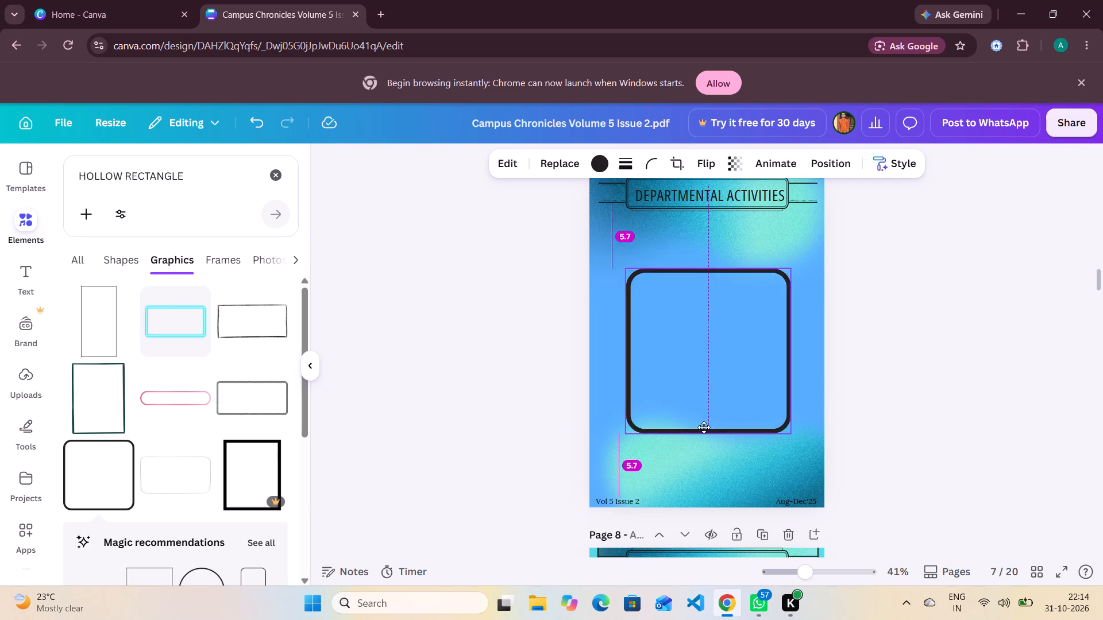
{"action": "left_click_drag", "start_coordinate": [704, 427], "coordinate": [700, 391]}
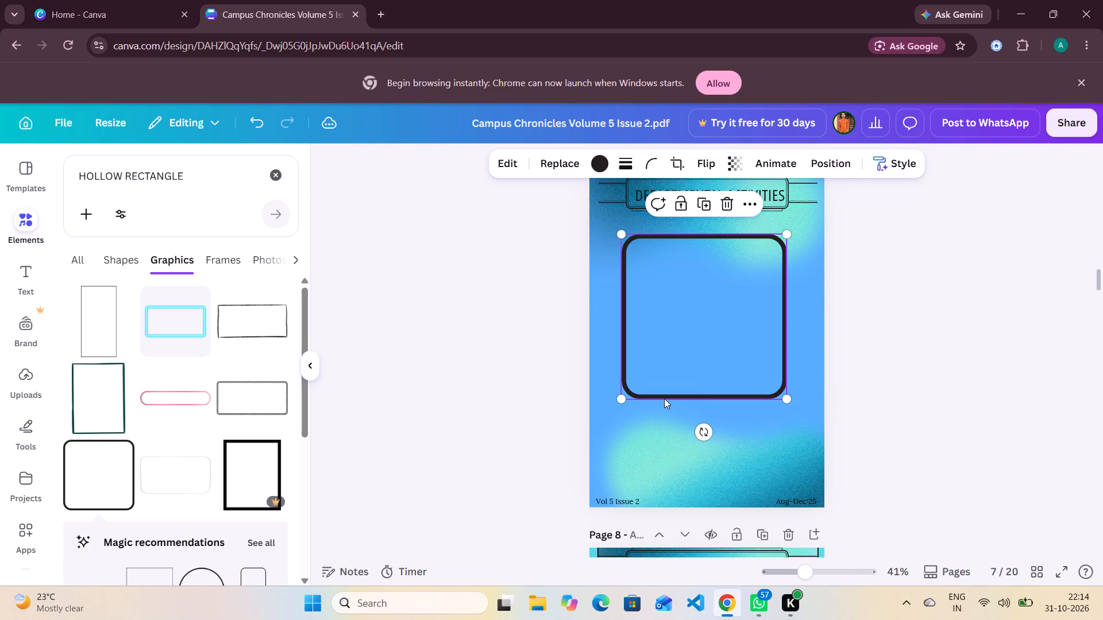
Enlarge the black outline frame proportionally from its lower-left corner and shift it towards the page's horizontal centre.
{"action": "left_click_drag", "start_coordinate": [622, 396], "coordinate": [594, 437]}
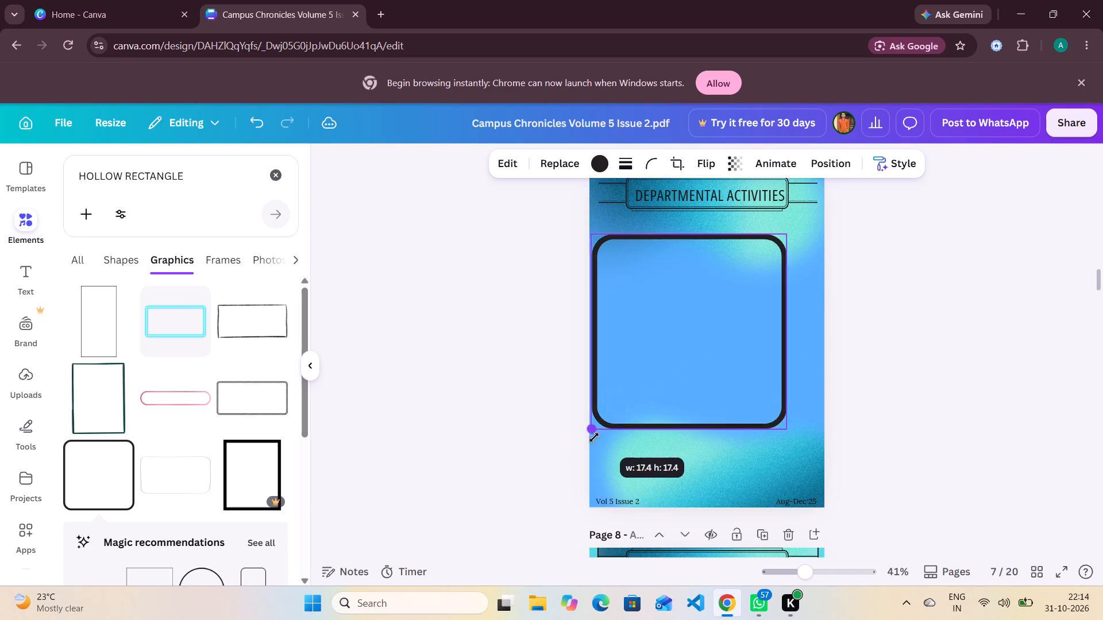
{"action": "left_click_drag", "start_coordinate": [594, 437], "coordinate": [616, 432]}
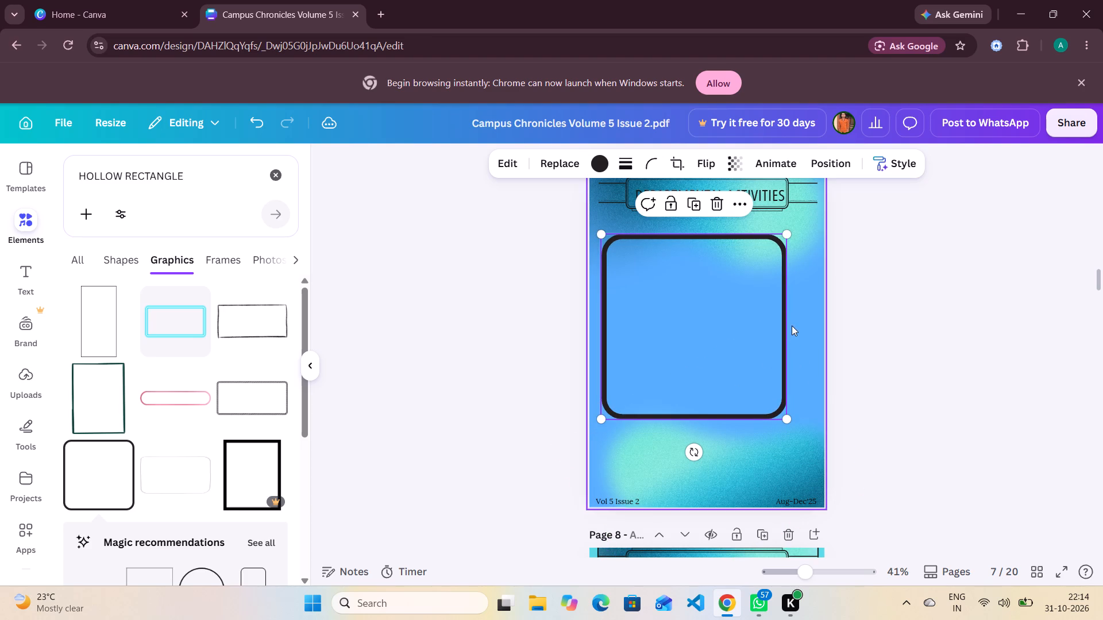
{"action": "left_click_drag", "start_coordinate": [786, 326], "coordinate": [797, 329]}
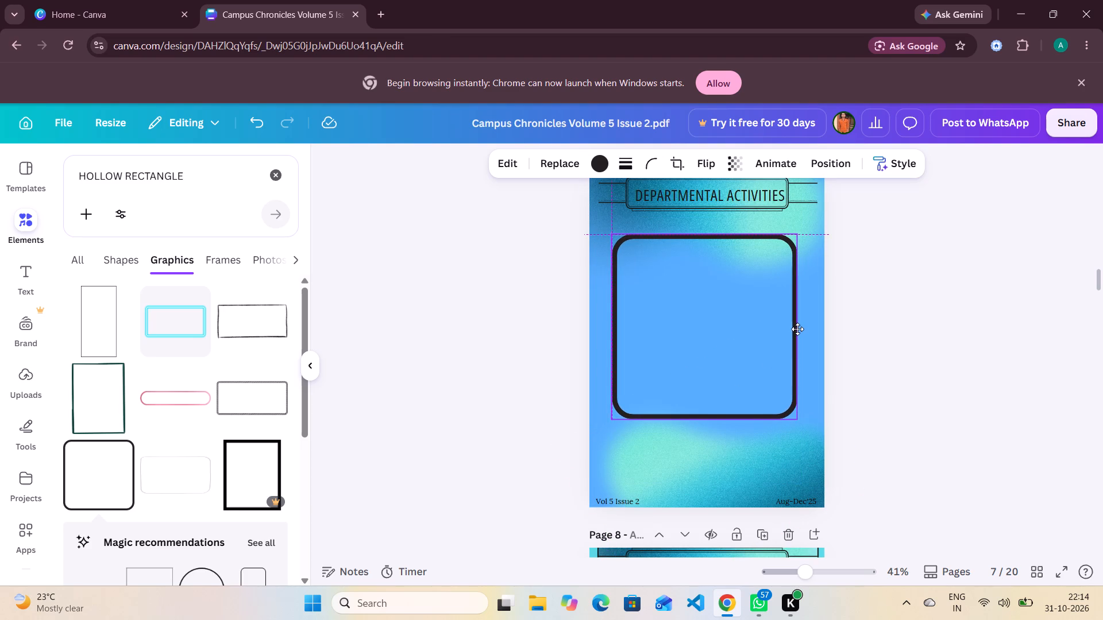
{"action": "left_click_drag", "start_coordinate": [797, 329], "coordinate": [797, 329]}
{"action": "left_click_drag", "start_coordinate": [795, 329], "coordinate": [803, 333]}
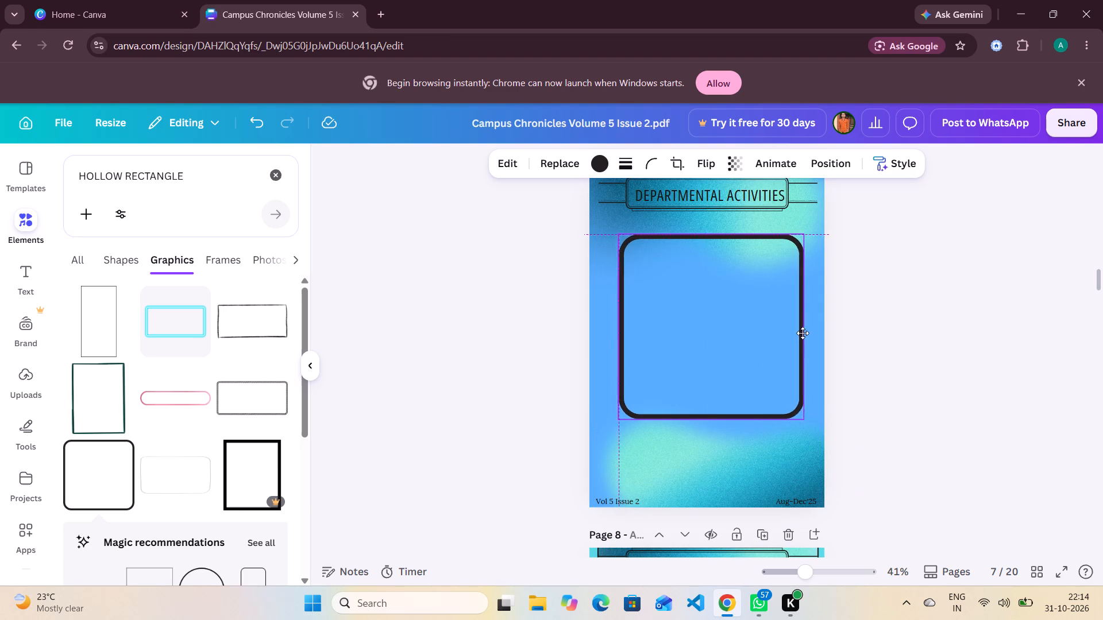
{"action": "left_click_drag", "start_coordinate": [803, 333], "coordinate": [800, 327]}
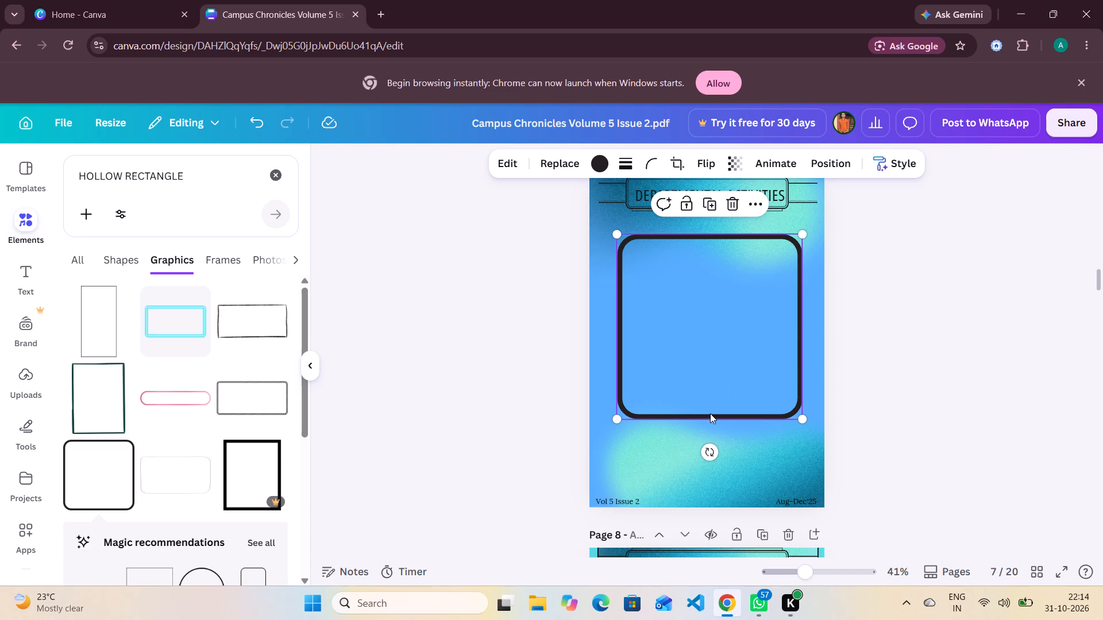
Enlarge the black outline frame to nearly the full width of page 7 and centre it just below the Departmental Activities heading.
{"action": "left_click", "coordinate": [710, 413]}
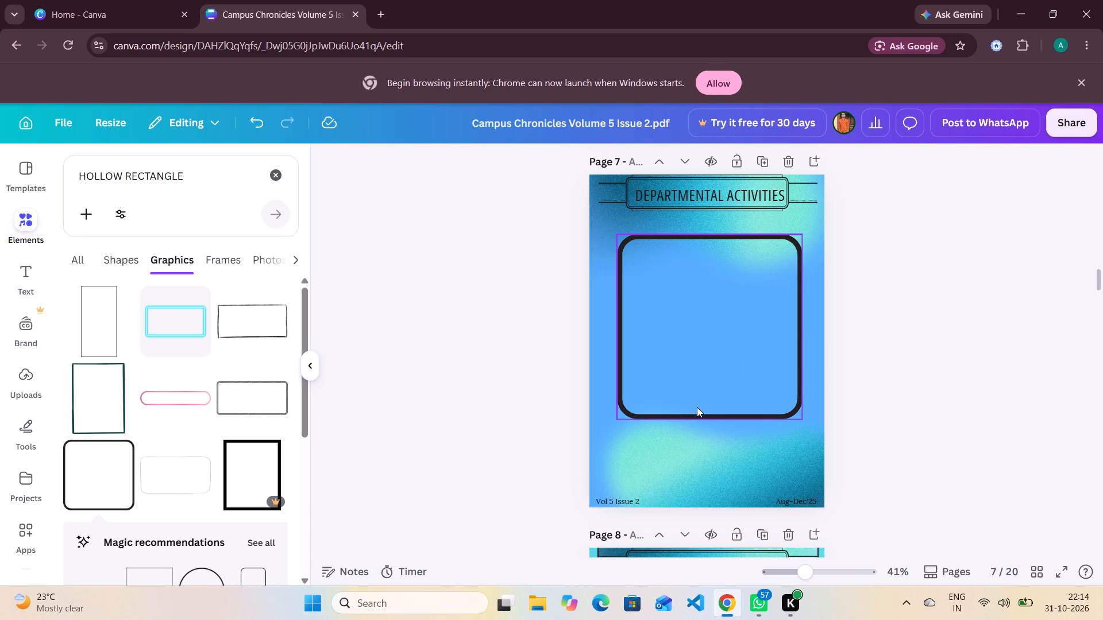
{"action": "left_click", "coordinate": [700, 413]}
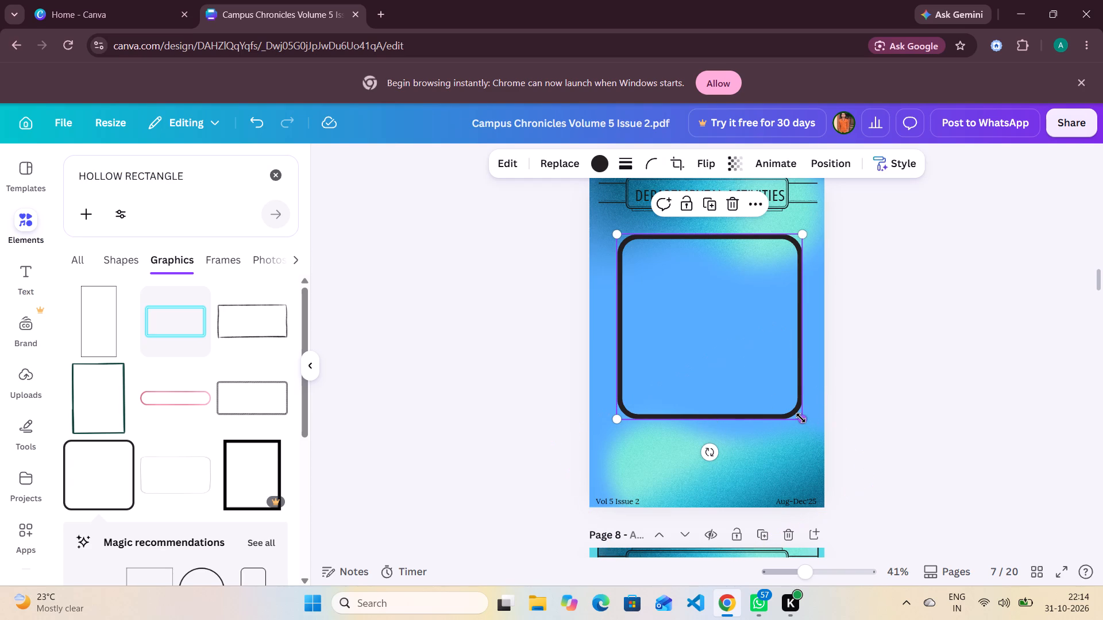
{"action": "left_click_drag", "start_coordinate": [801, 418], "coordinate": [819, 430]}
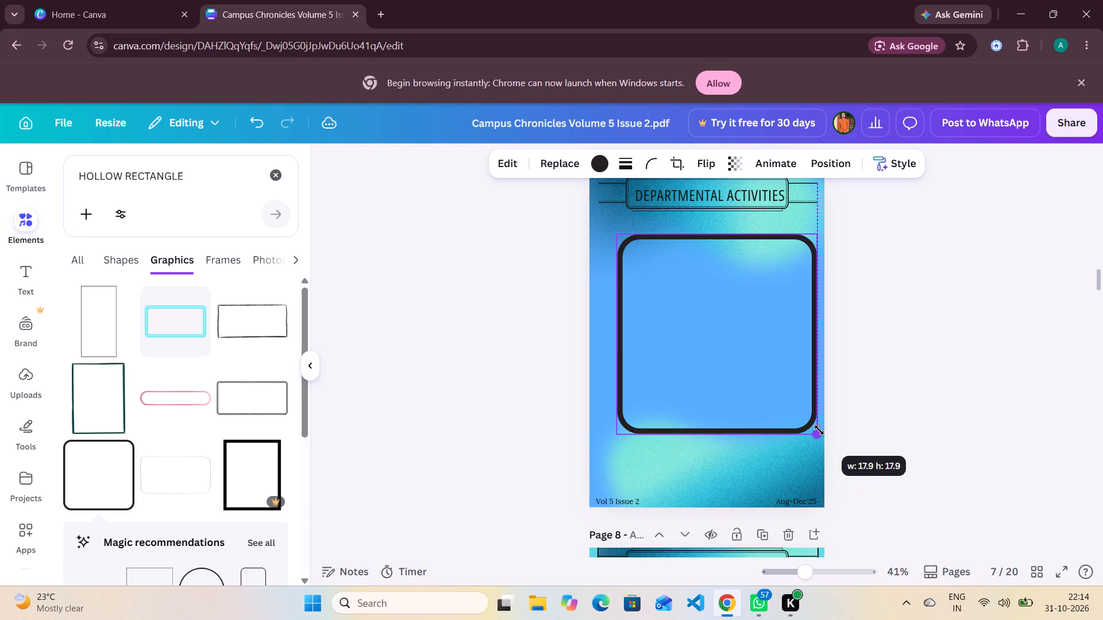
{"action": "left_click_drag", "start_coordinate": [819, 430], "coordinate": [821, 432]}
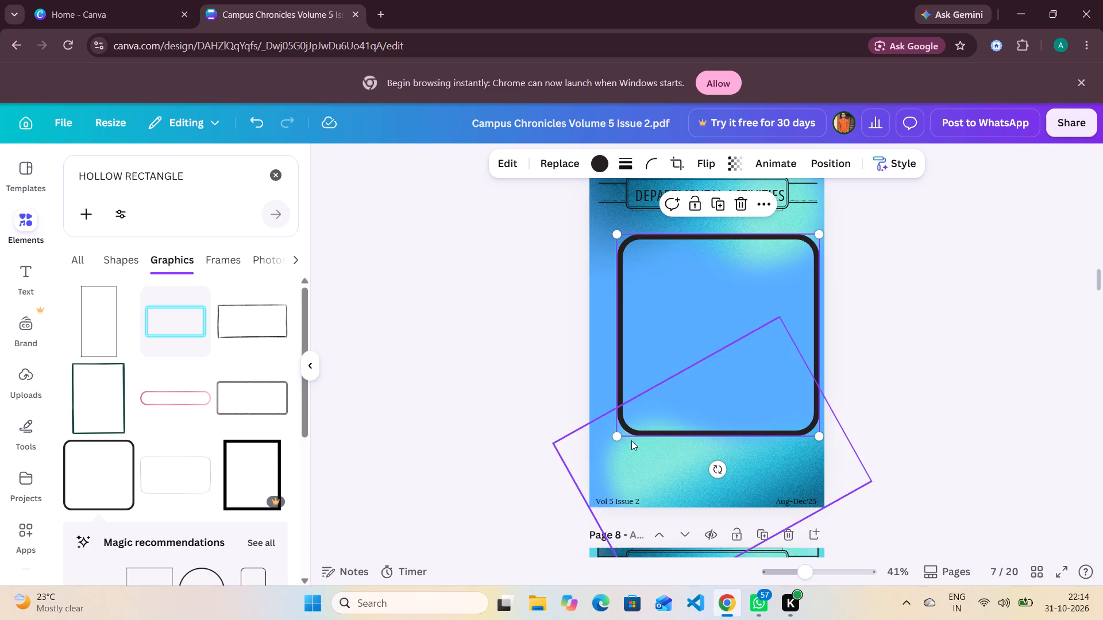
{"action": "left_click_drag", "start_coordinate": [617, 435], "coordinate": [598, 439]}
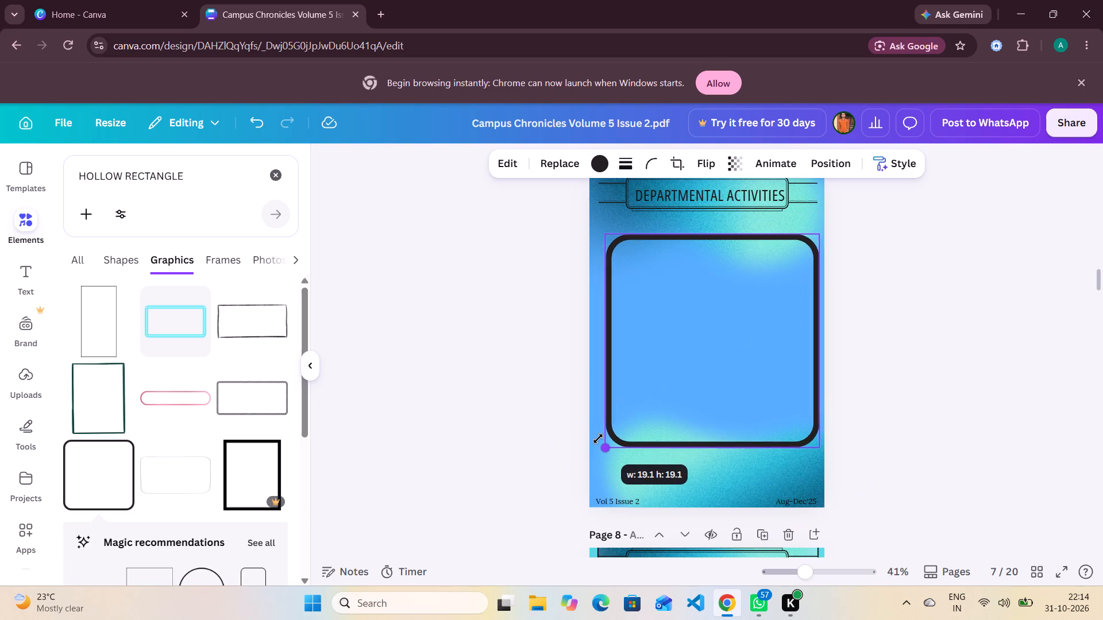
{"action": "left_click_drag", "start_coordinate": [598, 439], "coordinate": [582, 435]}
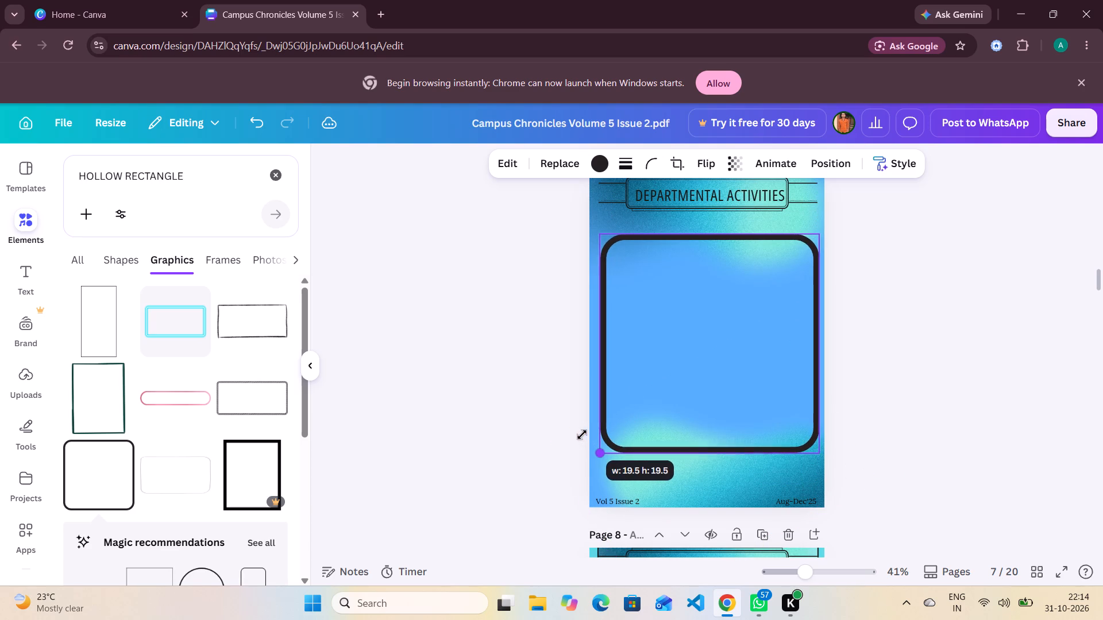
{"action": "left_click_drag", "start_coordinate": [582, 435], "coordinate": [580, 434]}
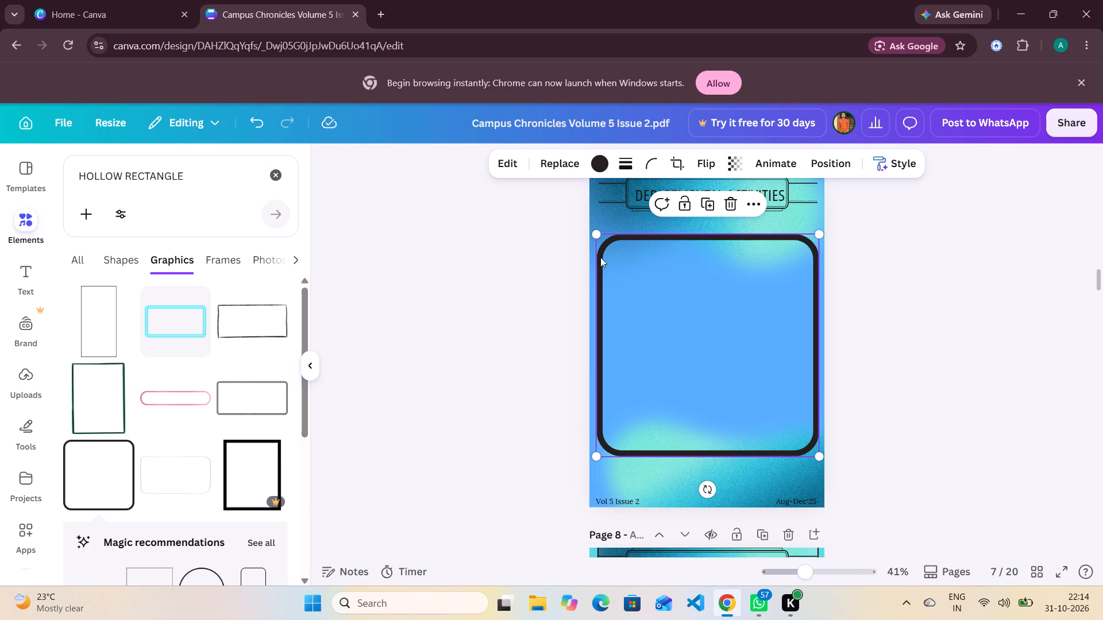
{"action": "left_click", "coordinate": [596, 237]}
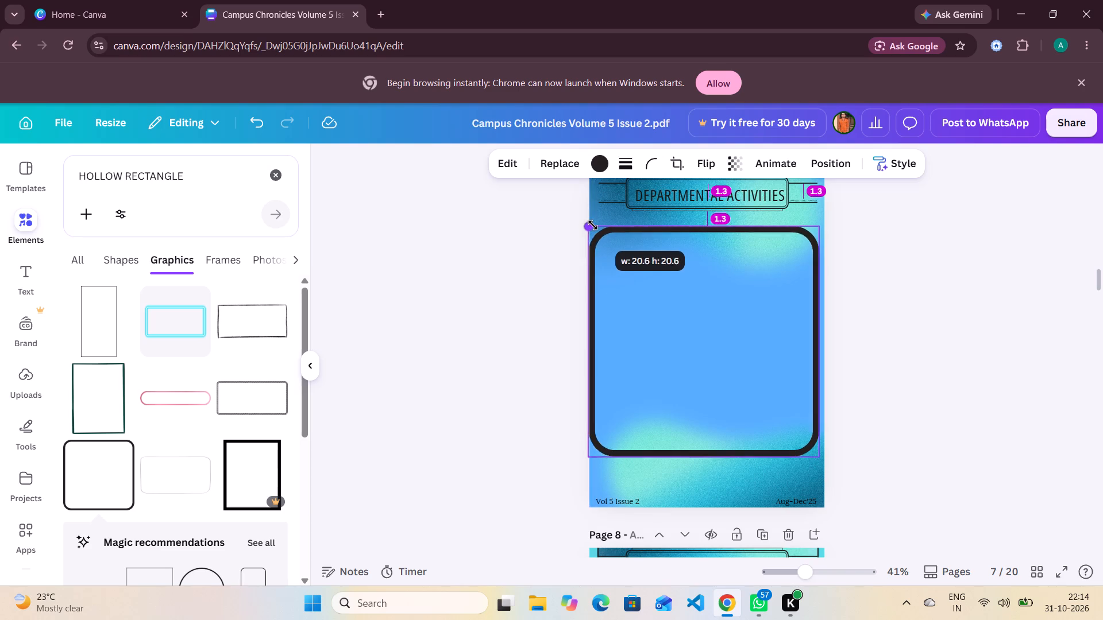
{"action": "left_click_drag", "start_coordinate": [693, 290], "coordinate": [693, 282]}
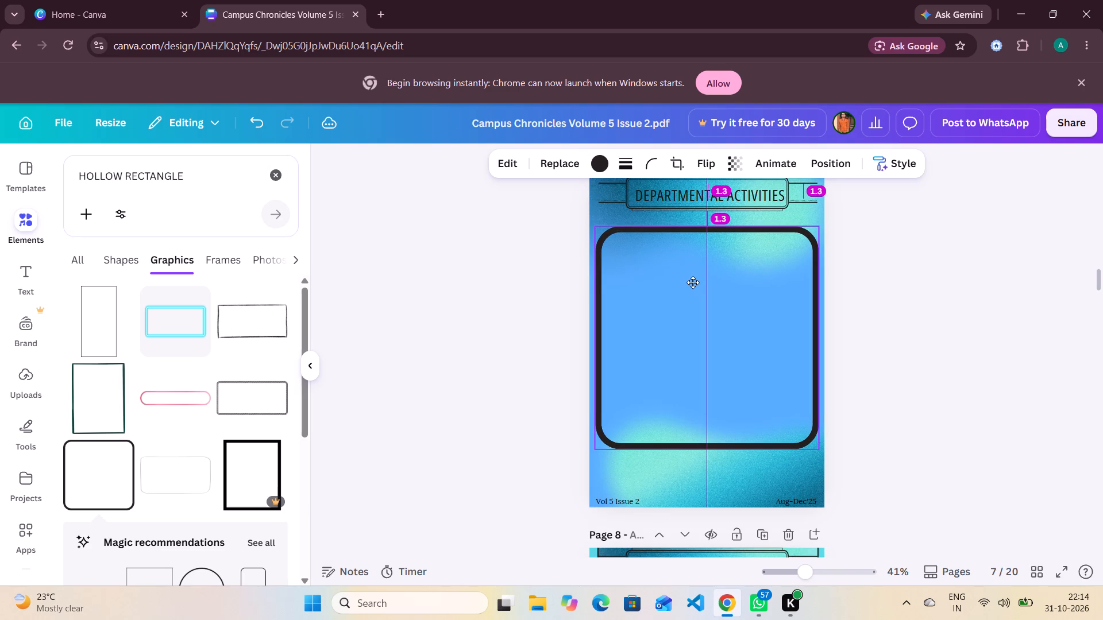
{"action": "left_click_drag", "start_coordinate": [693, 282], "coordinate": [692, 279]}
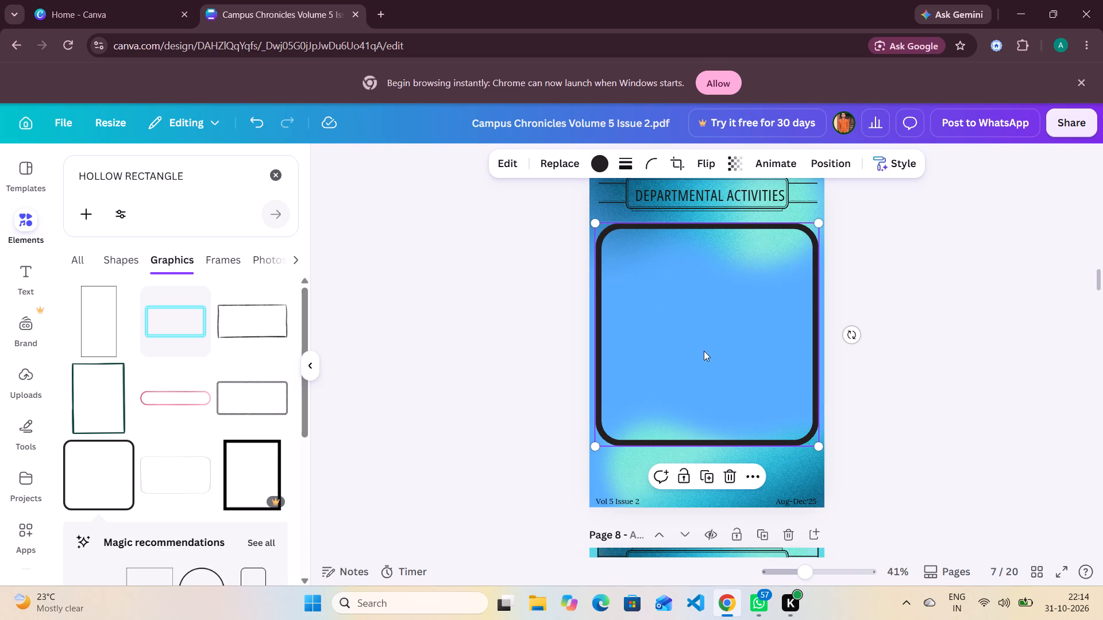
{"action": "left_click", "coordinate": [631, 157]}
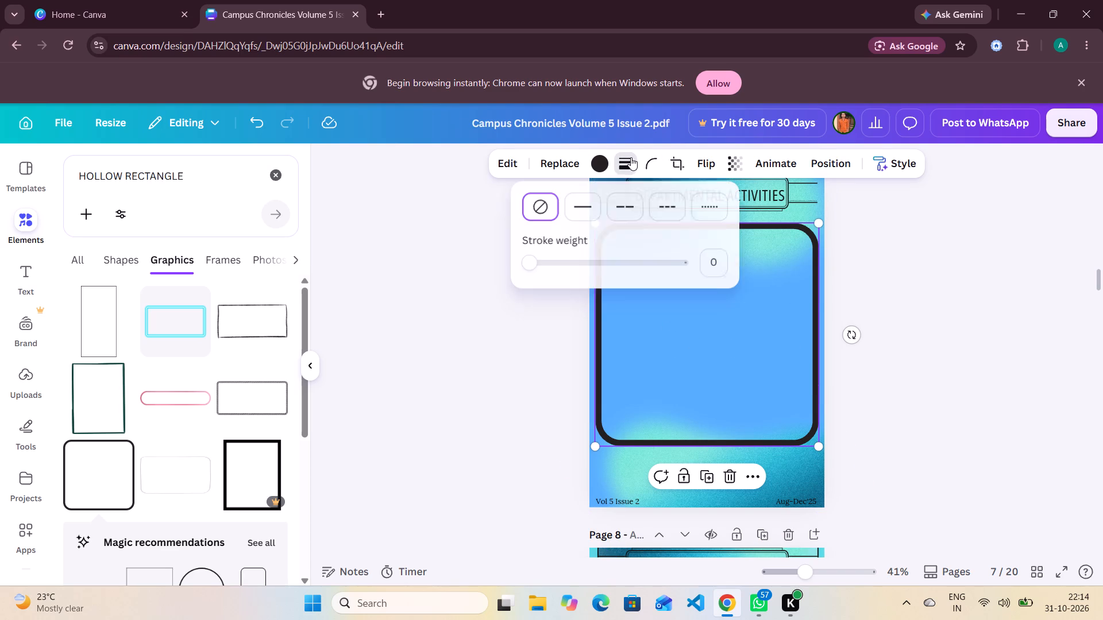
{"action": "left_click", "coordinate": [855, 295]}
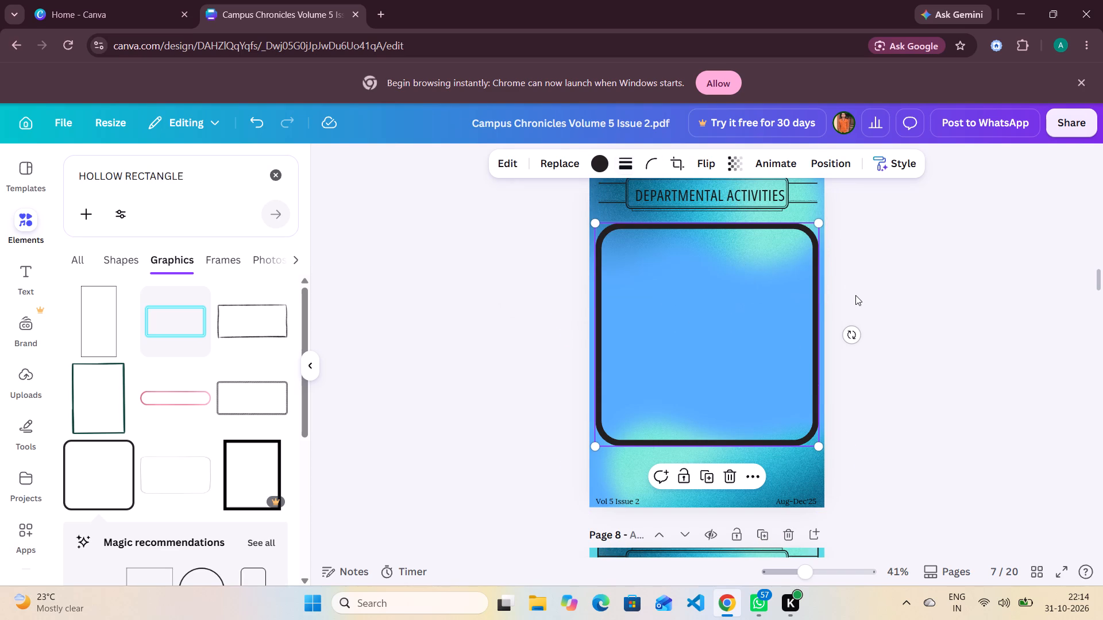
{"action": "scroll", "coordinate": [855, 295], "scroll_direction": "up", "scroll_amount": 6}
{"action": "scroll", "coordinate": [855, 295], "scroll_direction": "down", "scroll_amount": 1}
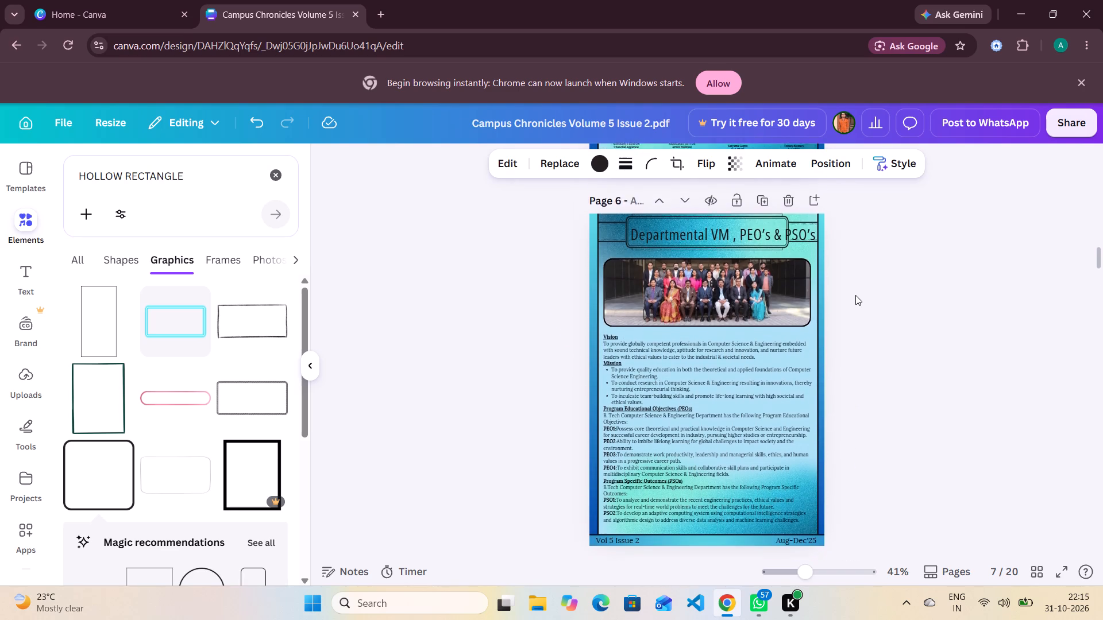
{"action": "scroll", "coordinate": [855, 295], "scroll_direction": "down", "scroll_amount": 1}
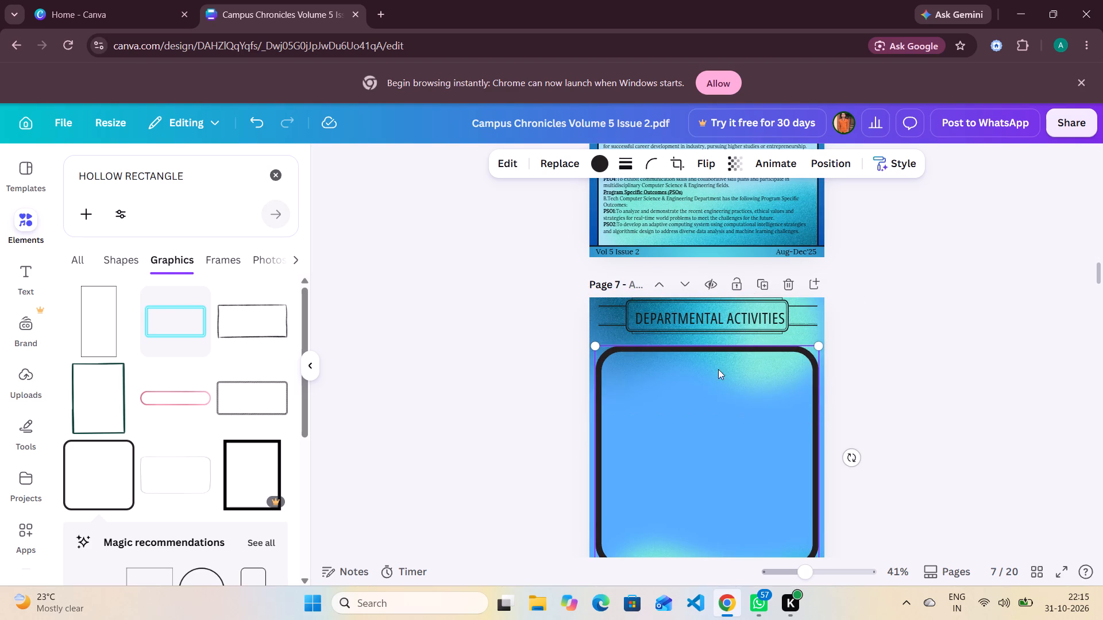
Delete the enlarged black outline frame from page 7.
{"action": "left_click", "coordinate": [728, 432]}
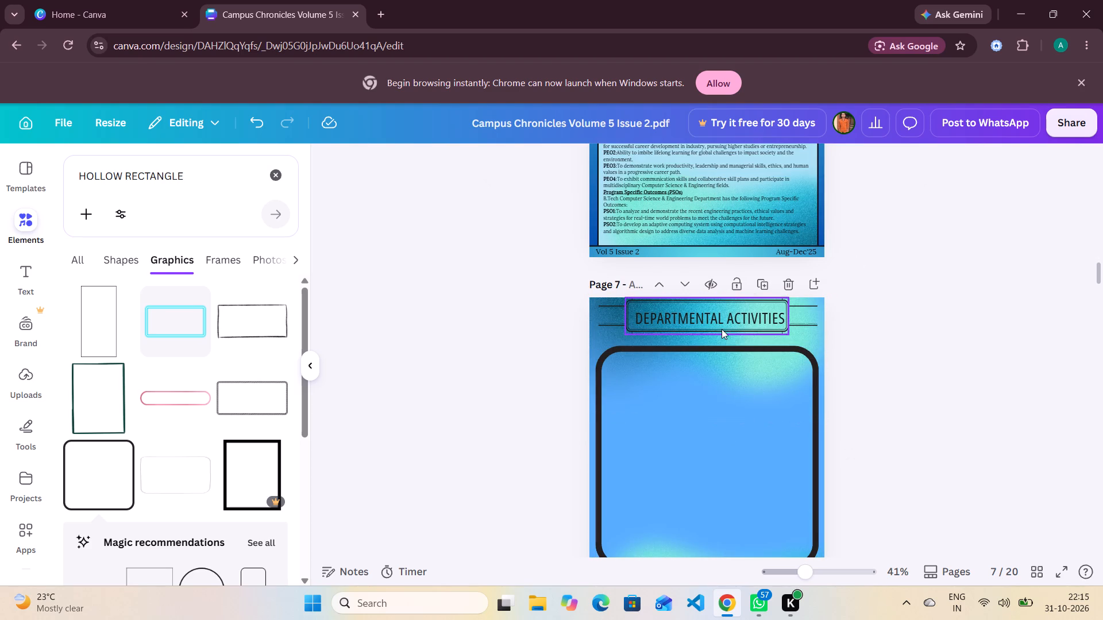
{"action": "left_click", "coordinate": [701, 420]}
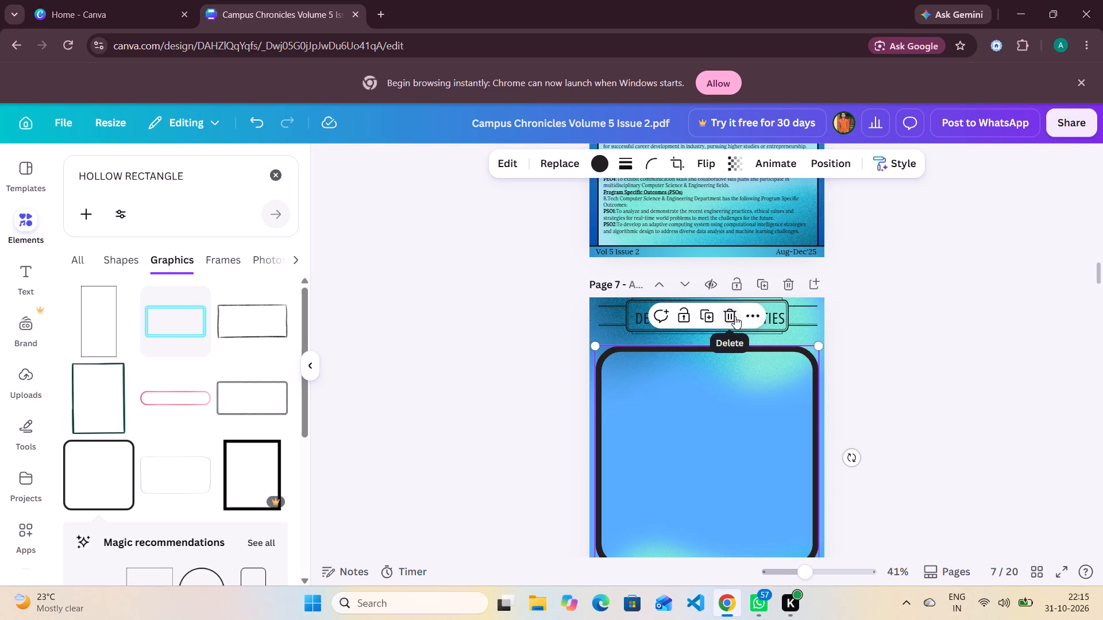
{"action": "left_click", "coordinate": [735, 316]}
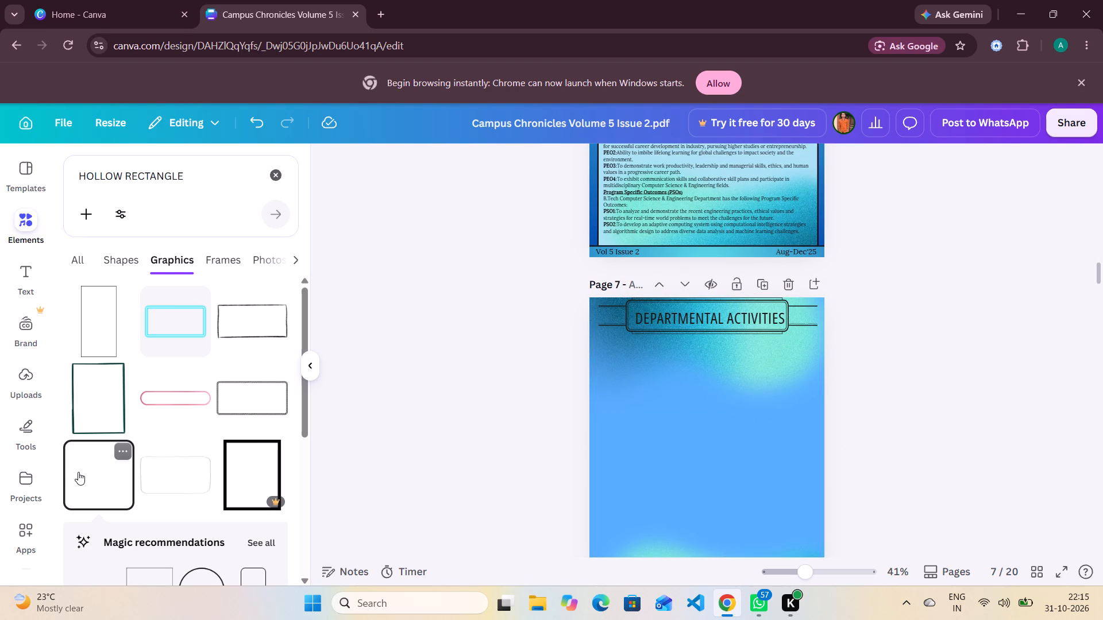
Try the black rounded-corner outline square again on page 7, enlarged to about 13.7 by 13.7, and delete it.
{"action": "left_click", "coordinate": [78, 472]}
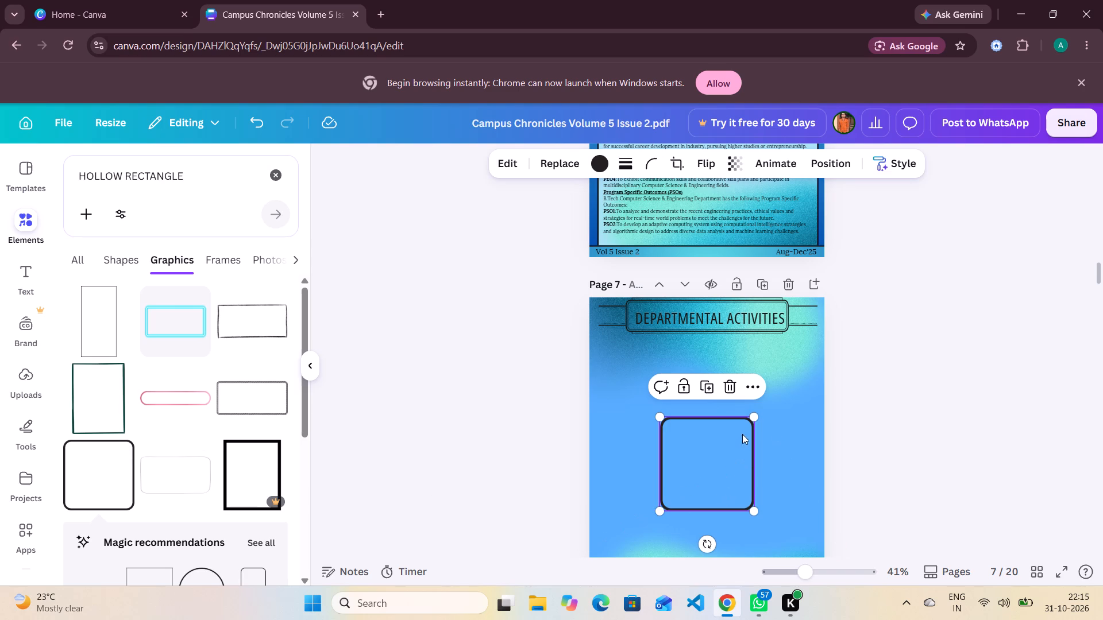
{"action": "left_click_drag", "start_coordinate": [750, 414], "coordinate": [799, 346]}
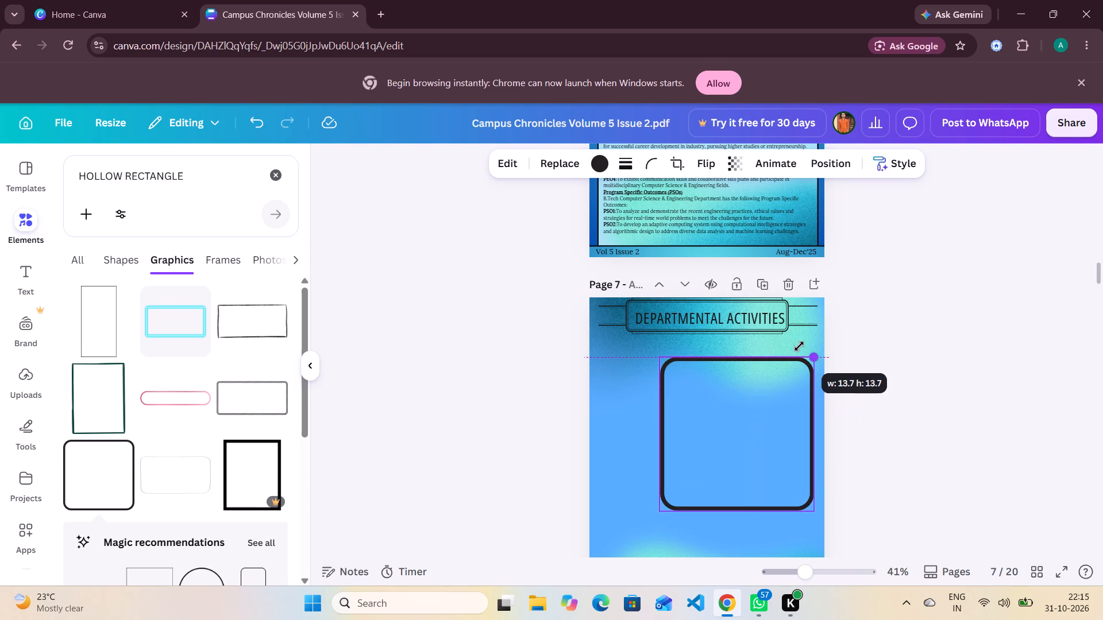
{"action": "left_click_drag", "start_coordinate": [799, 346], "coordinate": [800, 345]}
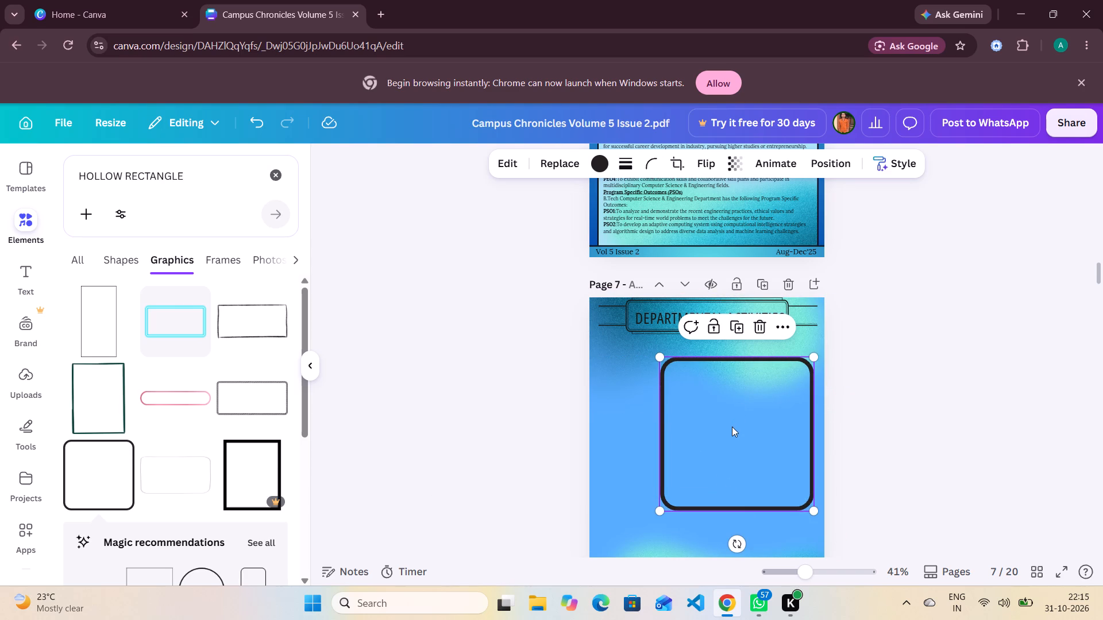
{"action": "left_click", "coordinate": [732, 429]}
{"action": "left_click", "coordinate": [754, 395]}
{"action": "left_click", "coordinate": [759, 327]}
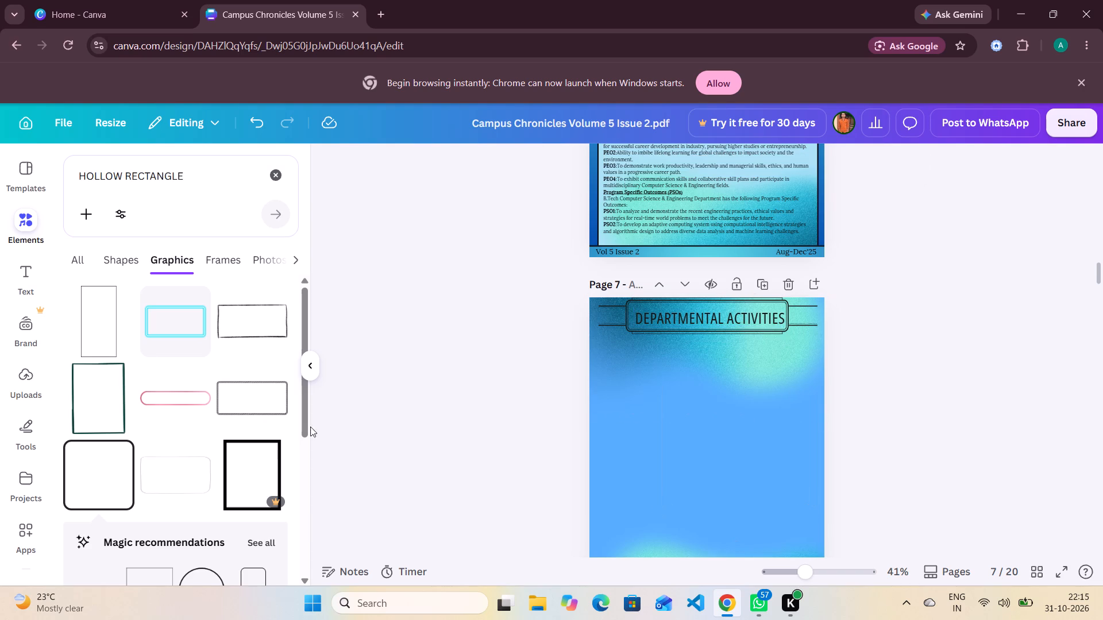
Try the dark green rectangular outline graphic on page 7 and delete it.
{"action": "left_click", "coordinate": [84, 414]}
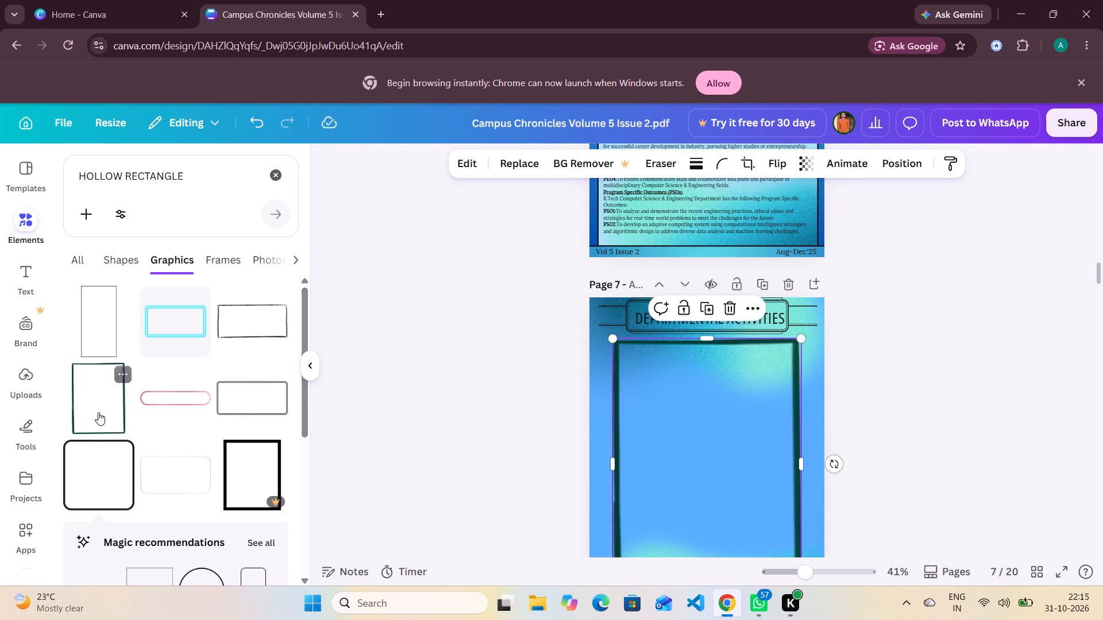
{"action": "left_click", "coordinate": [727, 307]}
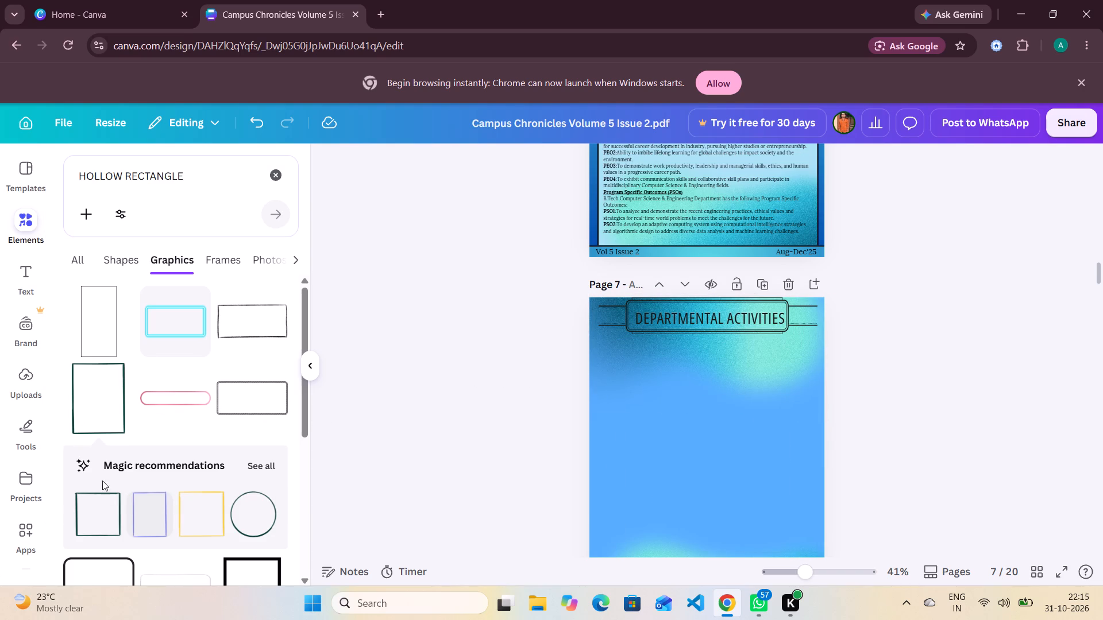
Insert the black rounded-corner outline square on page 7 and enlarge it from its upper-left corner towards the Departmental Activities heading.
{"action": "scroll", "coordinate": [133, 518], "scroll_direction": "down", "scroll_amount": 3}
{"action": "scroll", "coordinate": [133, 518], "scroll_direction": "up", "scroll_amount": 1}
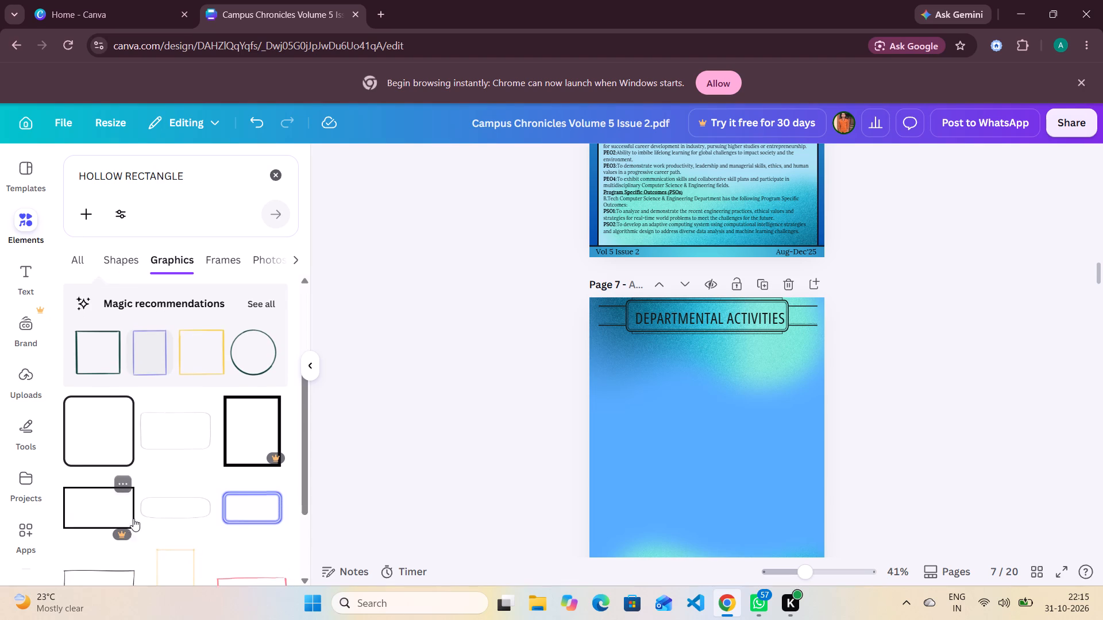
{"action": "scroll", "coordinate": [133, 518], "scroll_direction": "up", "scroll_amount": 5}
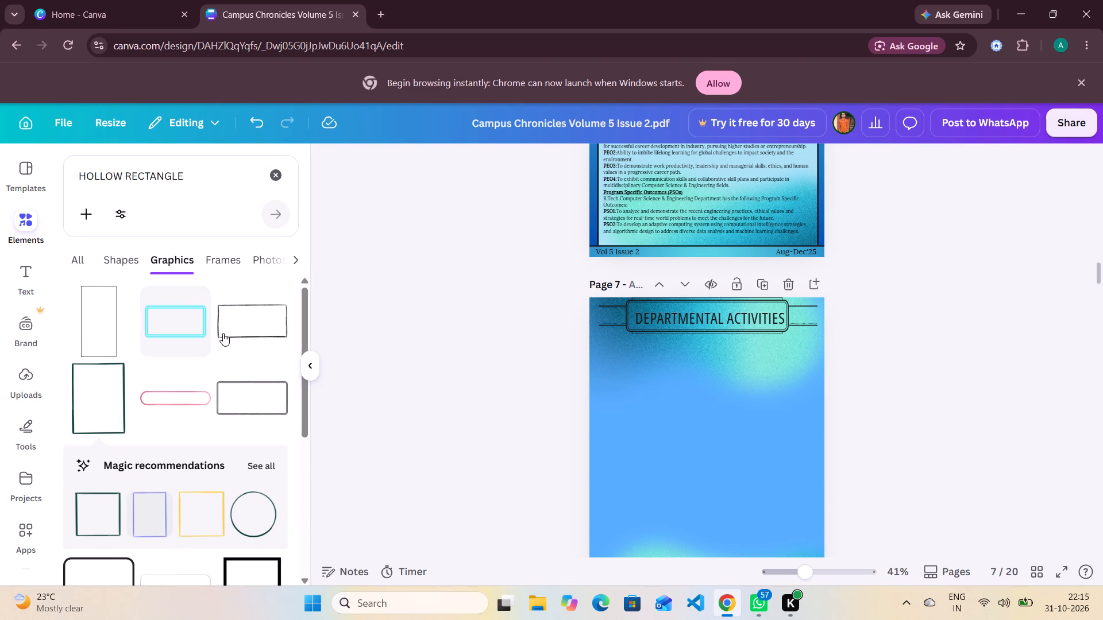
{"action": "left_click", "coordinate": [71, 257]}
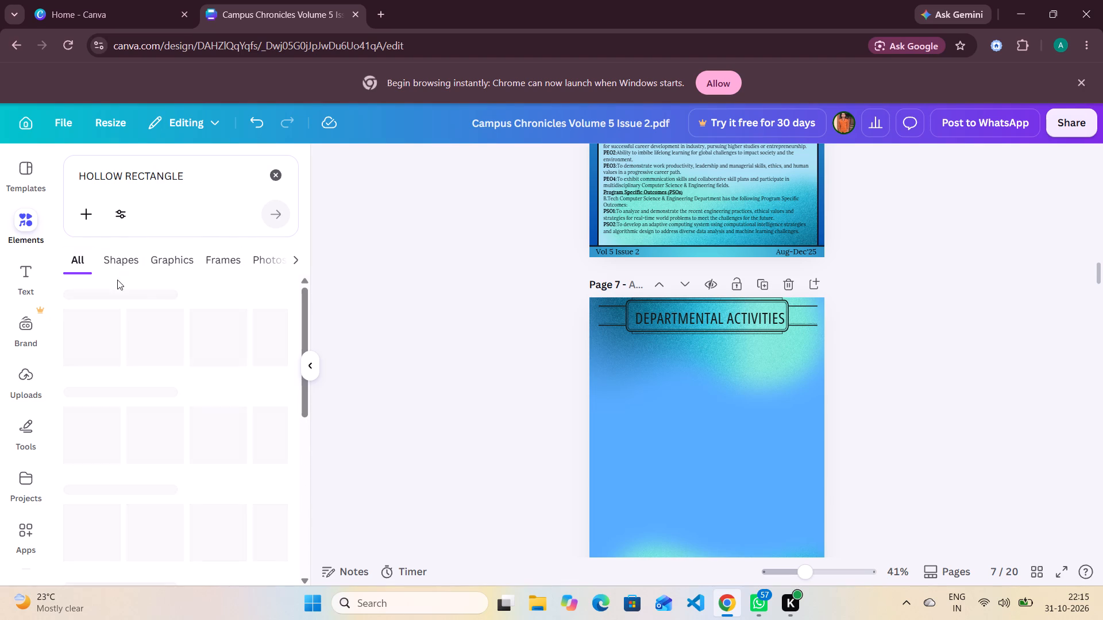
{"action": "scroll", "coordinate": [196, 394], "scroll_direction": "down", "scroll_amount": 1}
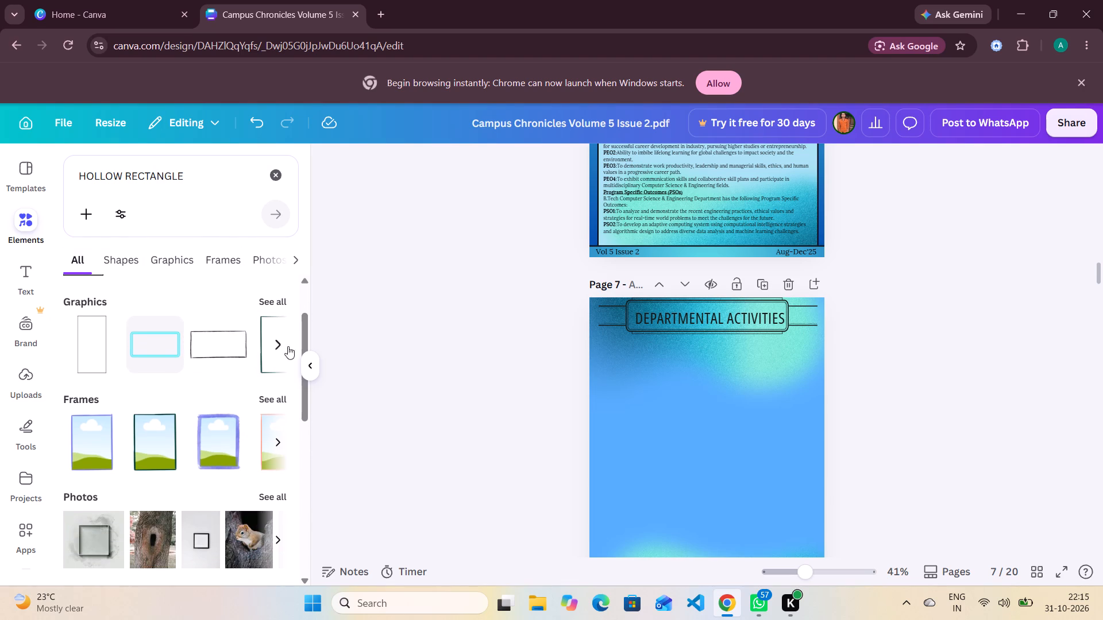
{"action": "left_click", "coordinate": [287, 344]}
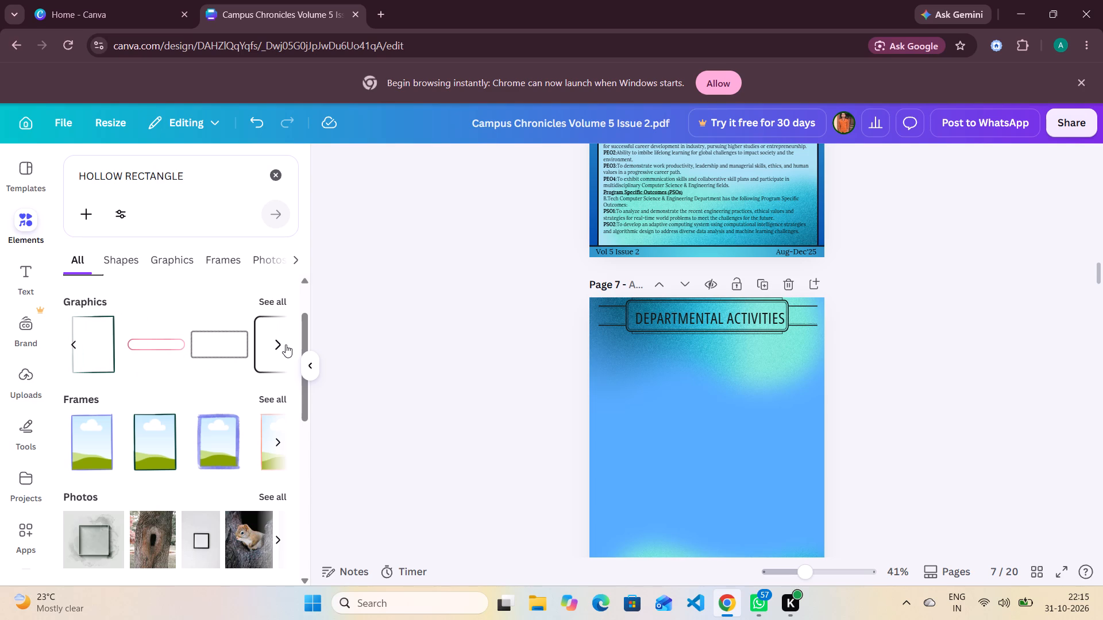
{"action": "left_click", "coordinate": [279, 341]}
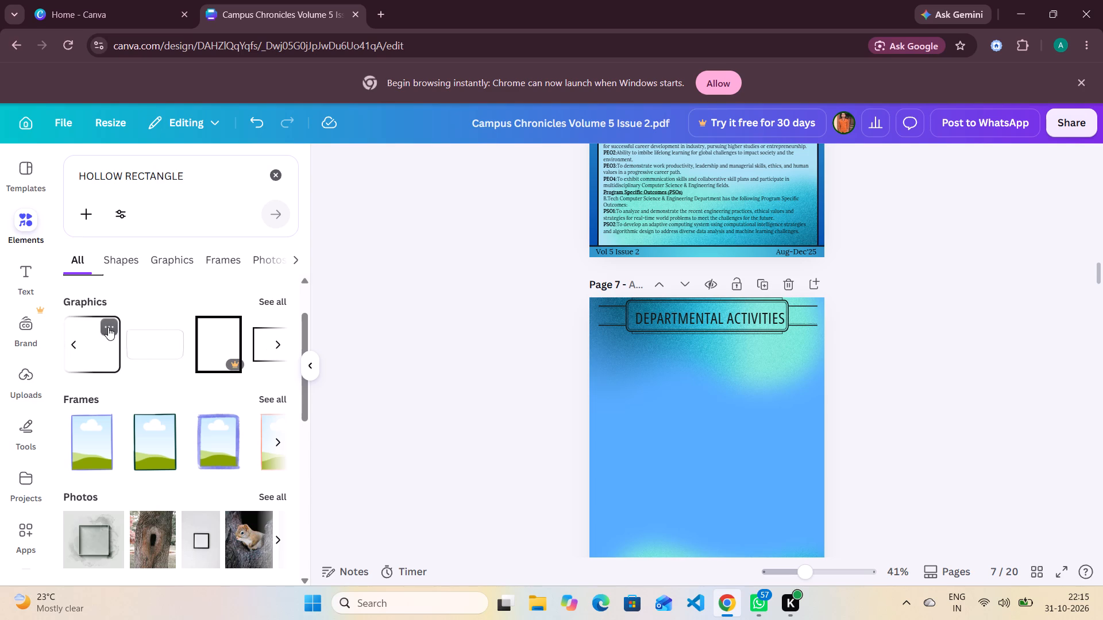
{"action": "left_click", "coordinate": [108, 350]}
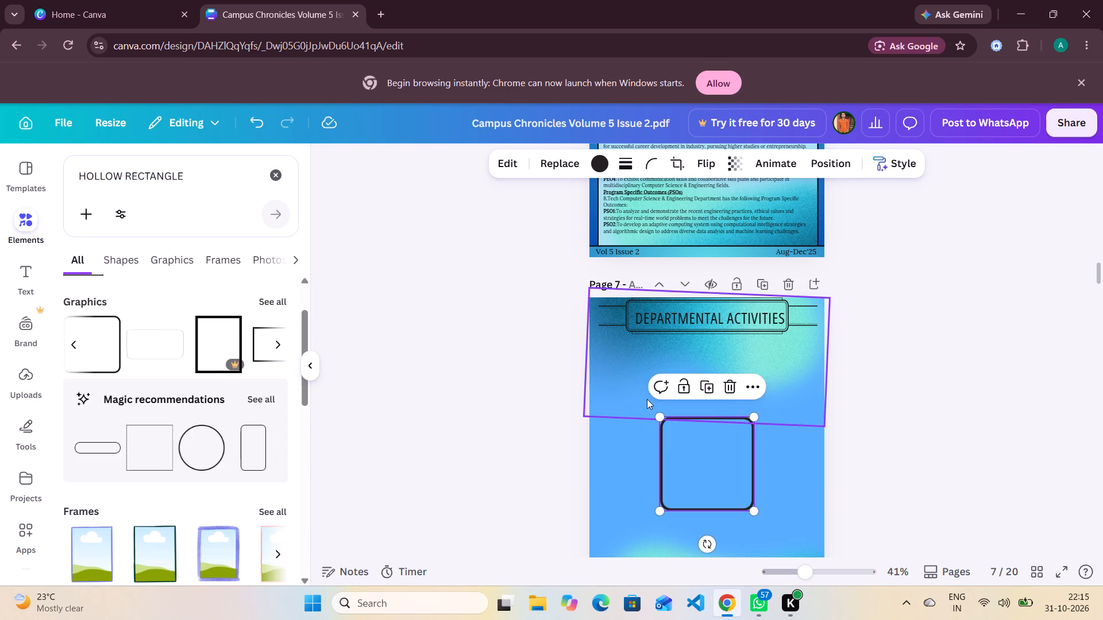
{"action": "left_click_drag", "start_coordinate": [657, 420], "coordinate": [626, 369]}
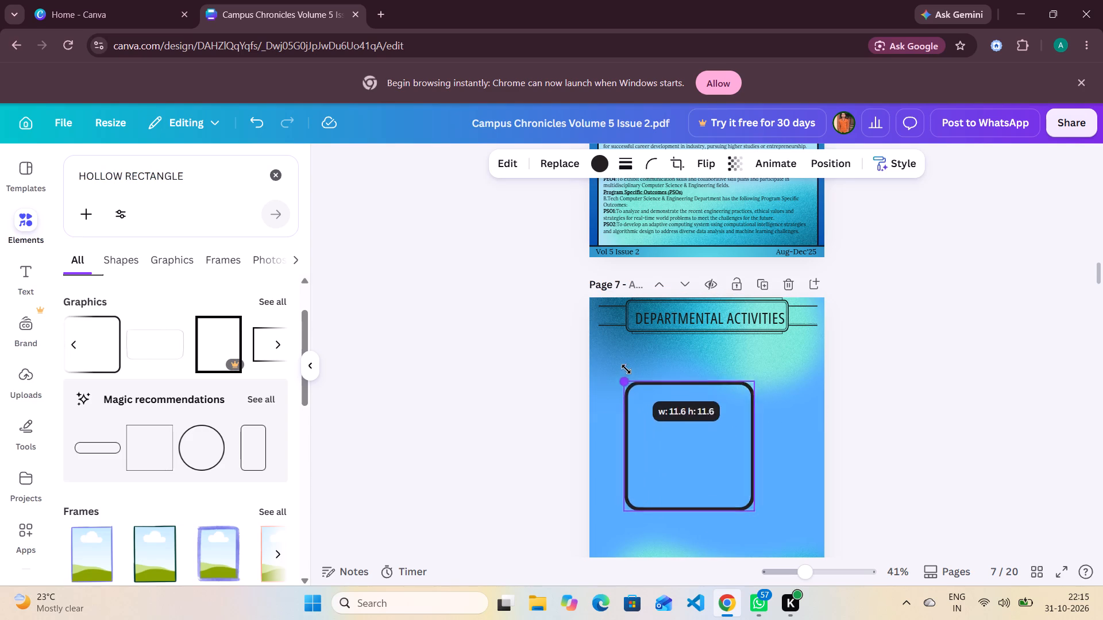
{"action": "left_click_drag", "start_coordinate": [626, 369], "coordinate": [637, 323]}
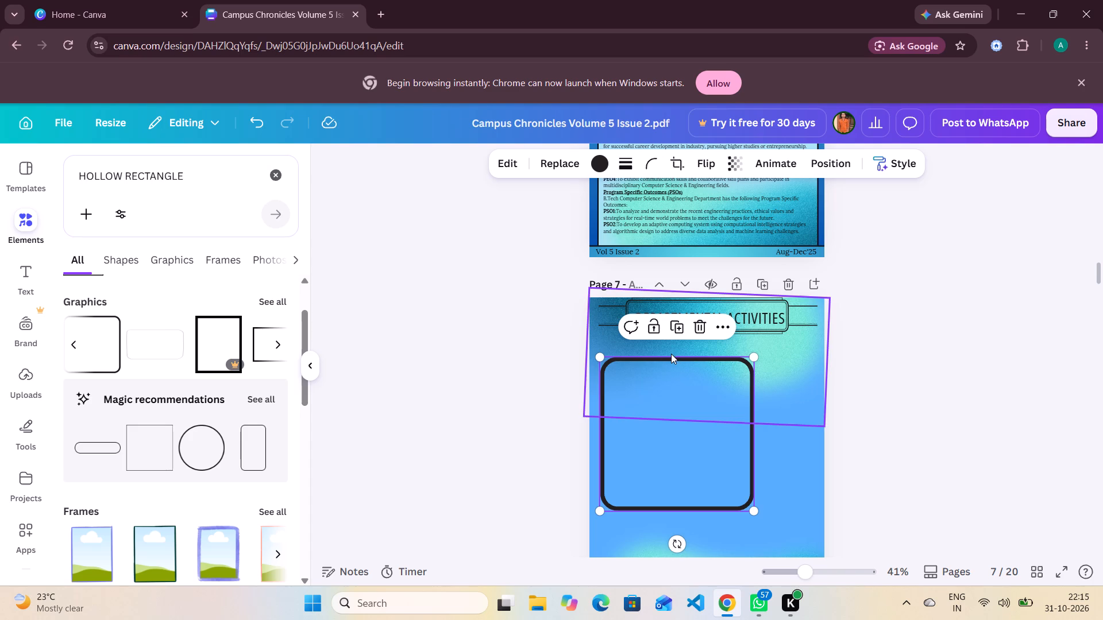
{"action": "double_click", "coordinate": [671, 352]}
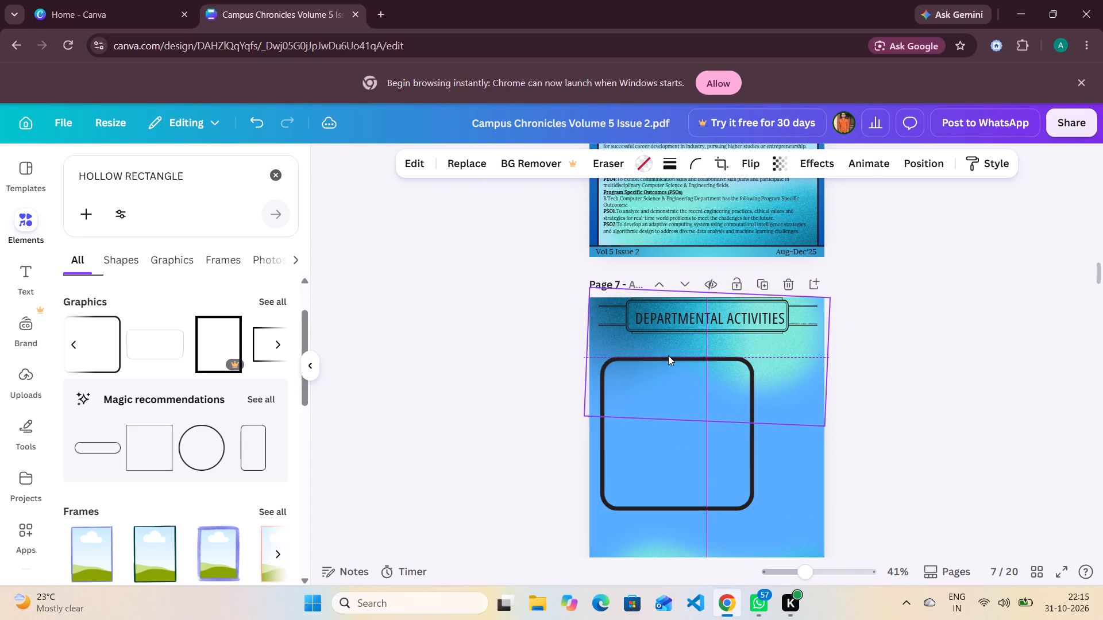
{"action": "left_click", "coordinate": [782, 482]}
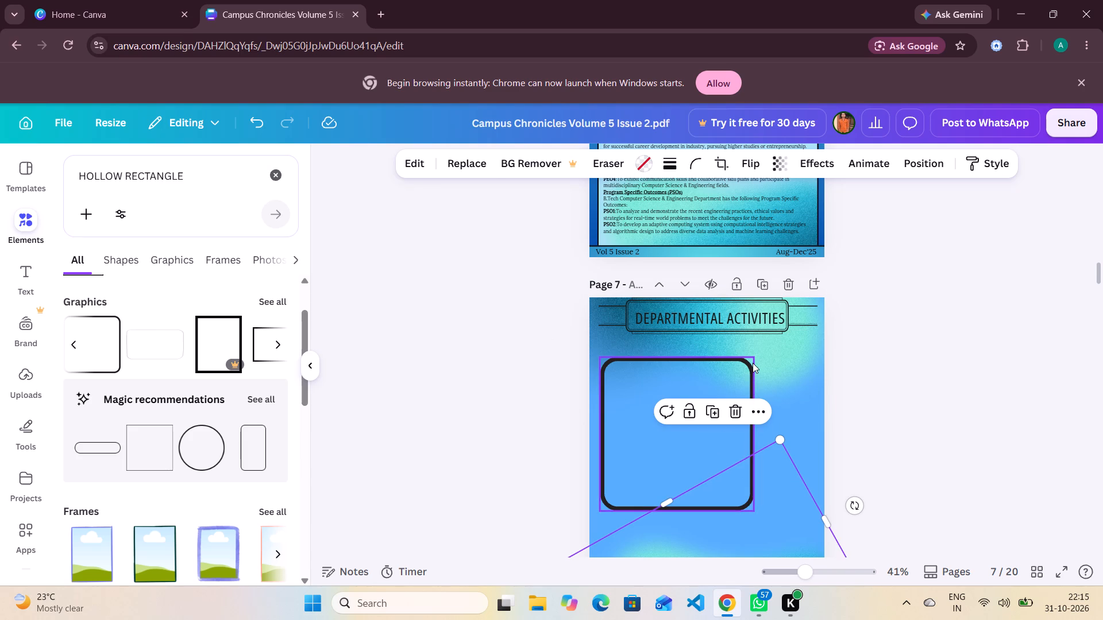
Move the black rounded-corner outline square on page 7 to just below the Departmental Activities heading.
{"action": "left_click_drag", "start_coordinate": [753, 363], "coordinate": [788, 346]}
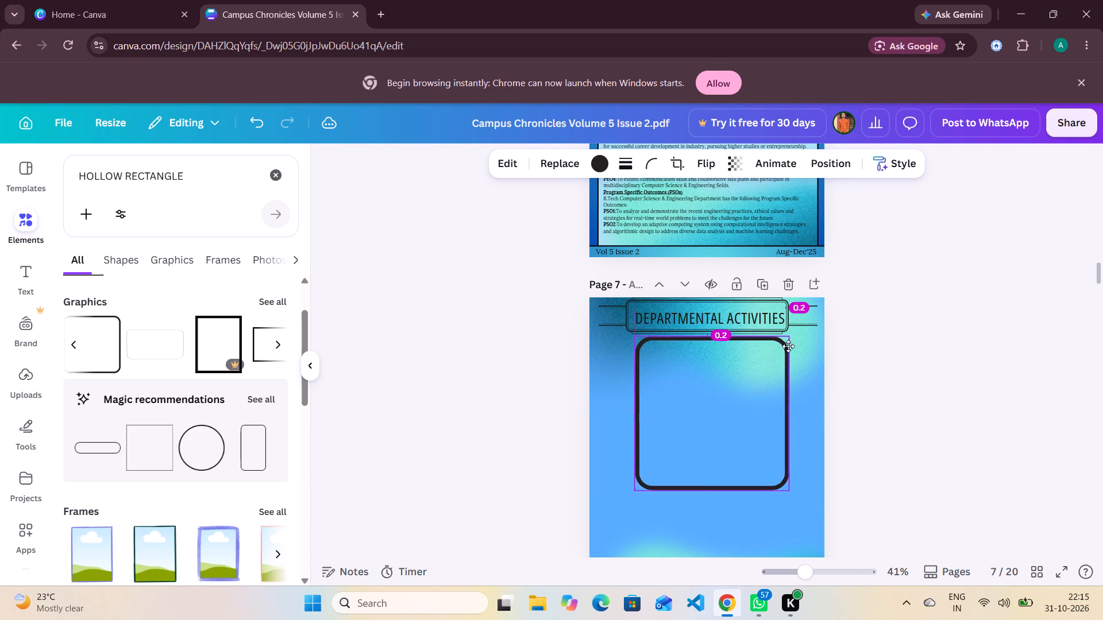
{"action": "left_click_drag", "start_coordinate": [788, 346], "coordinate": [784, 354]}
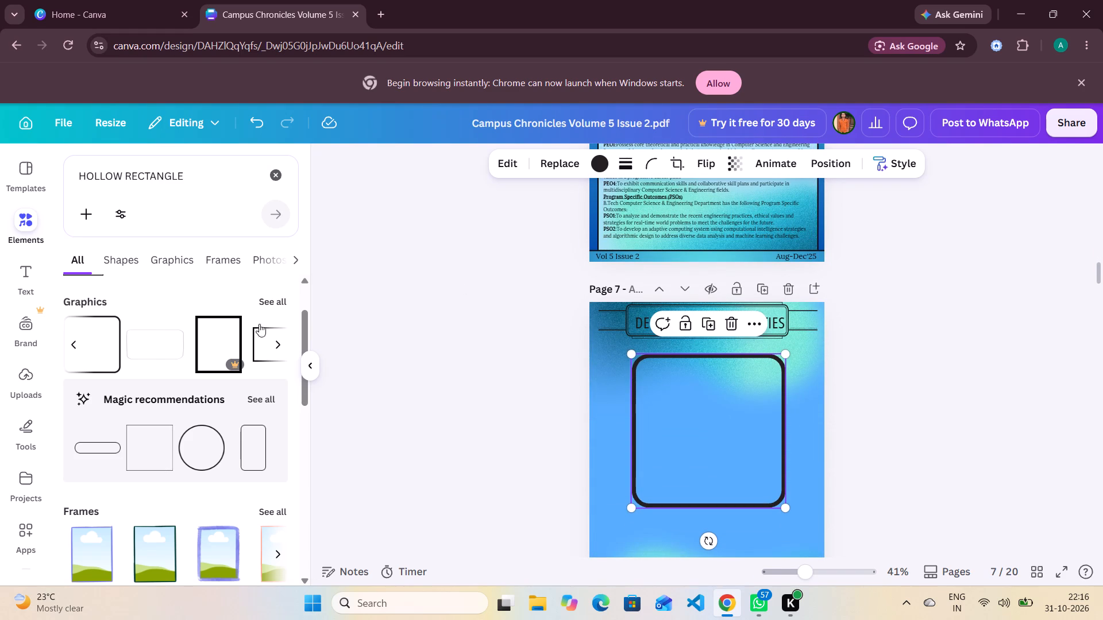
Search the elements library for "rectangle outline".
{"action": "left_click", "coordinate": [124, 173]}
{"action": "key", "text": "BackSpace"}
{"action": "key", "text": "BackSpace"}
{"action": "key", "text": "BackSpace"}
{"action": "key", "text": "BackSpace"}
{"action": "key", "text": "BackSpace"}
{"action": "key", "text": "BackSpace"}
{"action": "key", "text": "BackSpace"}
{"action": "key", "text": "BackSpace"}
{"action": "key", "text": "BackSpace"}
{"action": "key", "text": "BackSpace"}
{"action": "key", "text": "BackSpace"}
{"action": "key", "text": "BackSpace"}
{"action": "key", "text": "BackSpace"}
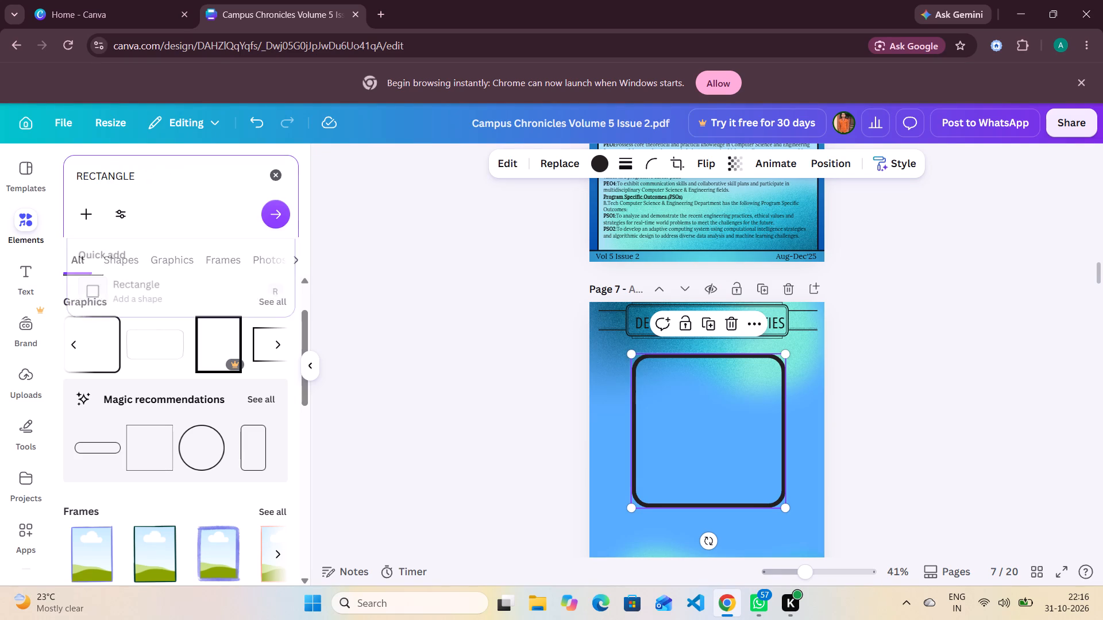
{"action": "left_click", "coordinate": [144, 172]}
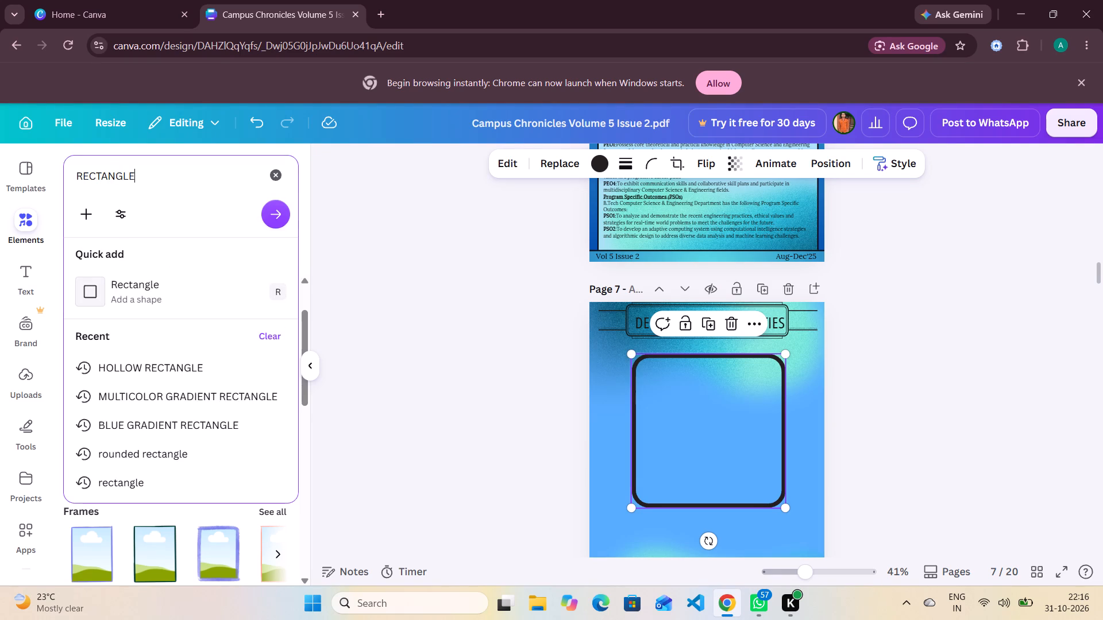
{"action": "key", "text": "space"}
{"action": "type", "text": "OUT"}
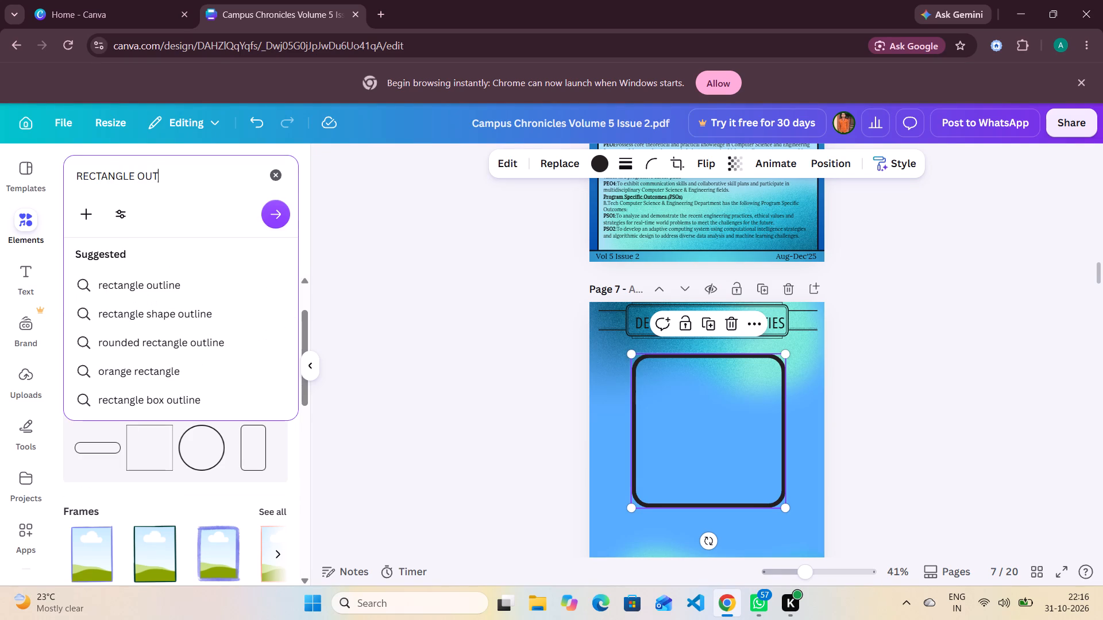
{"action": "left_click", "coordinate": [161, 280]}
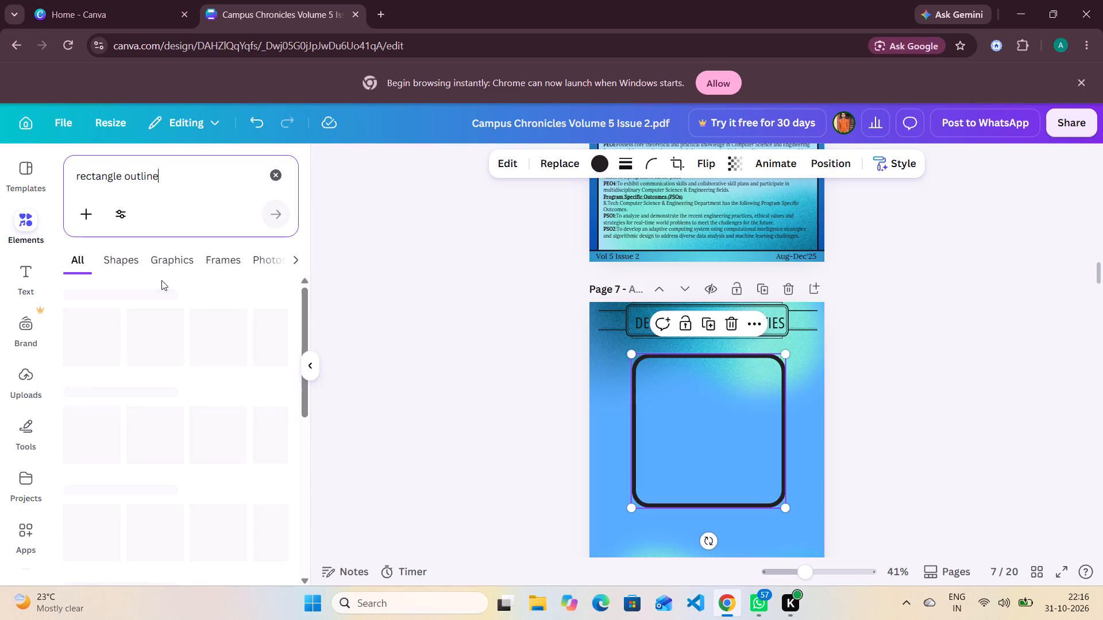
Delete the black rounded-corner outline square from page 7.
{"action": "left_click", "coordinate": [672, 431]}
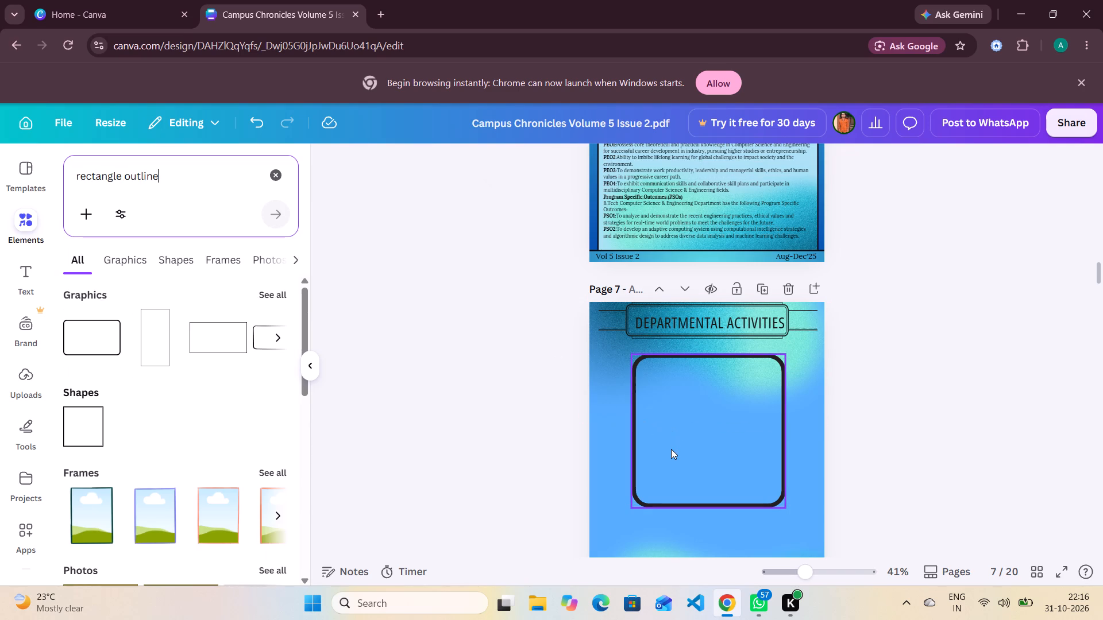
{"action": "left_click", "coordinate": [673, 451]}
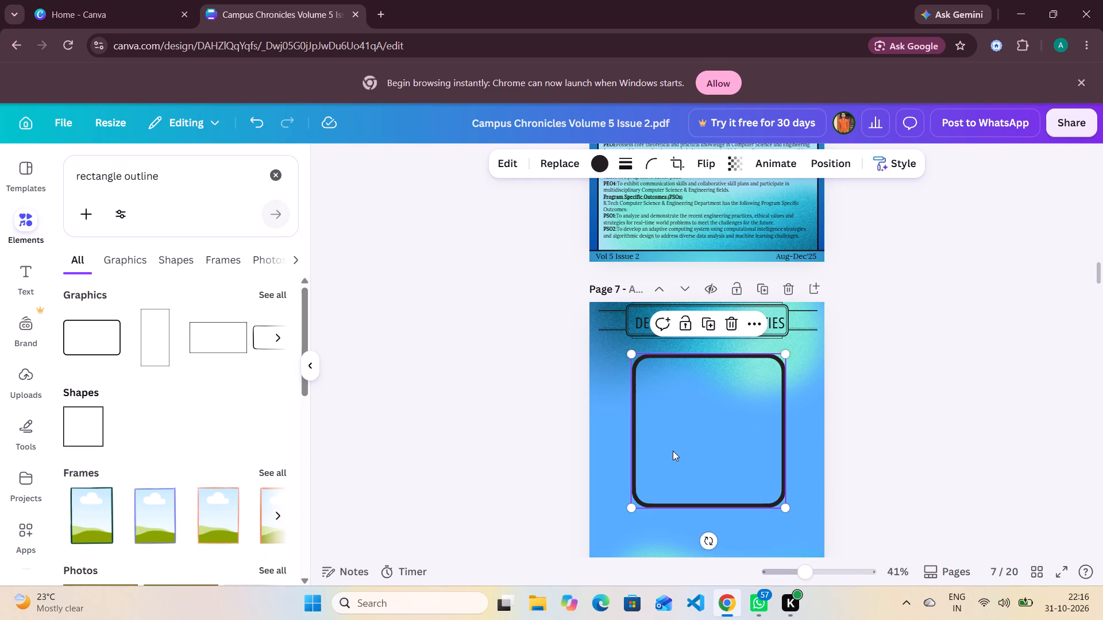
{"action": "left_click", "coordinate": [725, 315]}
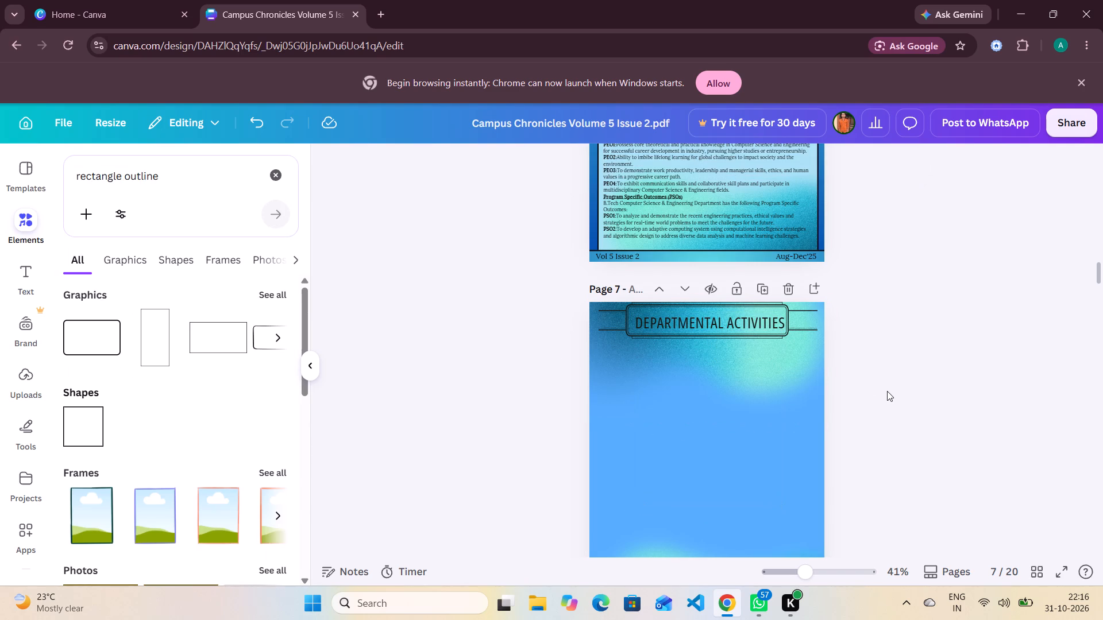
Insert the plain outlined square shape on page 7 and stretch it to span the area between the Departmental Activities heading and the footer.
{"action": "scroll", "coordinate": [887, 391], "scroll_direction": "down", "scroll_amount": 3}
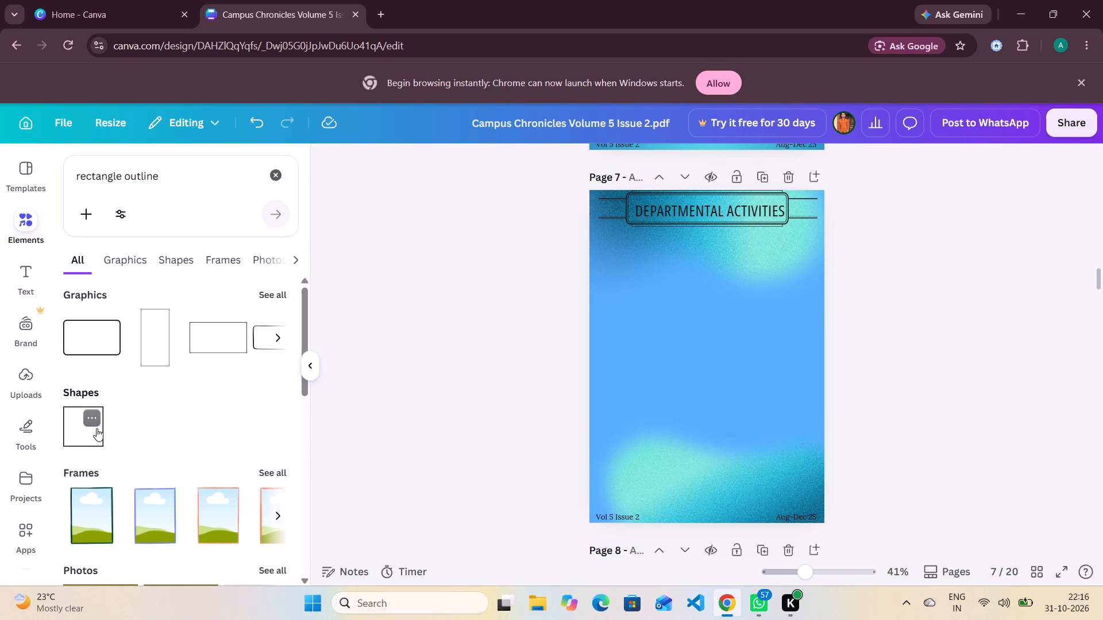
{"action": "left_click", "coordinate": [97, 428]}
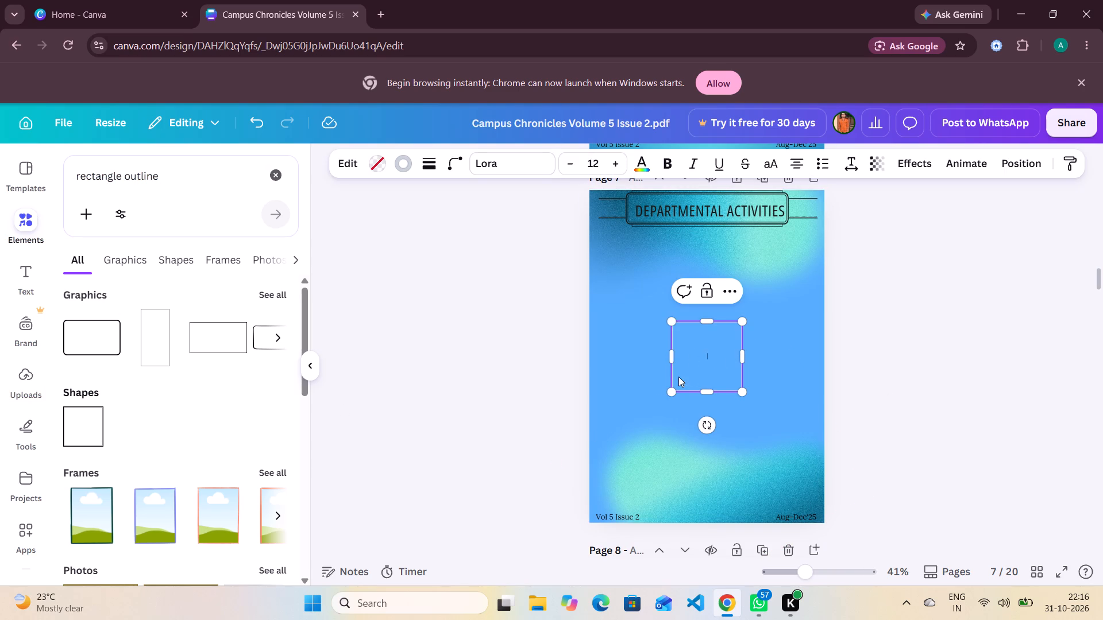
{"action": "left_click_drag", "start_coordinate": [671, 387], "coordinate": [611, 456]}
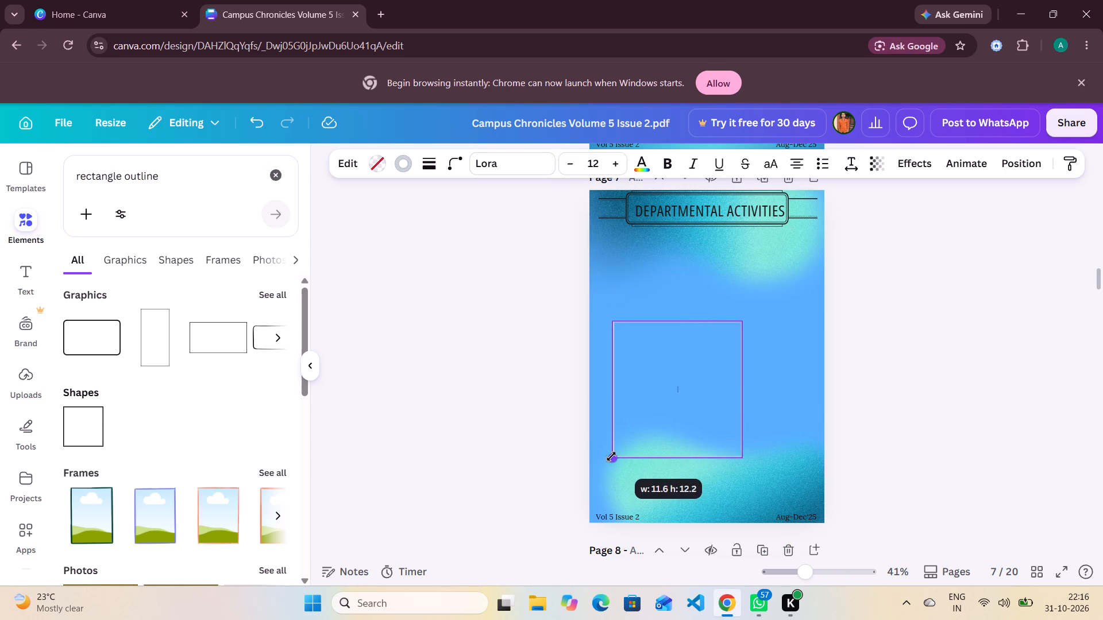
{"action": "left_click_drag", "start_coordinate": [611, 456], "coordinate": [599, 501]}
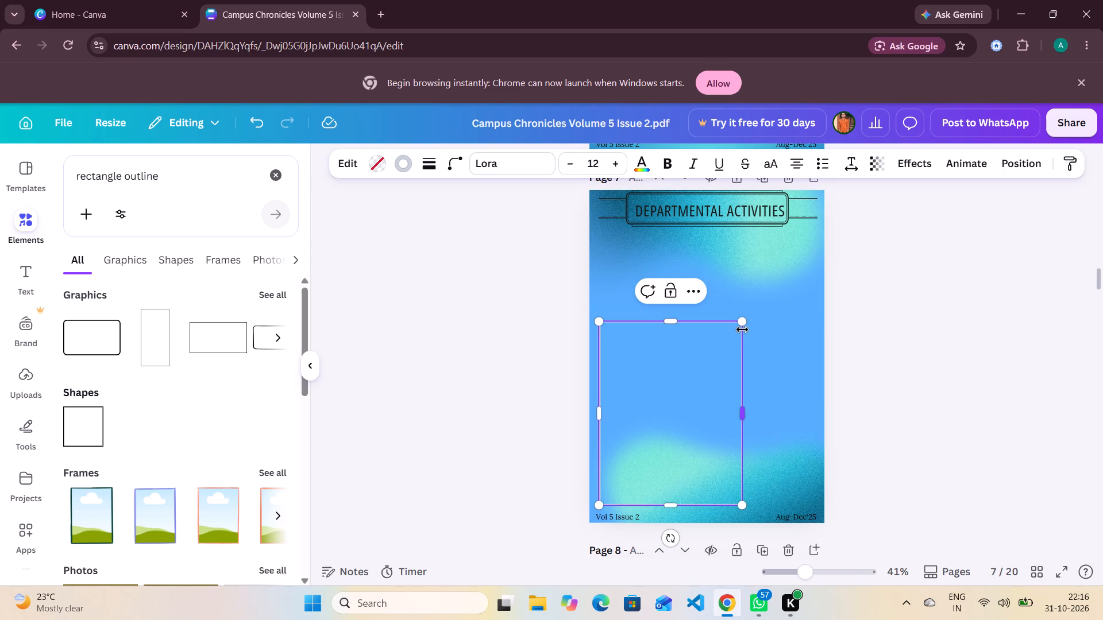
{"action": "left_click_drag", "start_coordinate": [743, 324], "coordinate": [811, 241]}
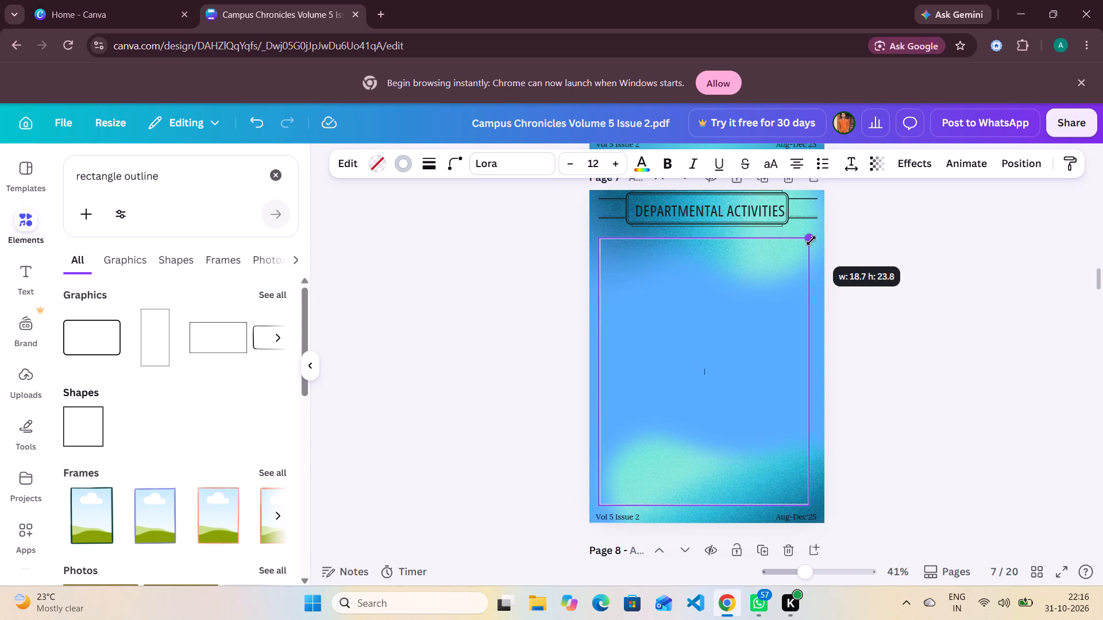
{"action": "left_click_drag", "start_coordinate": [811, 241], "coordinate": [819, 240]}
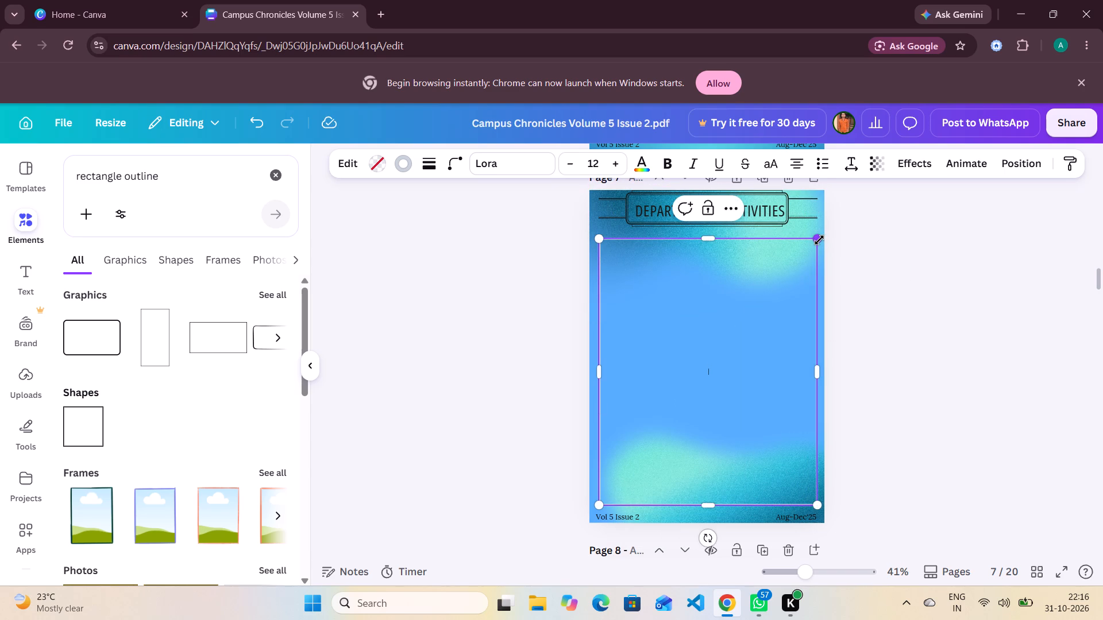
Set the text colour of the new page 7 outline shape to dark gray #171715.
{"action": "left_click", "coordinate": [641, 172]}
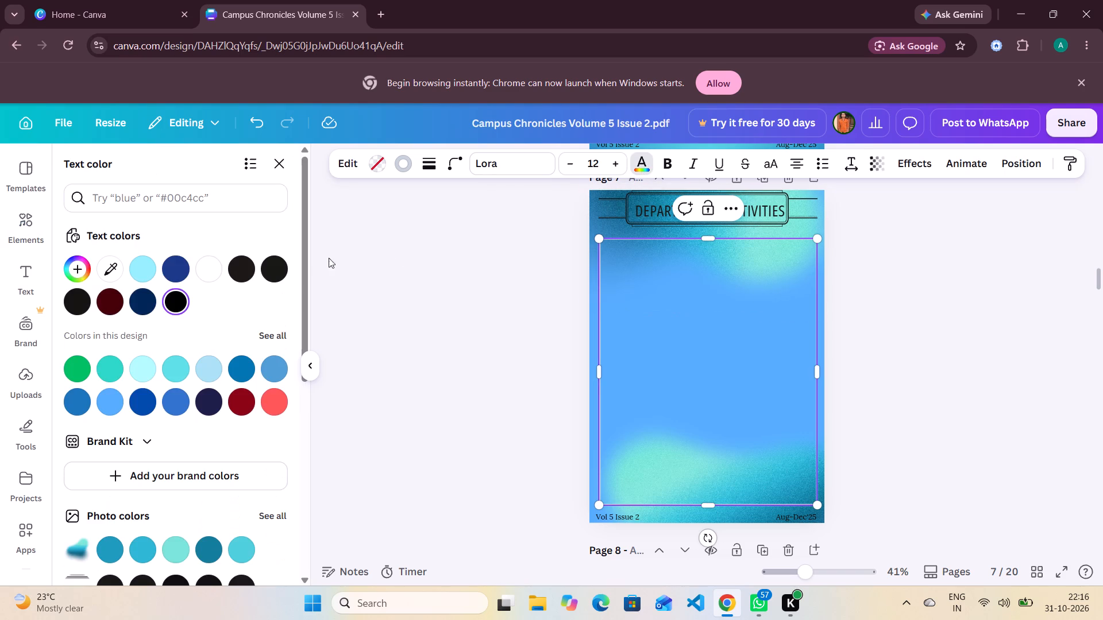
{"action": "left_click", "coordinate": [271, 270]}
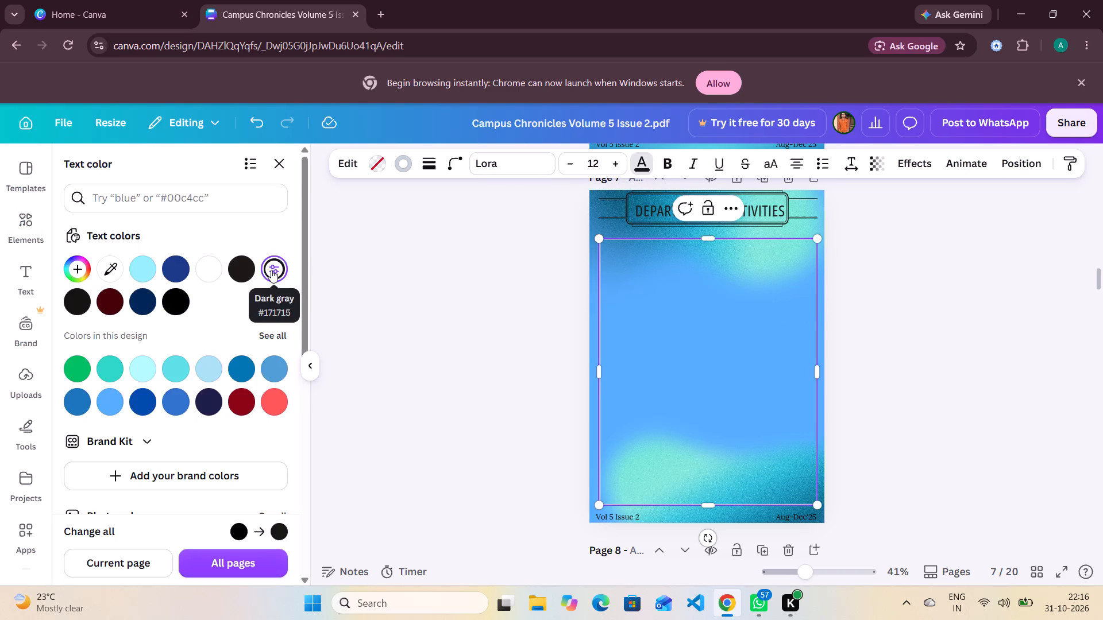
{"action": "left_click", "coordinate": [596, 370]}
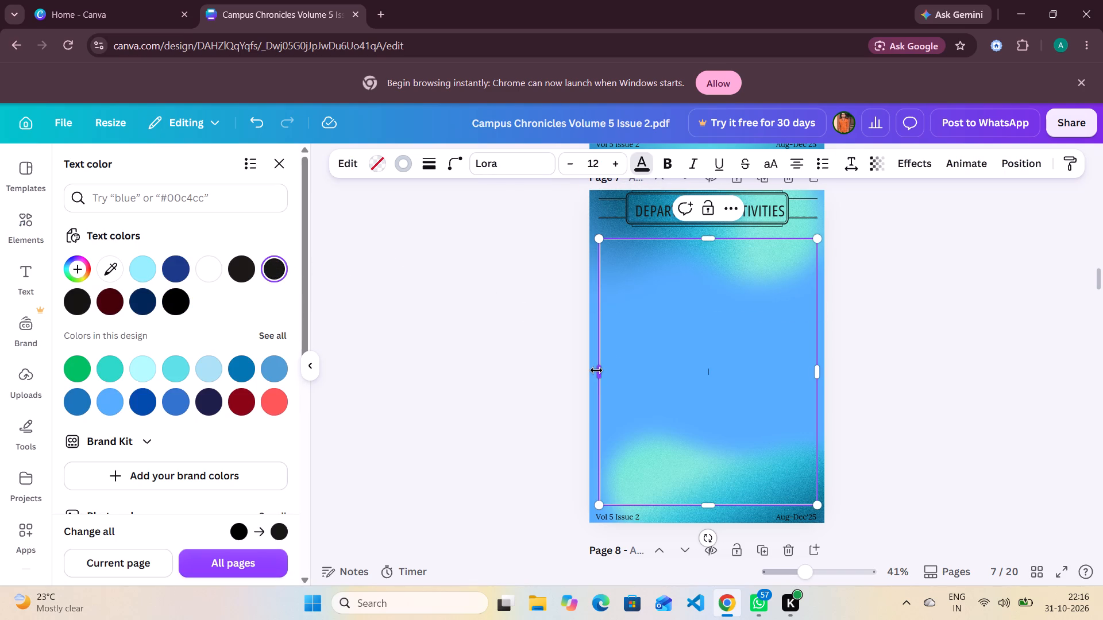
Increase the font size of the page 7 outline shape to 29.
{"action": "left_click", "coordinate": [616, 169]}
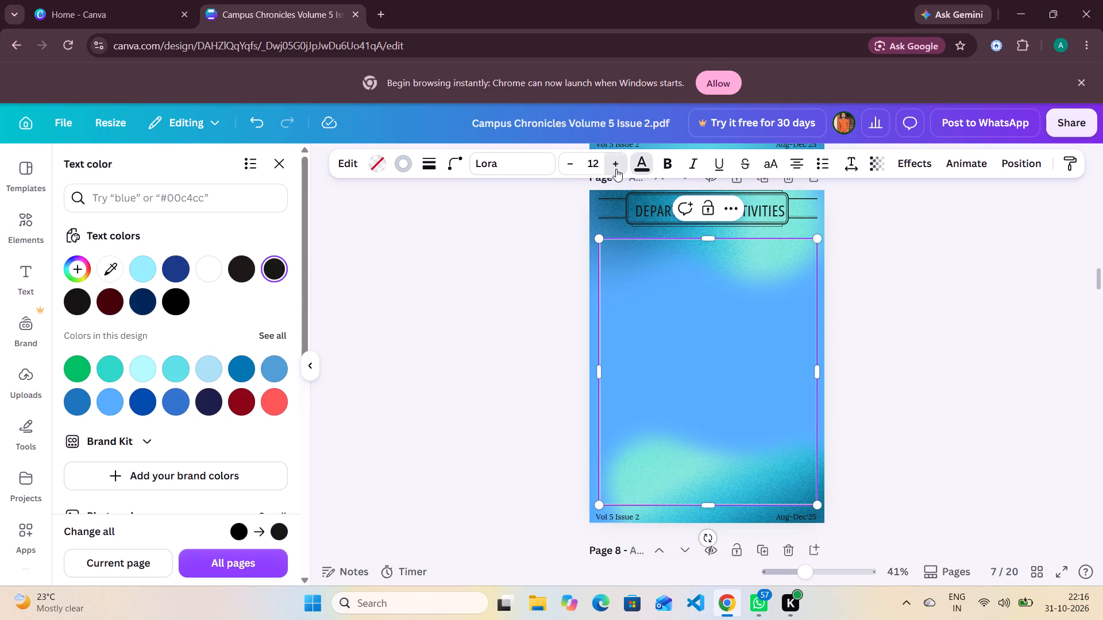
{"action": "triple_click", "coordinate": [616, 169]}
{"action": "left_click", "coordinate": [616, 169]}
{"action": "triple_click", "coordinate": [616, 169]}
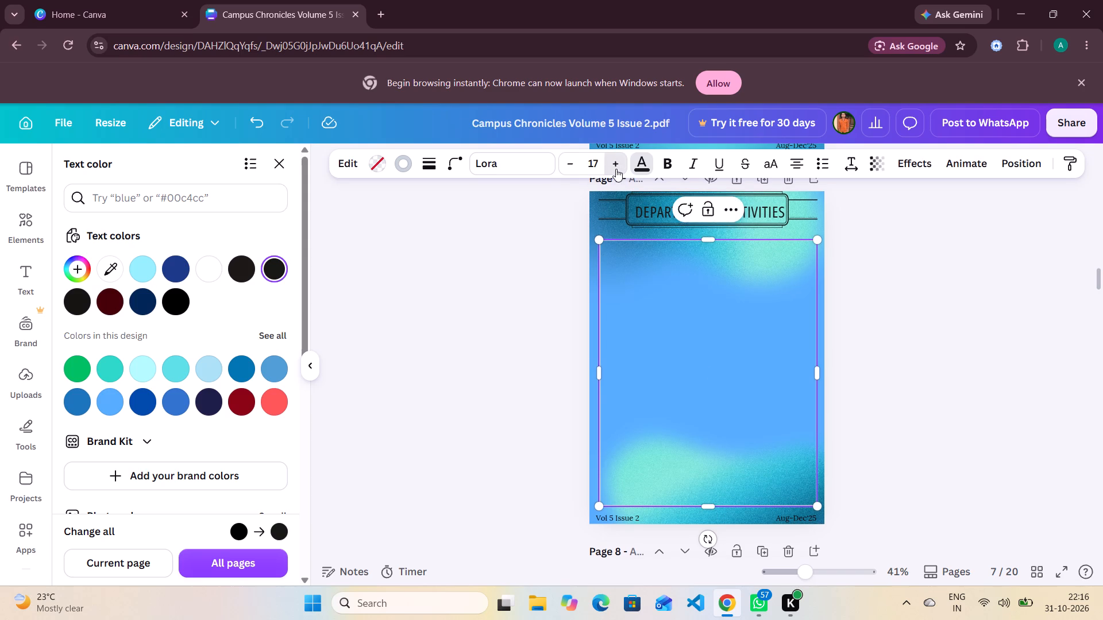
{"action": "triple_click", "coordinate": [616, 169]}
{"action": "triple_click", "coordinate": [616, 169]}
{"action": "triple_click", "coordinate": [616, 169]}
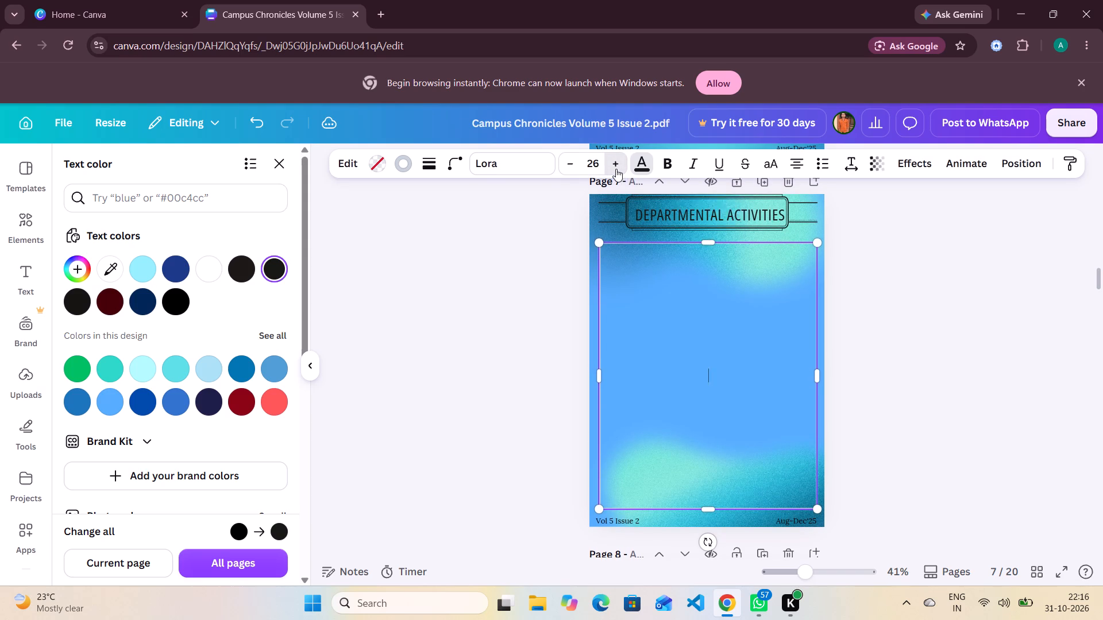
{"action": "left_click", "coordinate": [596, 239]}
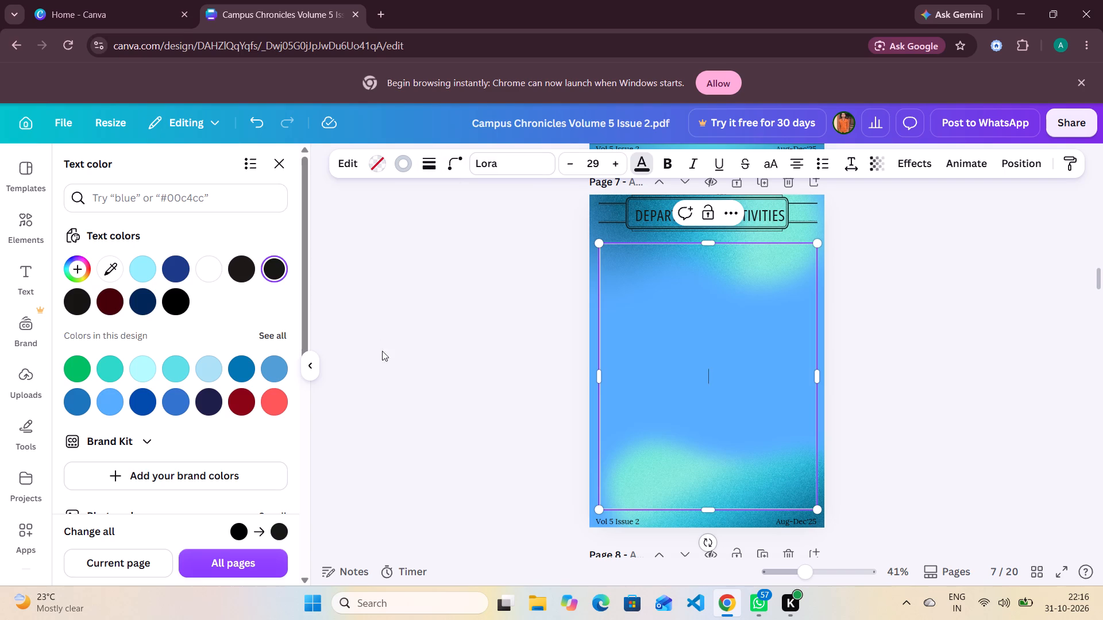
{"action": "left_click", "coordinate": [395, 395]}
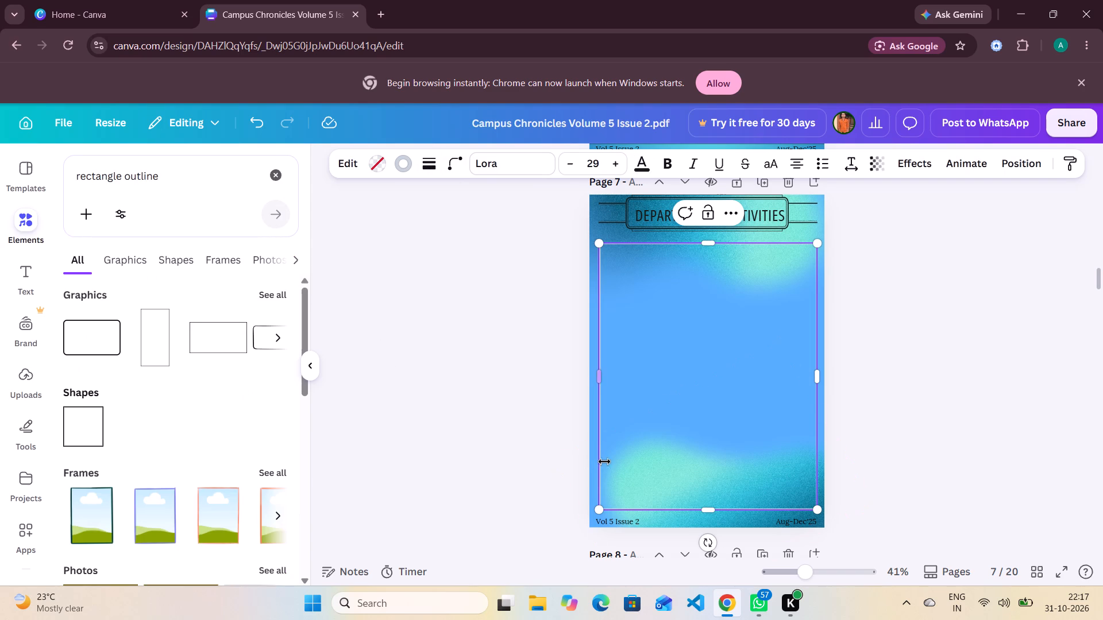
Resize the page 7 outline shape to about 19 by 24, fitting between the heading and footer with narrow side margins.
{"action": "left_click_drag", "start_coordinate": [600, 510], "coordinate": [640, 455]}
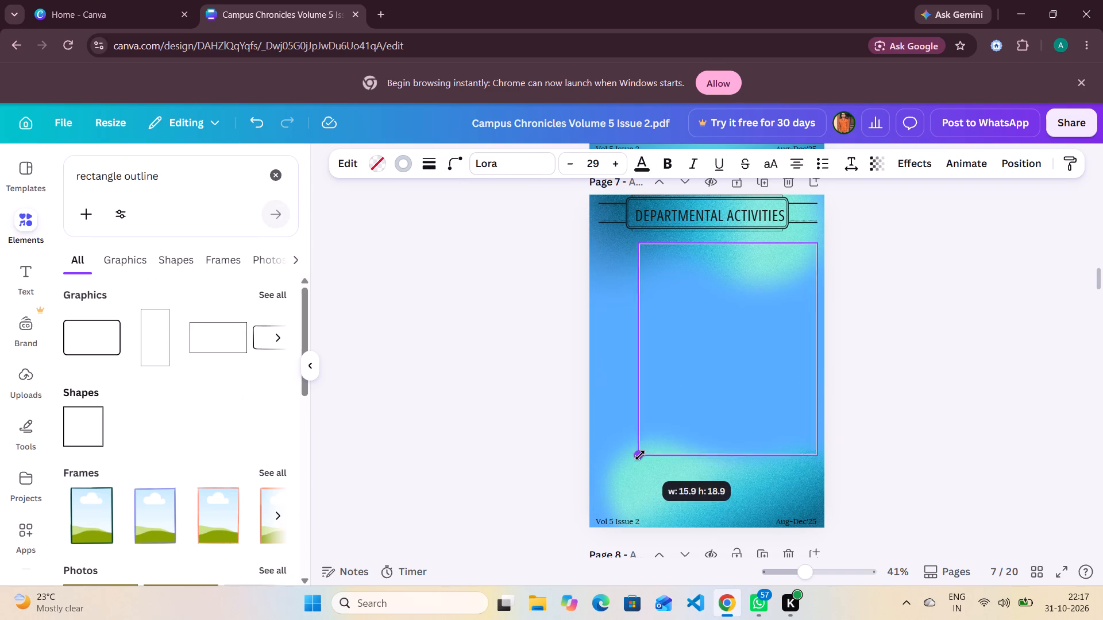
{"action": "left_click_drag", "start_coordinate": [640, 455], "coordinate": [603, 493]}
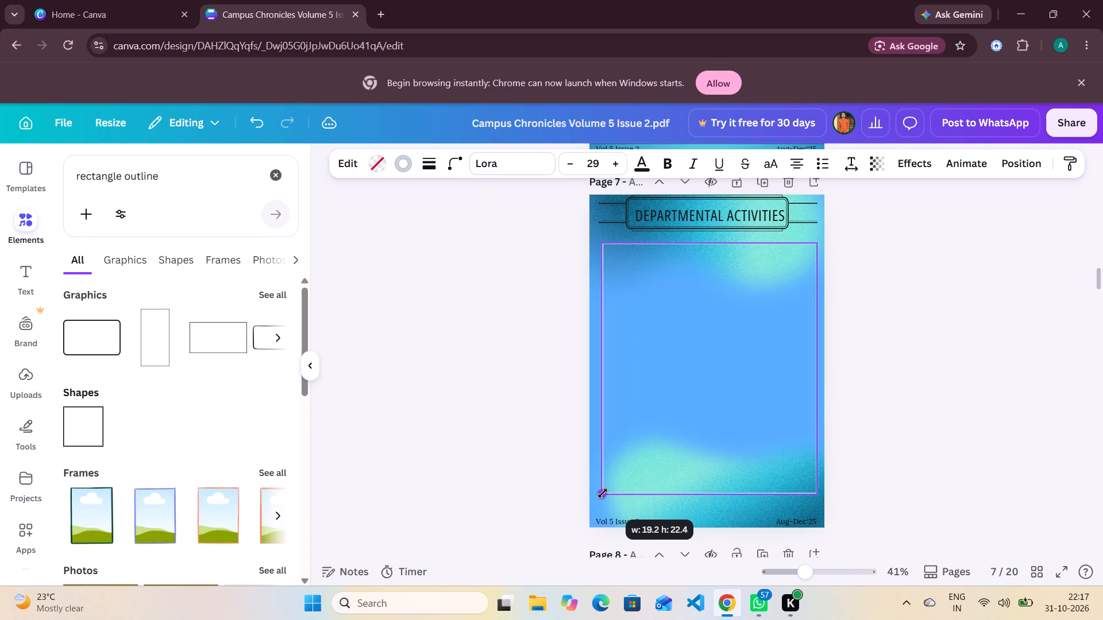
{"action": "left_click_drag", "start_coordinate": [603, 493], "coordinate": [601, 500]}
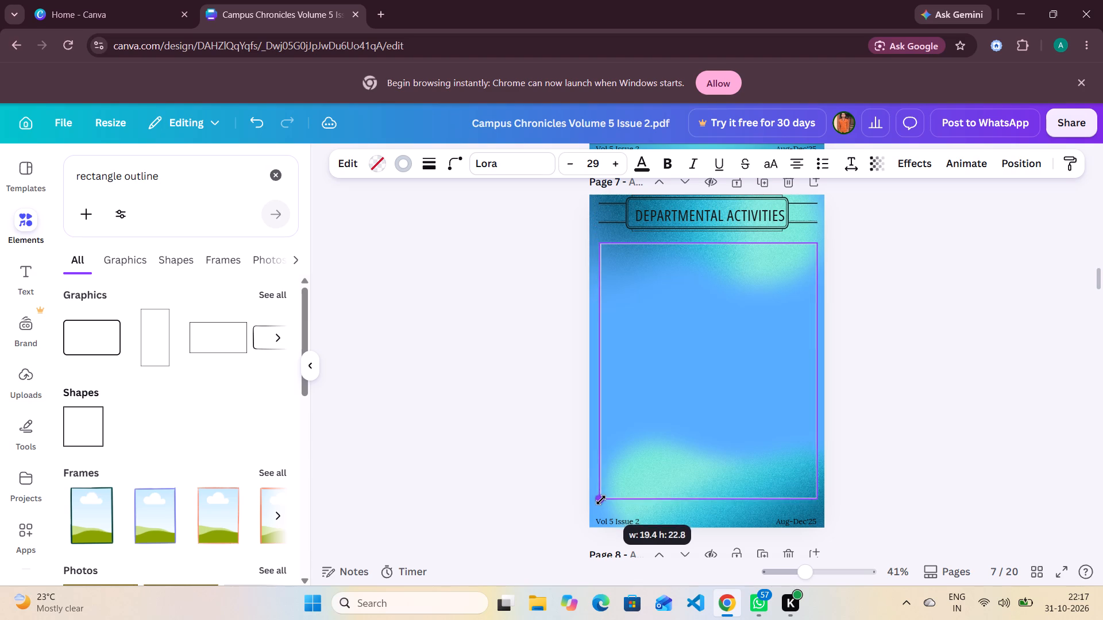
{"action": "left_click_drag", "start_coordinate": [601, 500], "coordinate": [603, 499]}
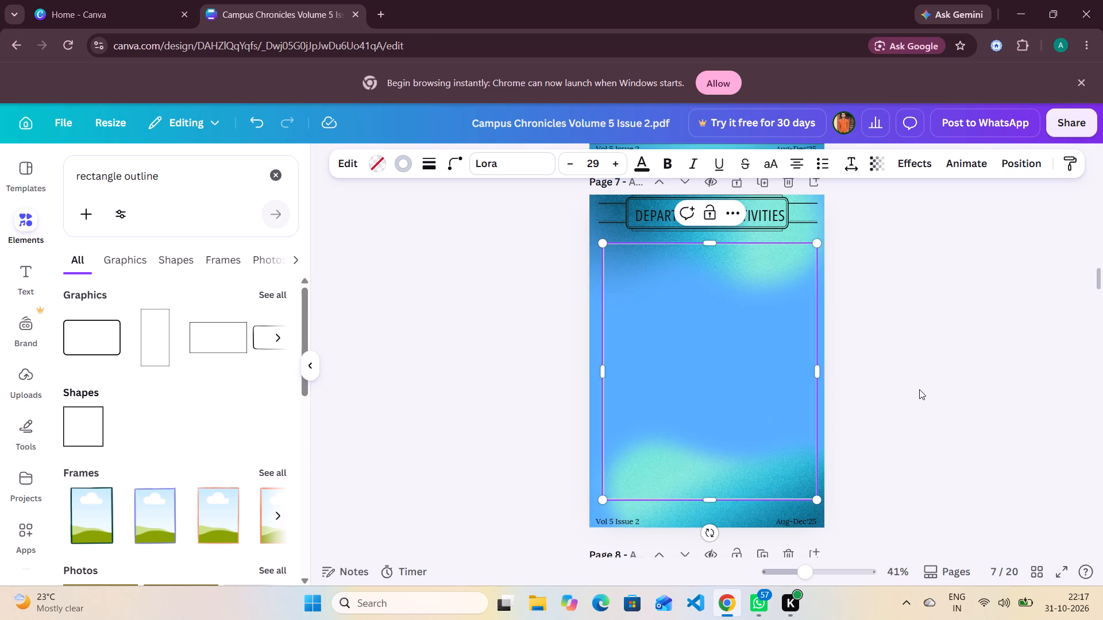
{"action": "scroll", "coordinate": [919, 389], "scroll_direction": "down", "scroll_amount": 1}
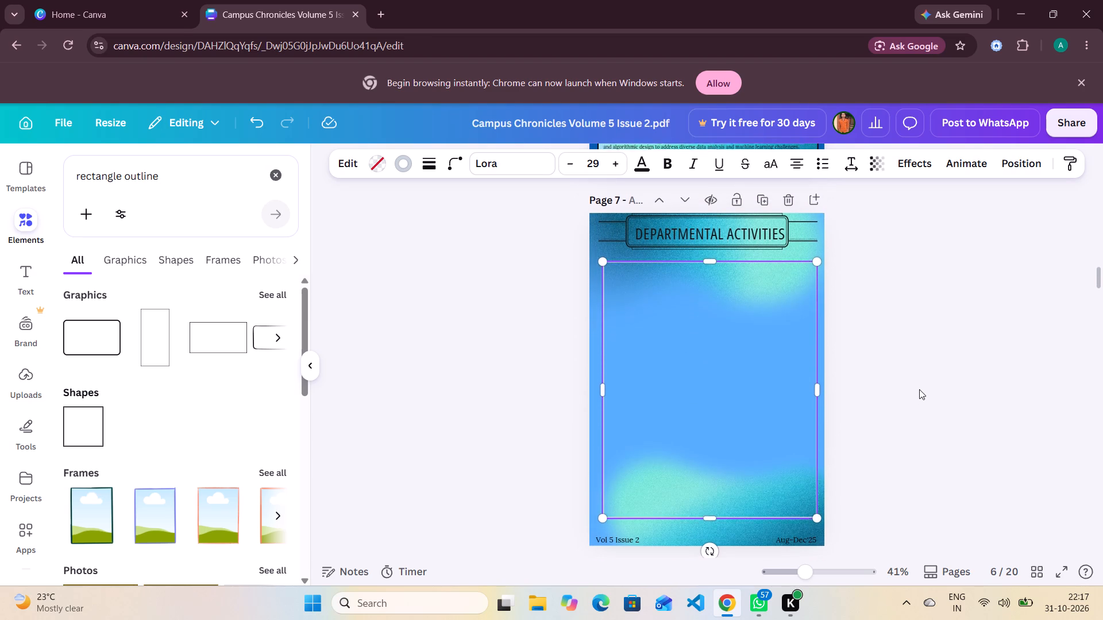
{"action": "scroll", "coordinate": [919, 389], "scroll_direction": "down", "scroll_amount": 1}
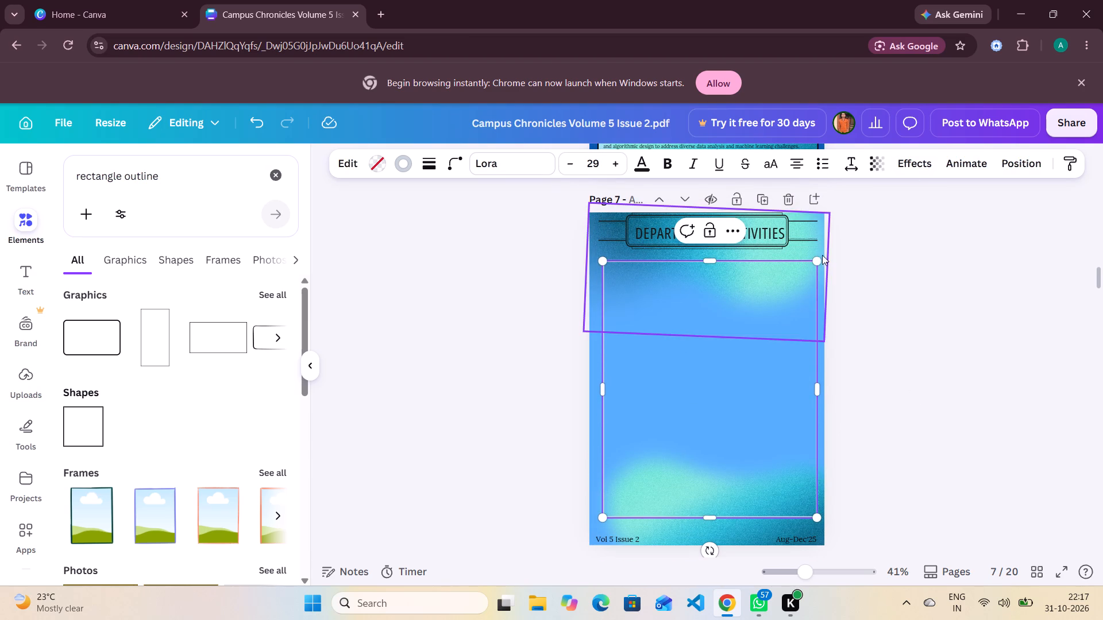
{"action": "left_click_drag", "start_coordinate": [815, 262], "coordinate": [807, 250]}
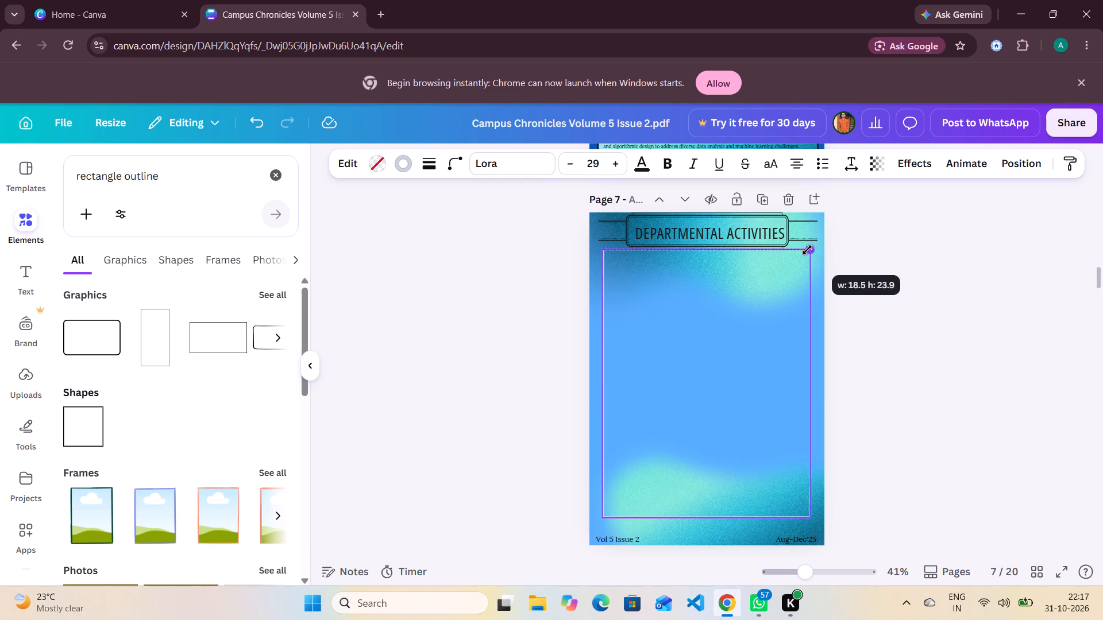
{"action": "left_click_drag", "start_coordinate": [807, 250], "coordinate": [811, 253]}
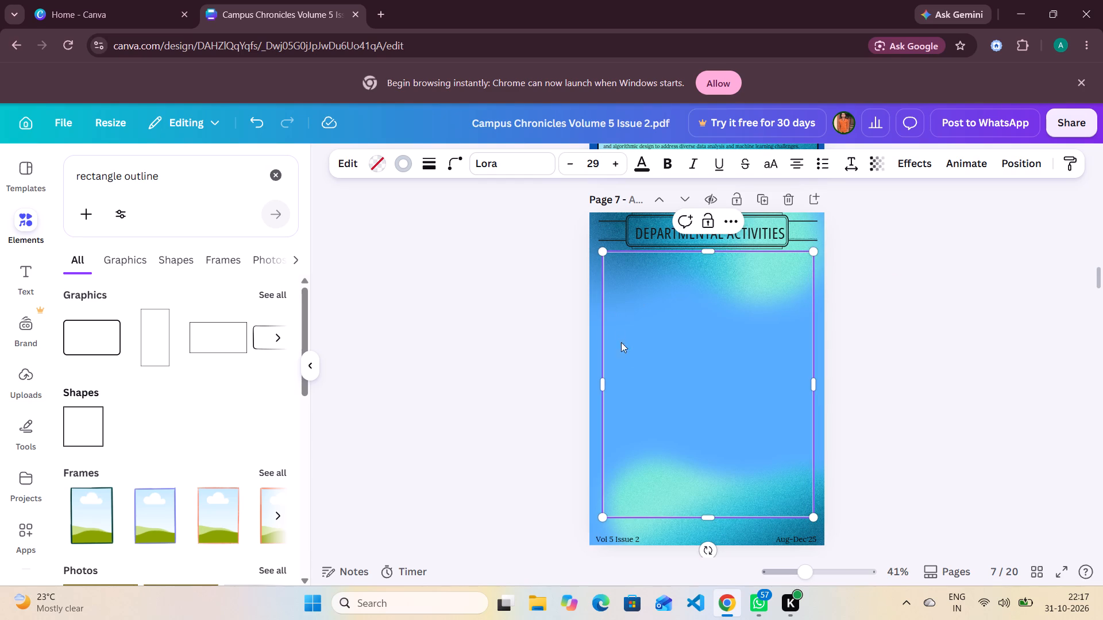
{"action": "left_click", "coordinate": [630, 354]}
{"action": "left_click", "coordinate": [630, 354]}
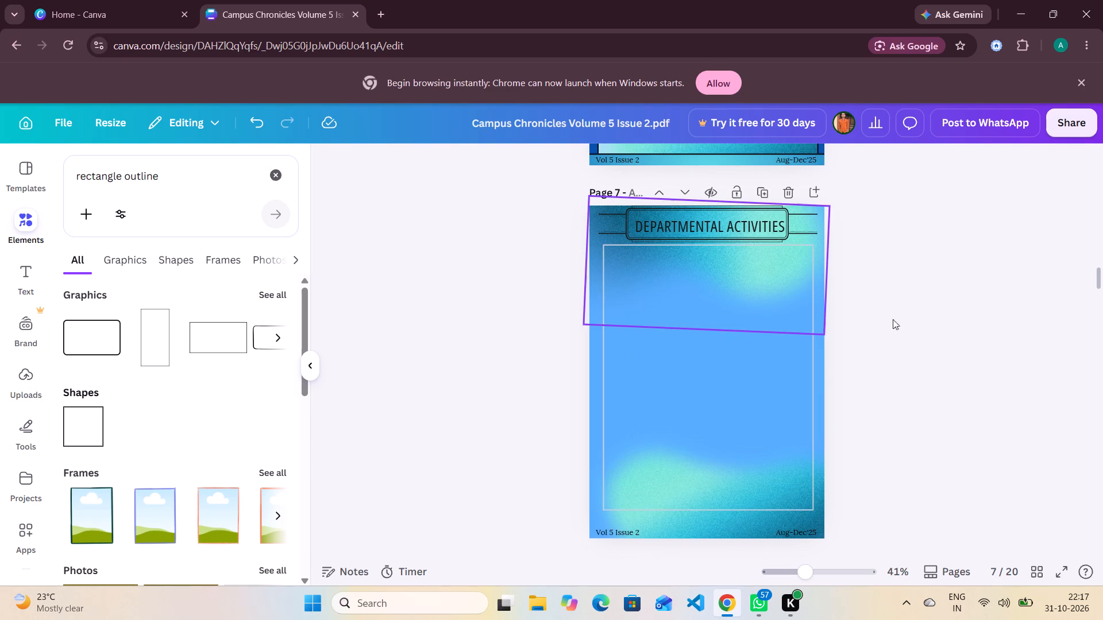
Review the layouts and borders of the newsletter pages after page 7, through the Creative Corner pages.
{"action": "scroll", "coordinate": [927, 317], "scroll_direction": "down", "scroll_amount": 8}
{"action": "scroll", "coordinate": [927, 317], "scroll_direction": "right", "scroll_amount": 1}
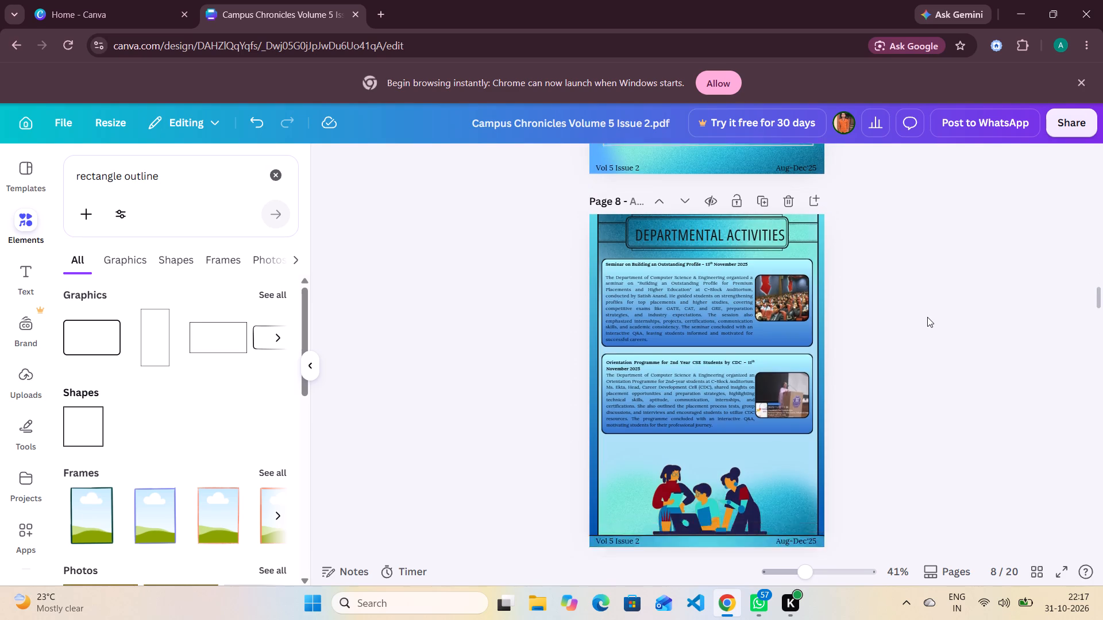
{"action": "scroll", "coordinate": [927, 317], "scroll_direction": "right", "scroll_amount": 1}
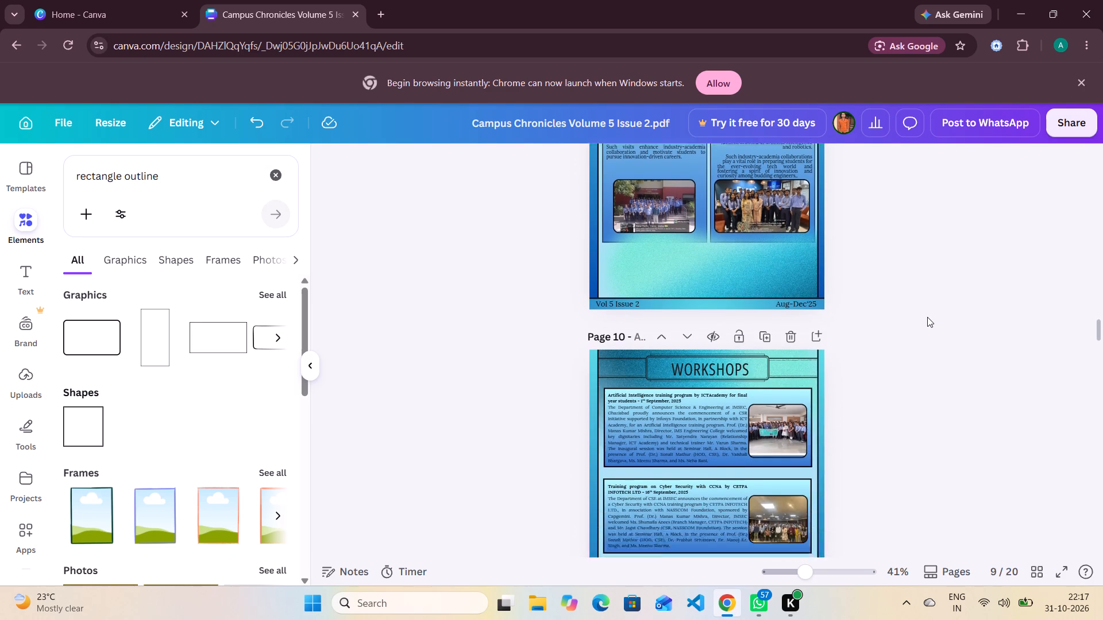
{"action": "scroll", "coordinate": [927, 317], "scroll_direction": "right", "scroll_amount": 1}
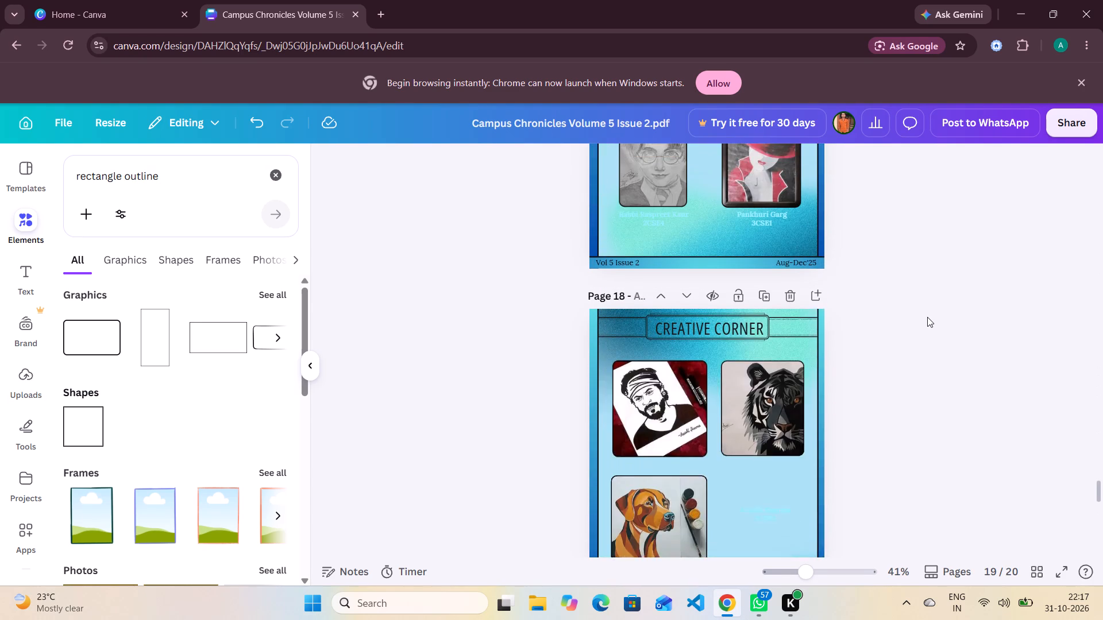
{"action": "scroll", "coordinate": [927, 317], "scroll_direction": "right", "scroll_amount": 1}
{"action": "scroll", "coordinate": [927, 317], "scroll_direction": "up", "scroll_amount": 9}
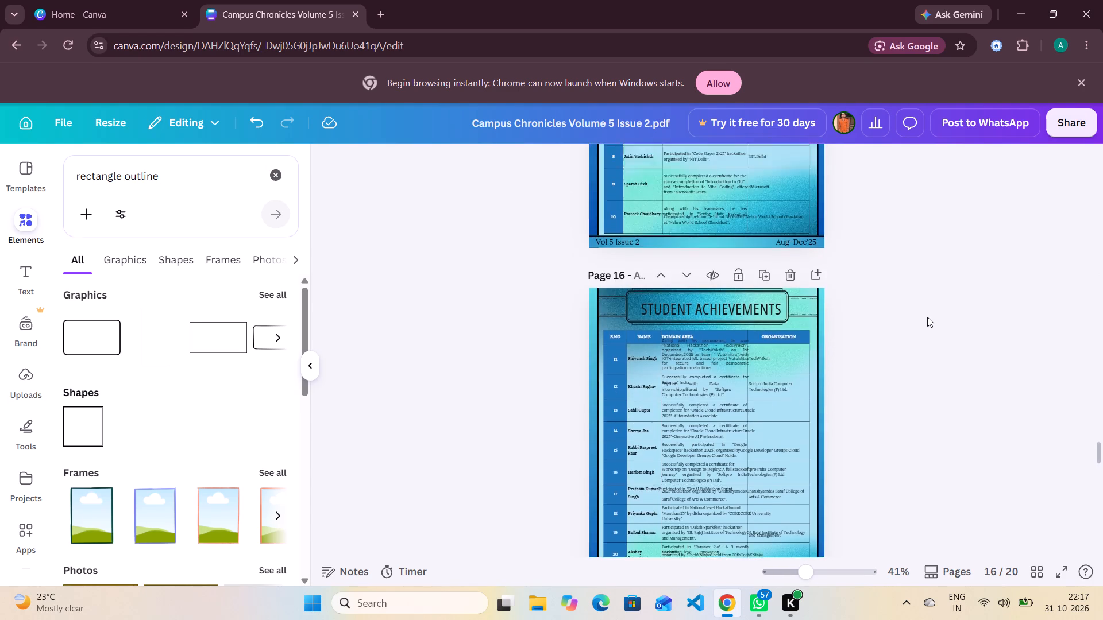
{"action": "scroll", "coordinate": [927, 317], "scroll_direction": "up", "scroll_amount": 12}
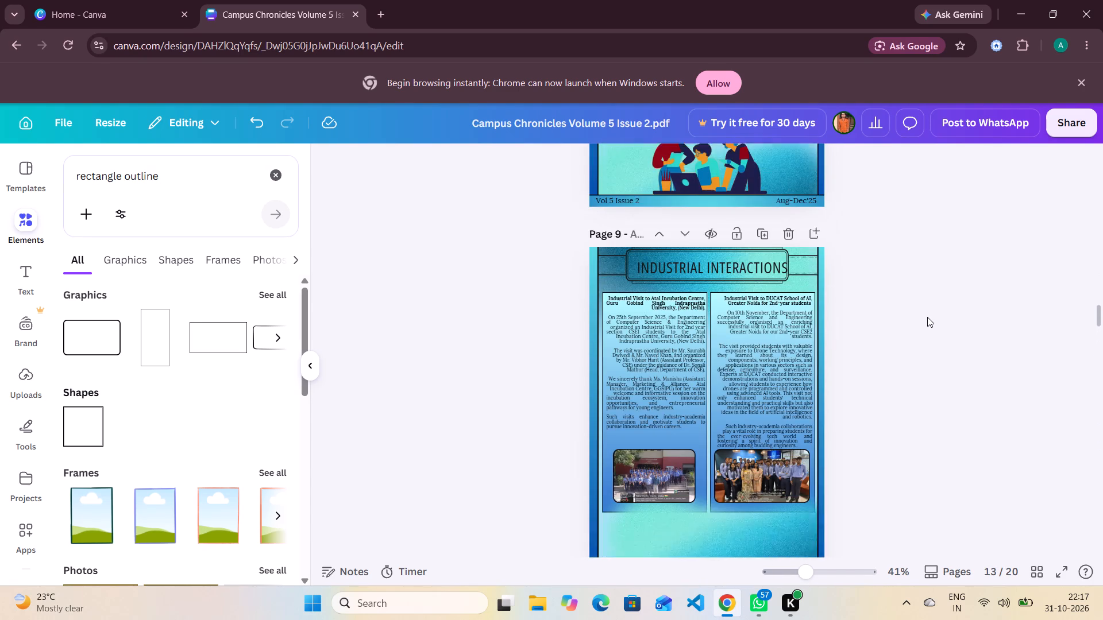
{"action": "scroll", "coordinate": [927, 317], "scroll_direction": "up", "scroll_amount": 1}
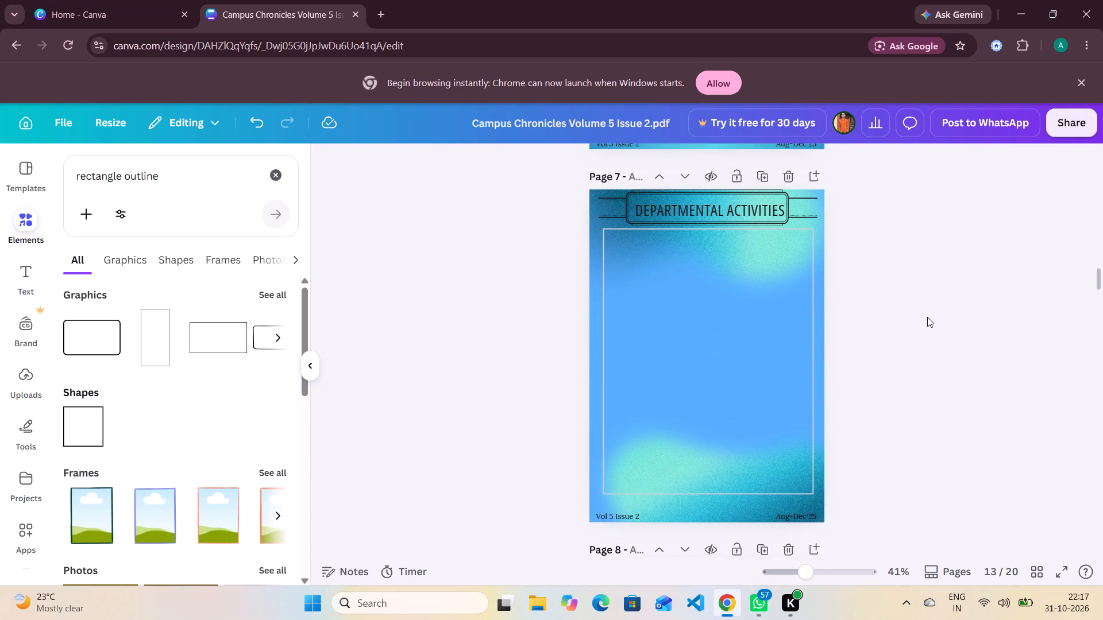
{"action": "scroll", "coordinate": [927, 317], "scroll_direction": "up", "scroll_amount": 1}
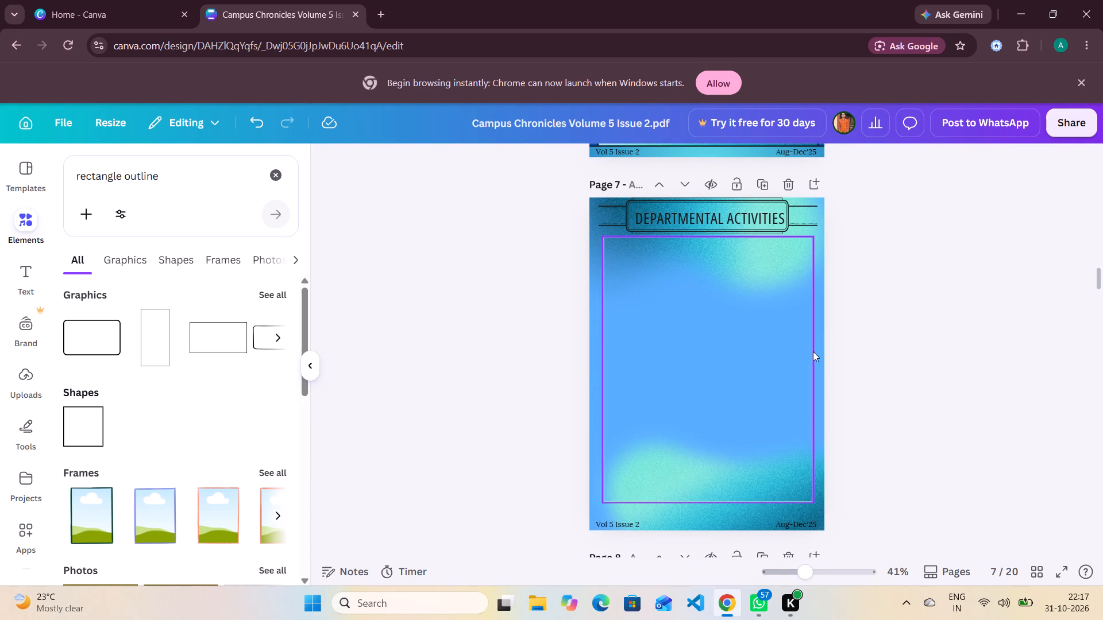
Delete the light gray outline shape from page 7.
{"action": "left_click", "coordinate": [813, 351]}
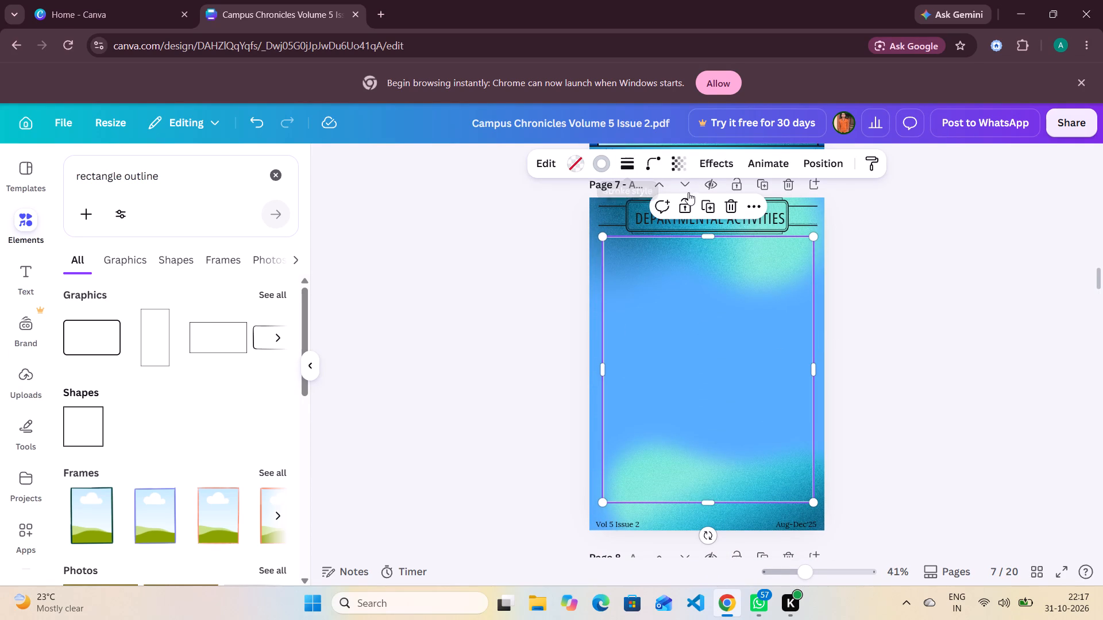
{"action": "left_click", "coordinate": [726, 209]}
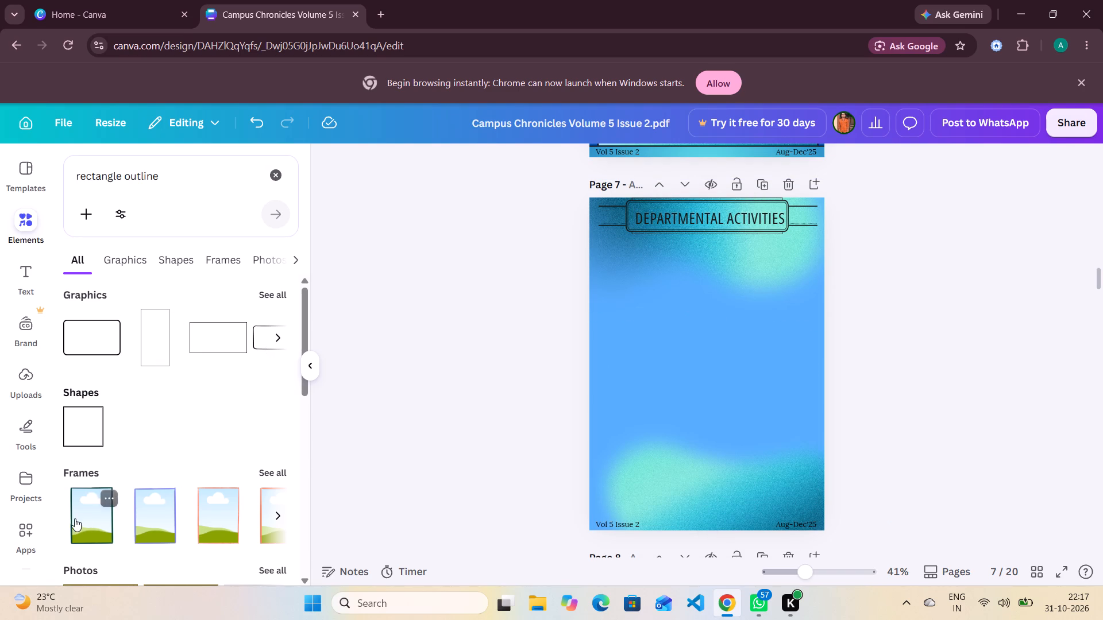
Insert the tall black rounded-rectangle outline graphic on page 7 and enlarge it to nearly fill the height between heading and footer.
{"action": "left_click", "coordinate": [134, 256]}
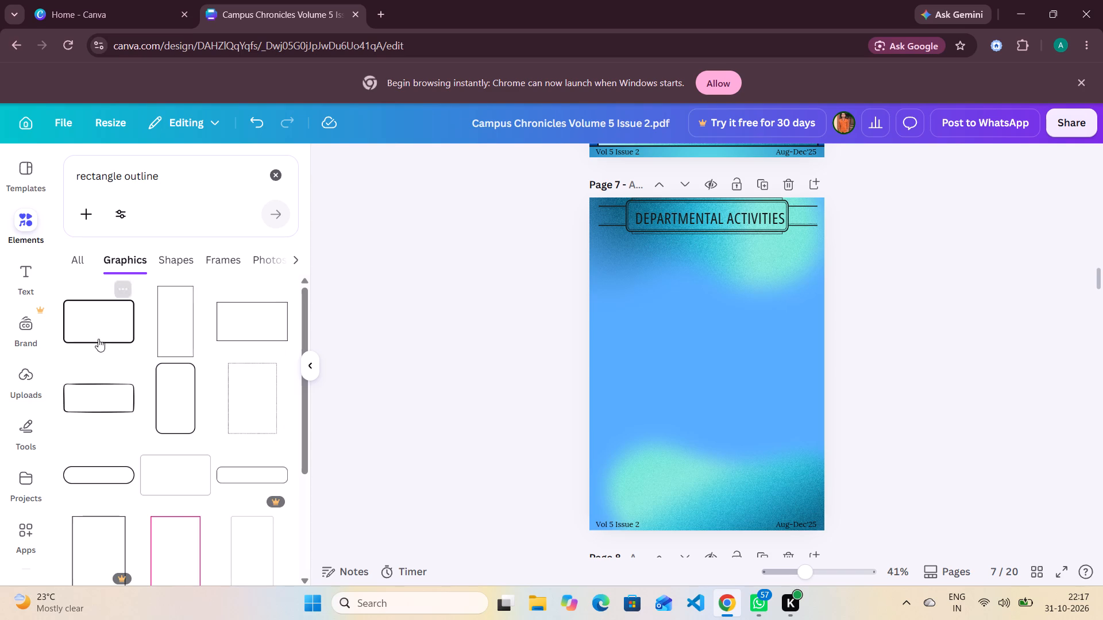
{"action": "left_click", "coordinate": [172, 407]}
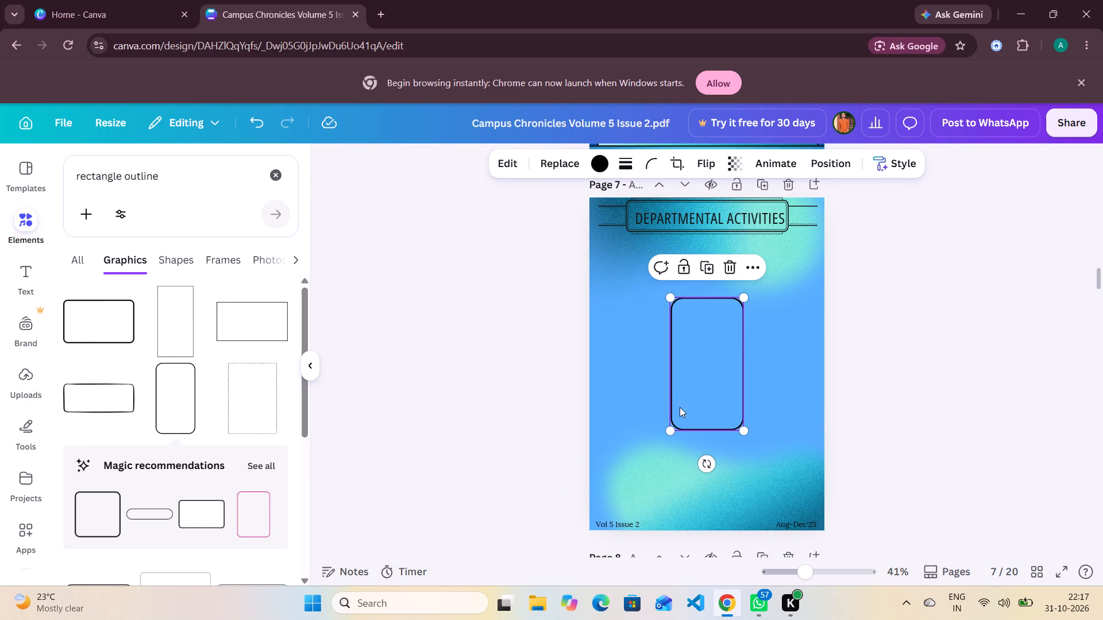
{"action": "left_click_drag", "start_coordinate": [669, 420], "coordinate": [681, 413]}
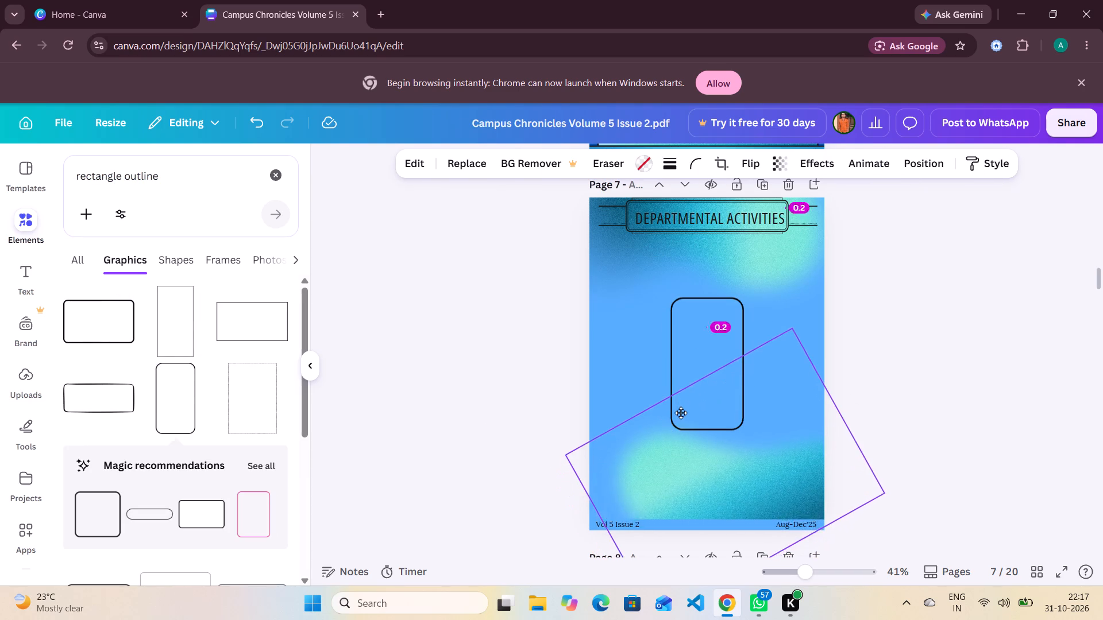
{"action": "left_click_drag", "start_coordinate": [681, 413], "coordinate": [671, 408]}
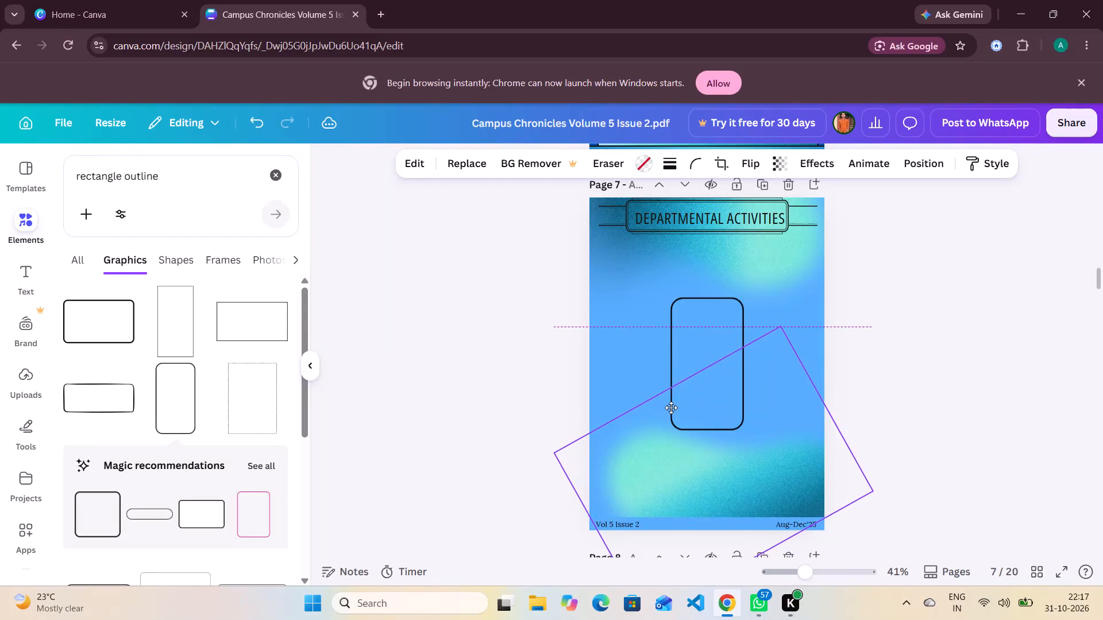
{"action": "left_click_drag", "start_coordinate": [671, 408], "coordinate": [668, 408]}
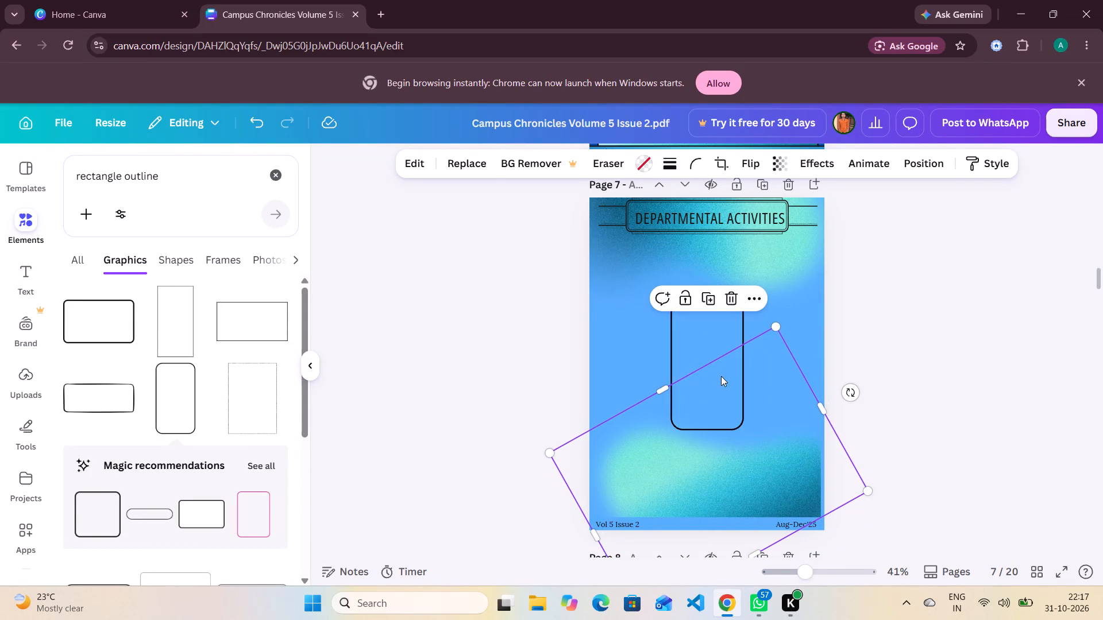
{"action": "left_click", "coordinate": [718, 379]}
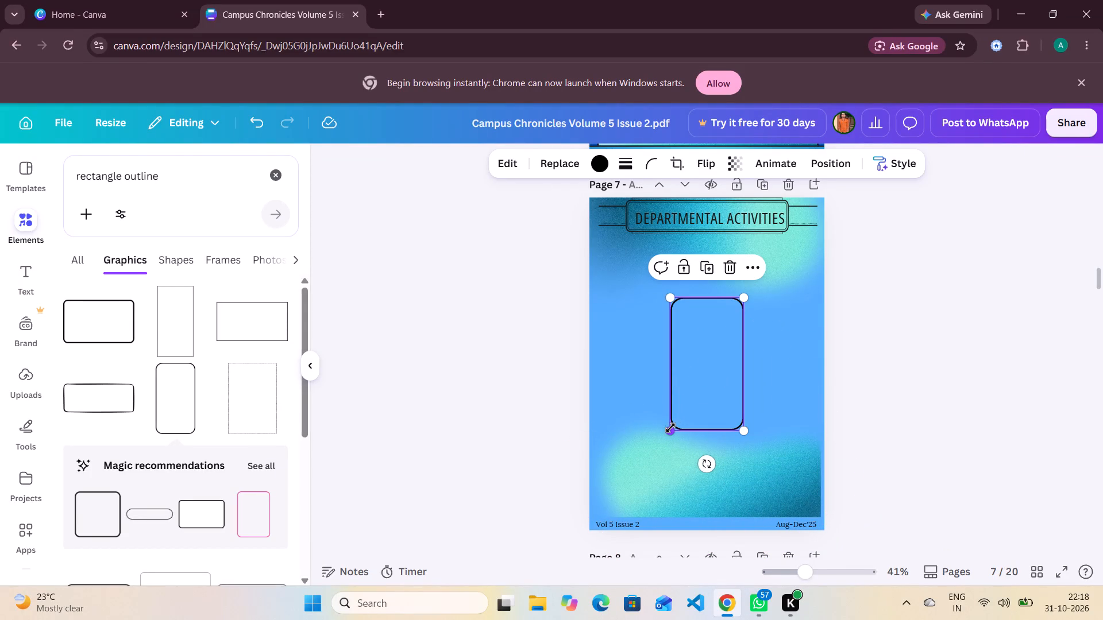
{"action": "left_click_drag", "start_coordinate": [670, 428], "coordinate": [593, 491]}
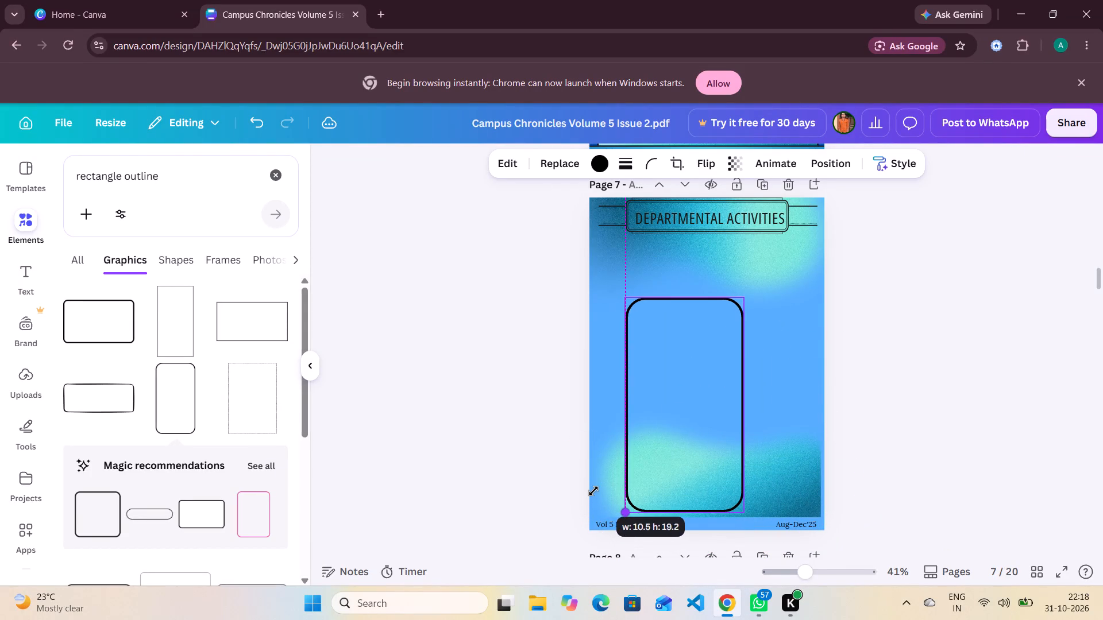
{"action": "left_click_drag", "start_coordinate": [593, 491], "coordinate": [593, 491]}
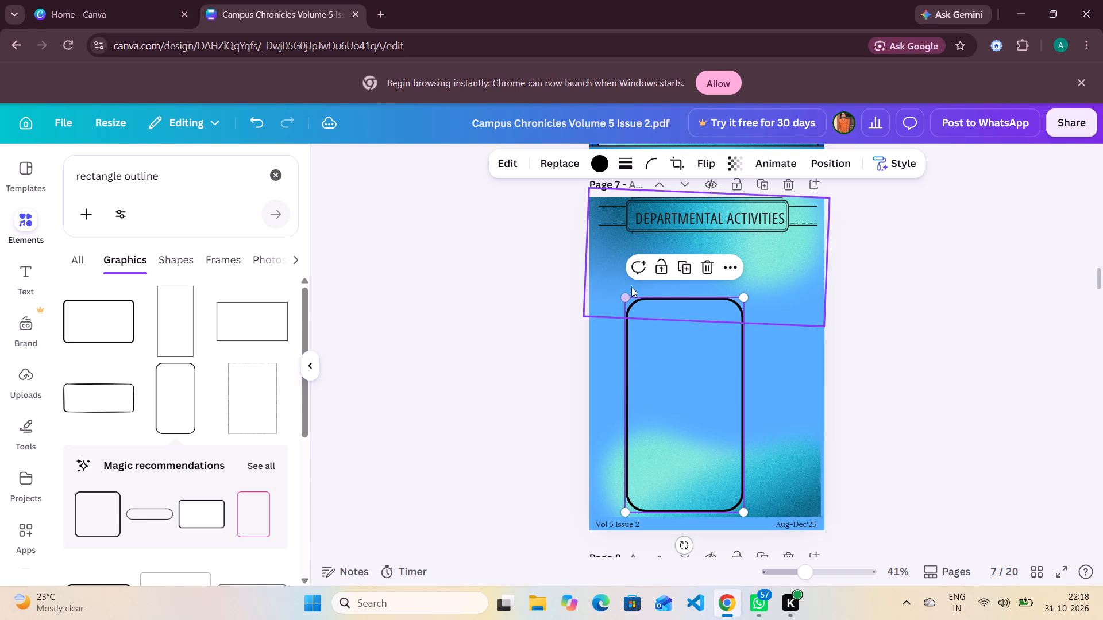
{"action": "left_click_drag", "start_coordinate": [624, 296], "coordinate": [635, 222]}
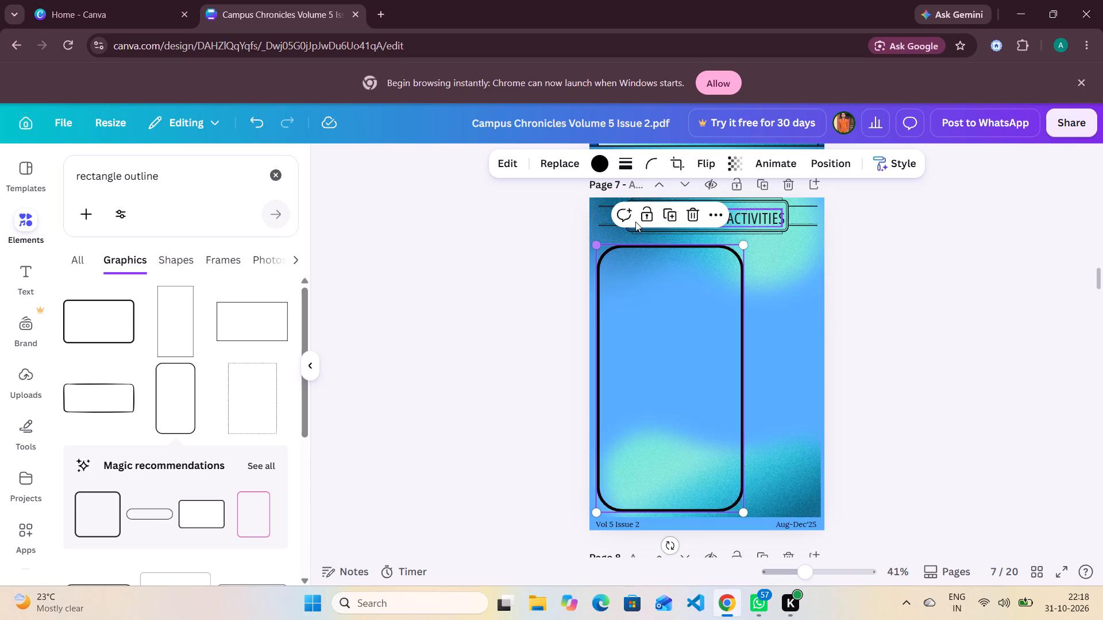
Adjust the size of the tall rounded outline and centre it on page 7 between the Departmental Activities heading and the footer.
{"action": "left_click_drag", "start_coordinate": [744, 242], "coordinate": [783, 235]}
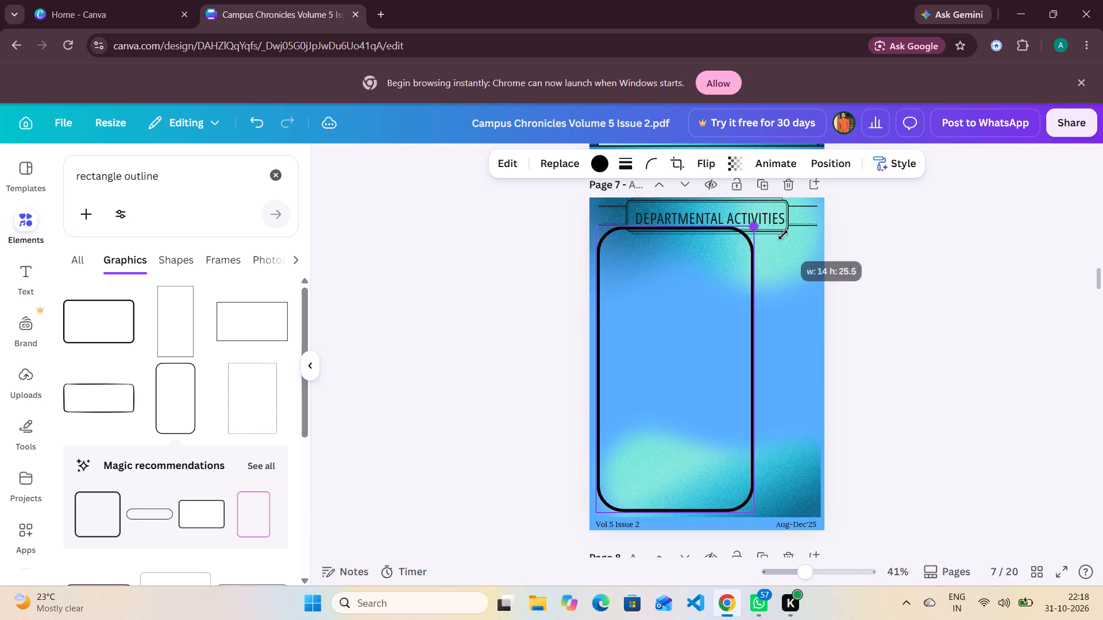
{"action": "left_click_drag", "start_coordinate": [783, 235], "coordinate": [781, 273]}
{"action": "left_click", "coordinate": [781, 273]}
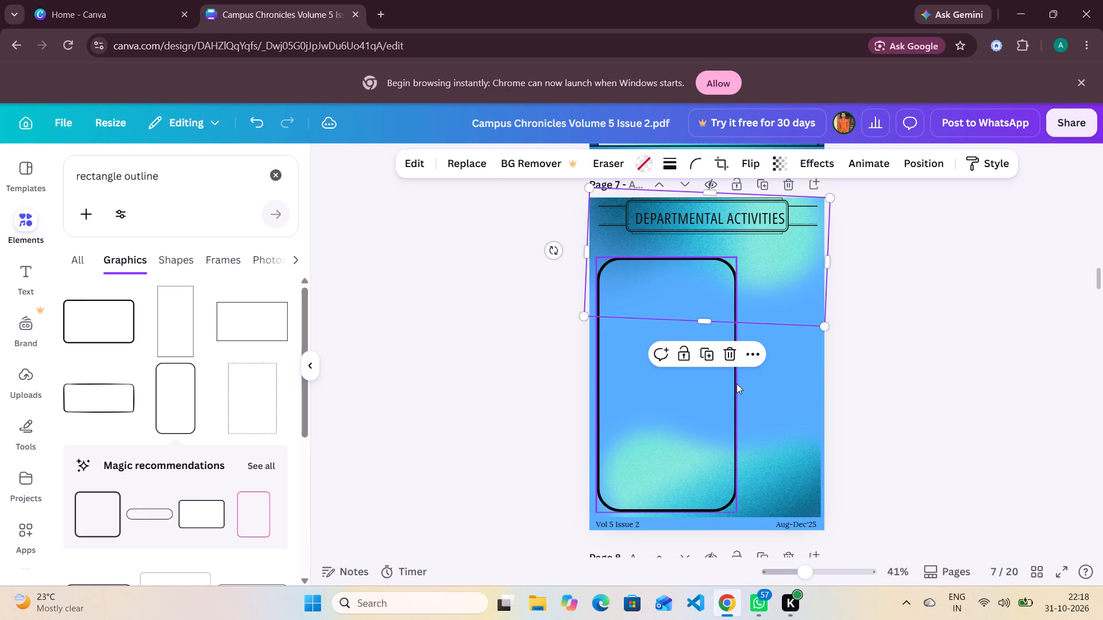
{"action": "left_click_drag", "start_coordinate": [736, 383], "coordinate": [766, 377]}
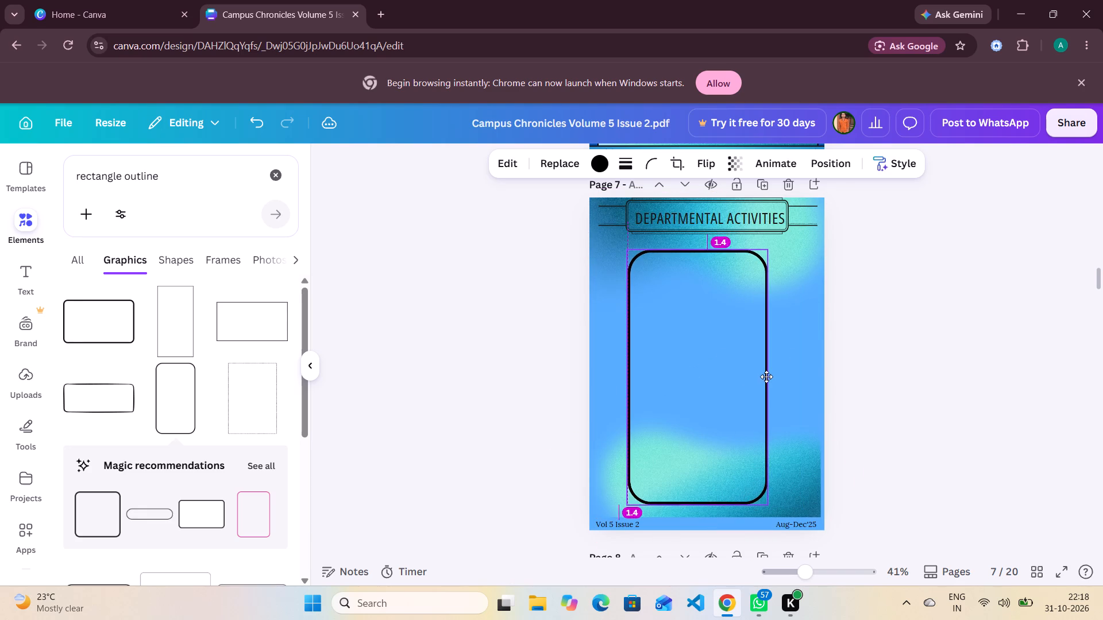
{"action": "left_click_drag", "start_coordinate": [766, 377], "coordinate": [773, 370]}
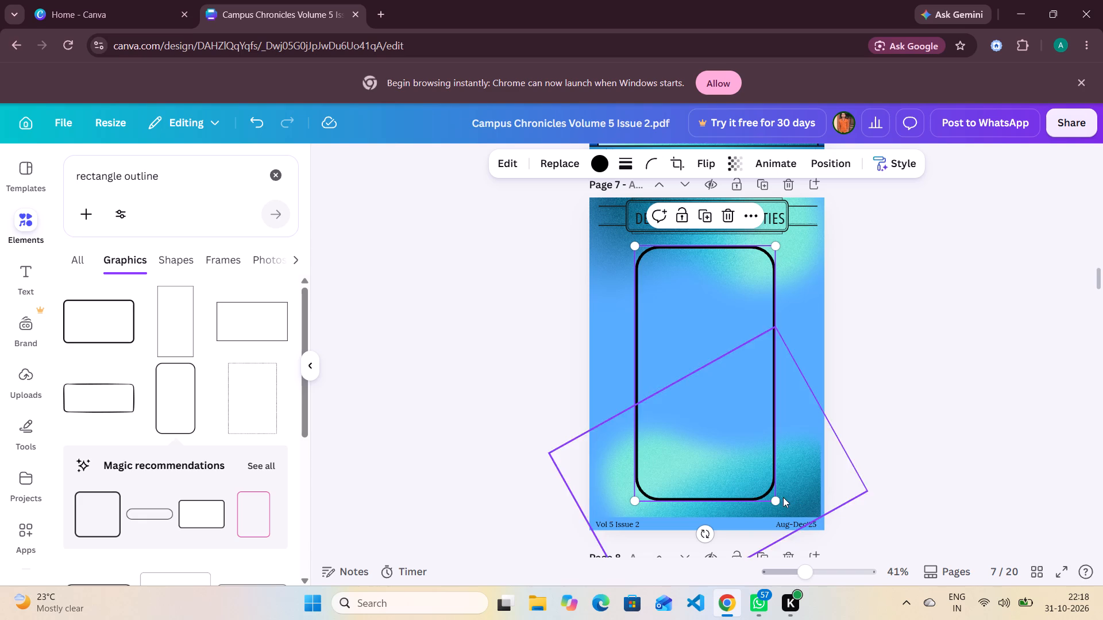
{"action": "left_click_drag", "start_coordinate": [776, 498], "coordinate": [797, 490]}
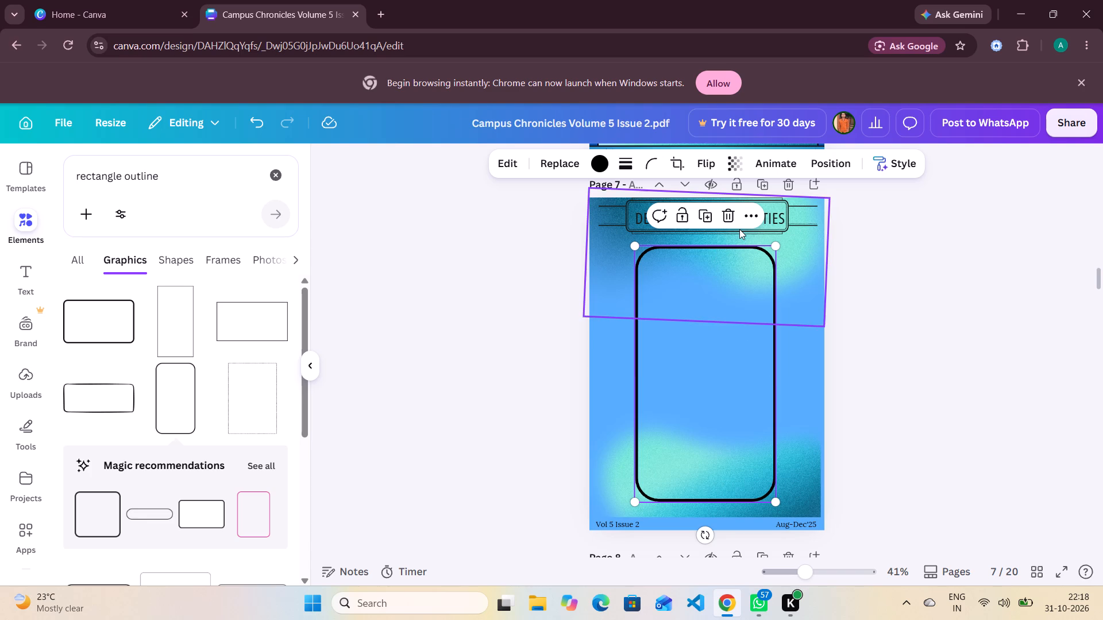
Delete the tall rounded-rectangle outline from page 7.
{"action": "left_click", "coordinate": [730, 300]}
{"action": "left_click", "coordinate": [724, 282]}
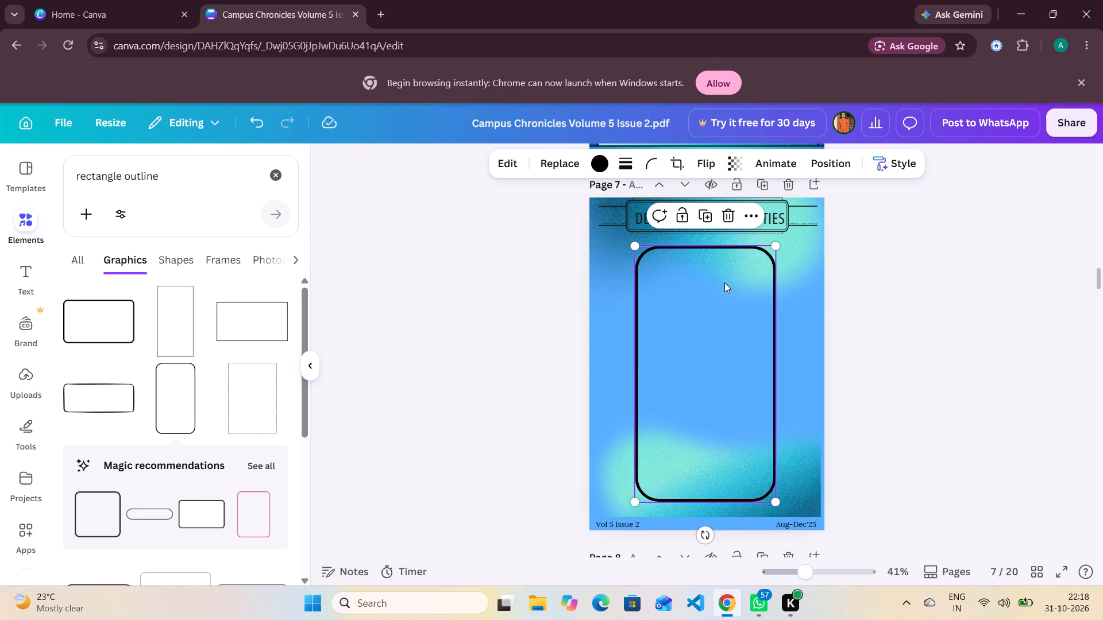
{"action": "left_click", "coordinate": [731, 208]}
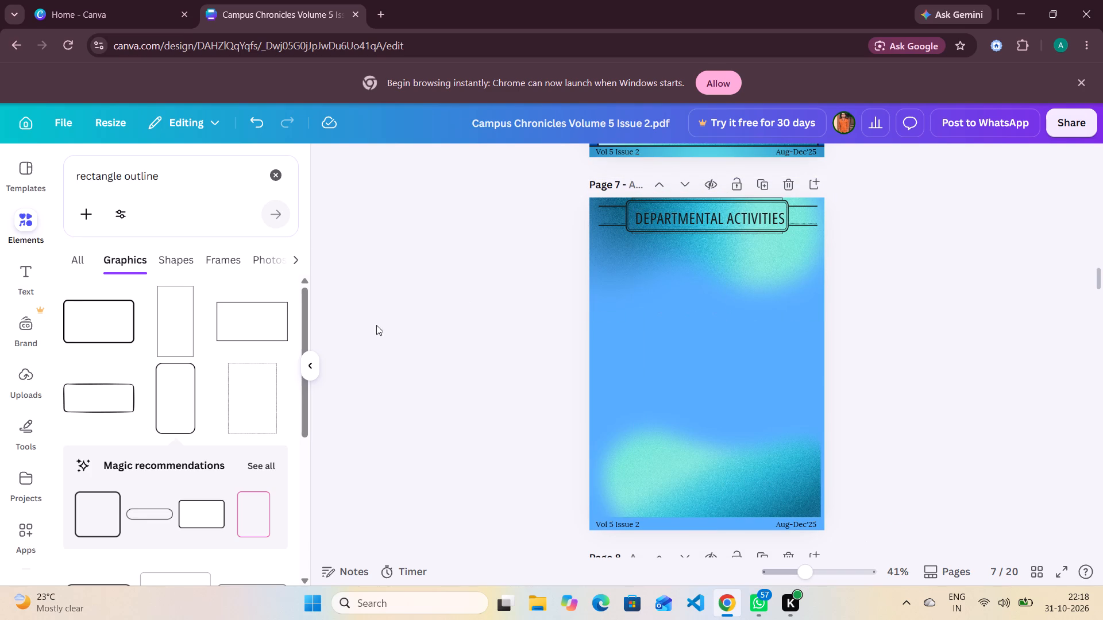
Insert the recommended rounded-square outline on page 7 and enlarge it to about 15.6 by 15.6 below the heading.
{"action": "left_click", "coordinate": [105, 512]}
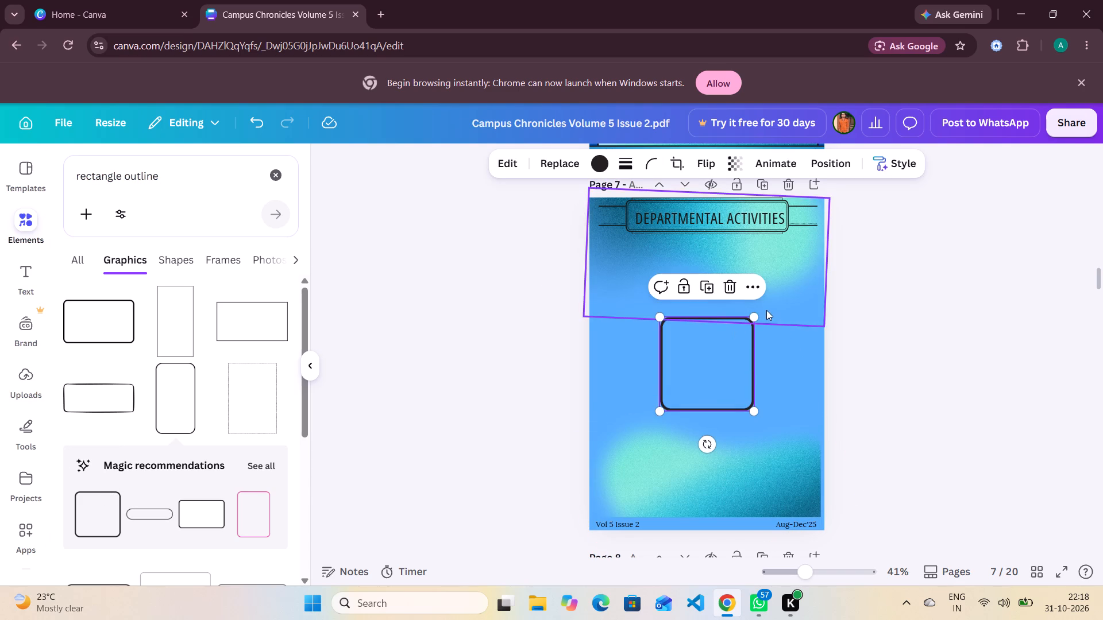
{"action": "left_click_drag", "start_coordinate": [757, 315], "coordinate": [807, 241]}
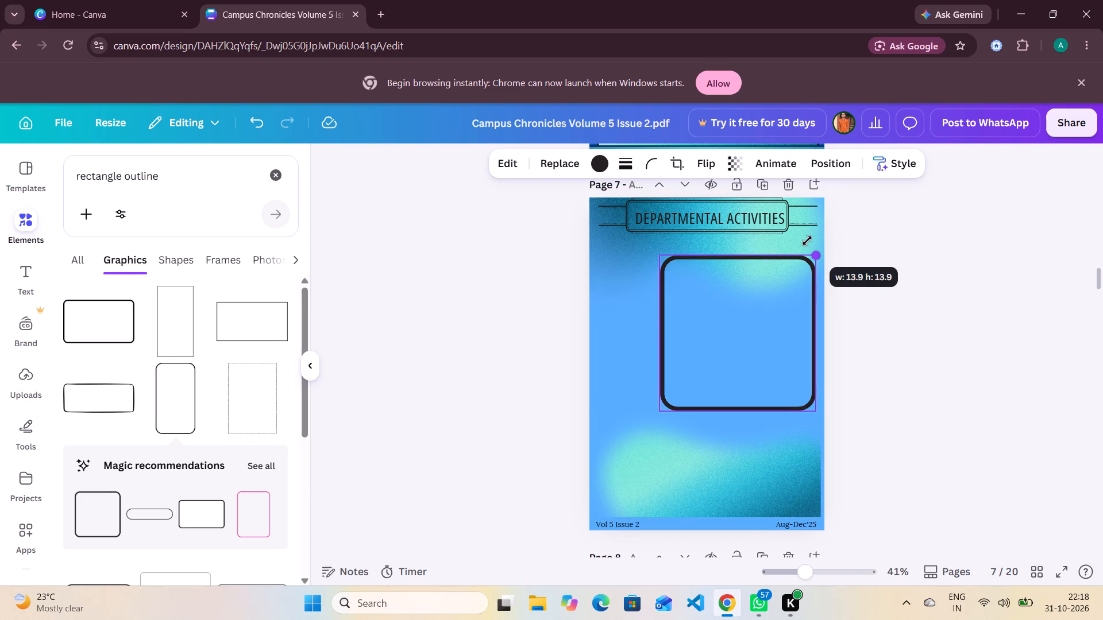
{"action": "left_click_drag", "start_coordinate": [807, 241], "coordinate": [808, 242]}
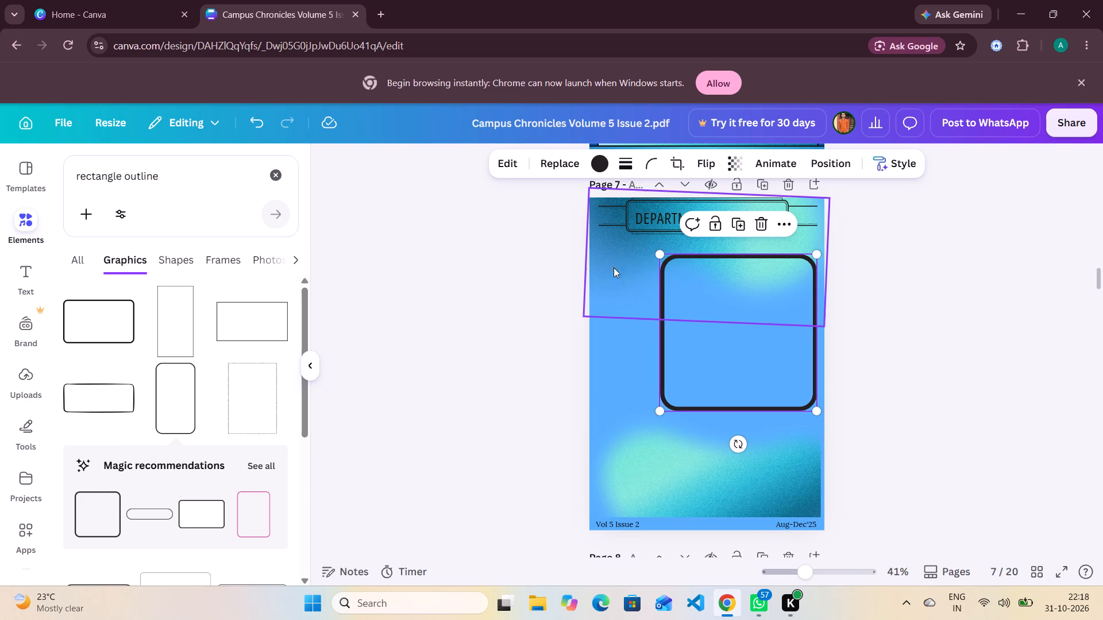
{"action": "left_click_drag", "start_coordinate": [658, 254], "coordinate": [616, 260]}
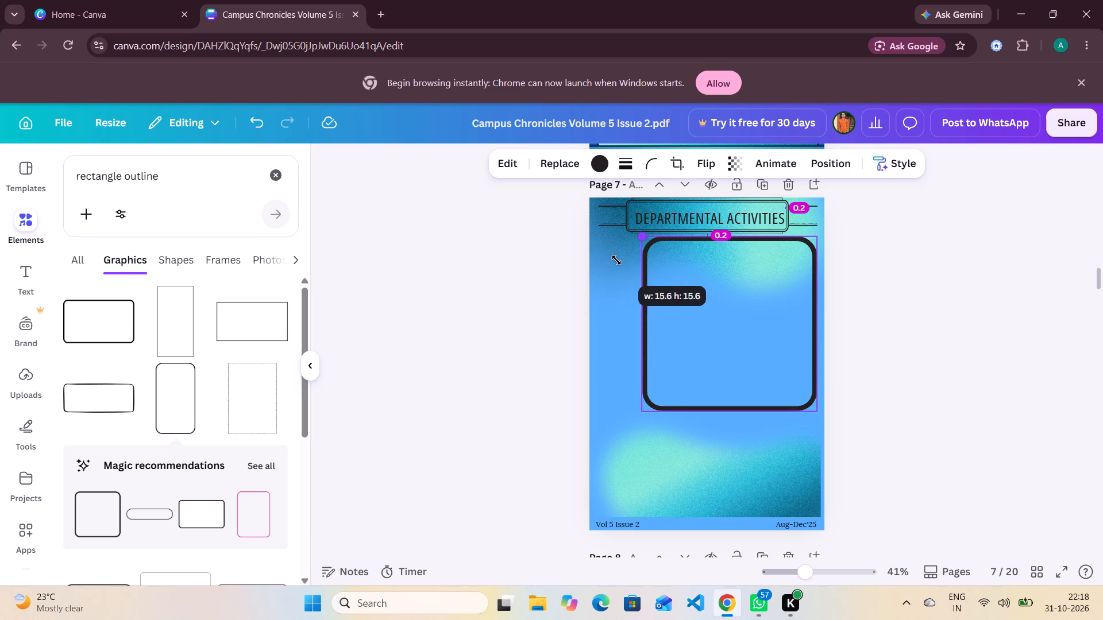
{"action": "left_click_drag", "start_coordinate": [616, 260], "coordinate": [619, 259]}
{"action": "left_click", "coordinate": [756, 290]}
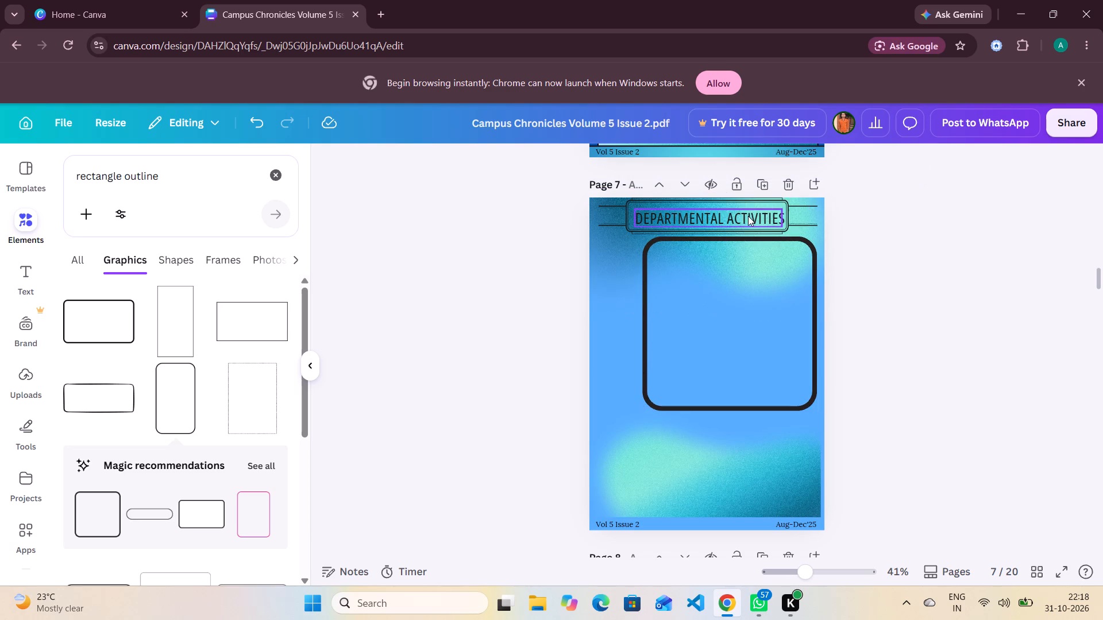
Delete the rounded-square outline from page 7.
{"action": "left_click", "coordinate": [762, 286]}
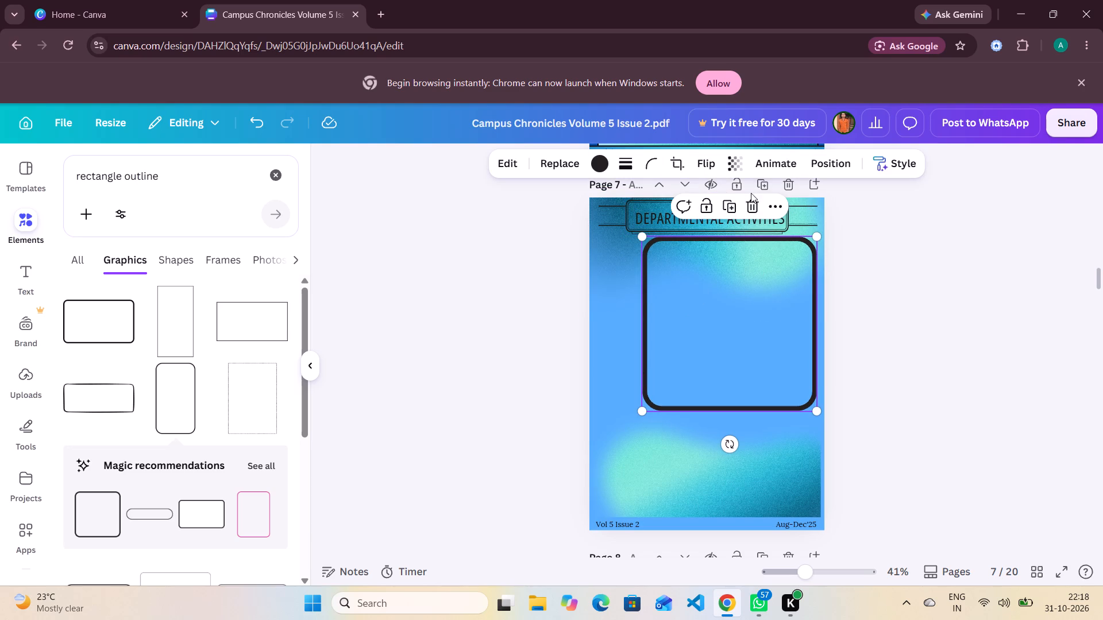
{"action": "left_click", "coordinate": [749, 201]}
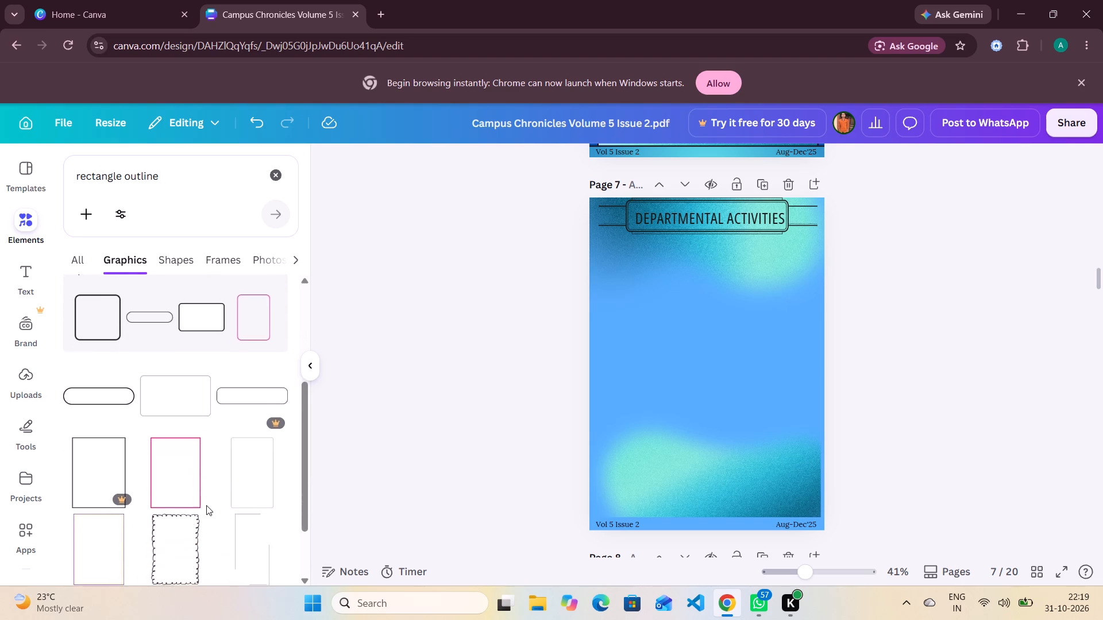
Insert the dark green hand-drawn portrait rectangle outline from the rectangle outline graphics onto page 7.
{"action": "scroll", "coordinate": [206, 505], "scroll_direction": "down", "scroll_amount": 4}
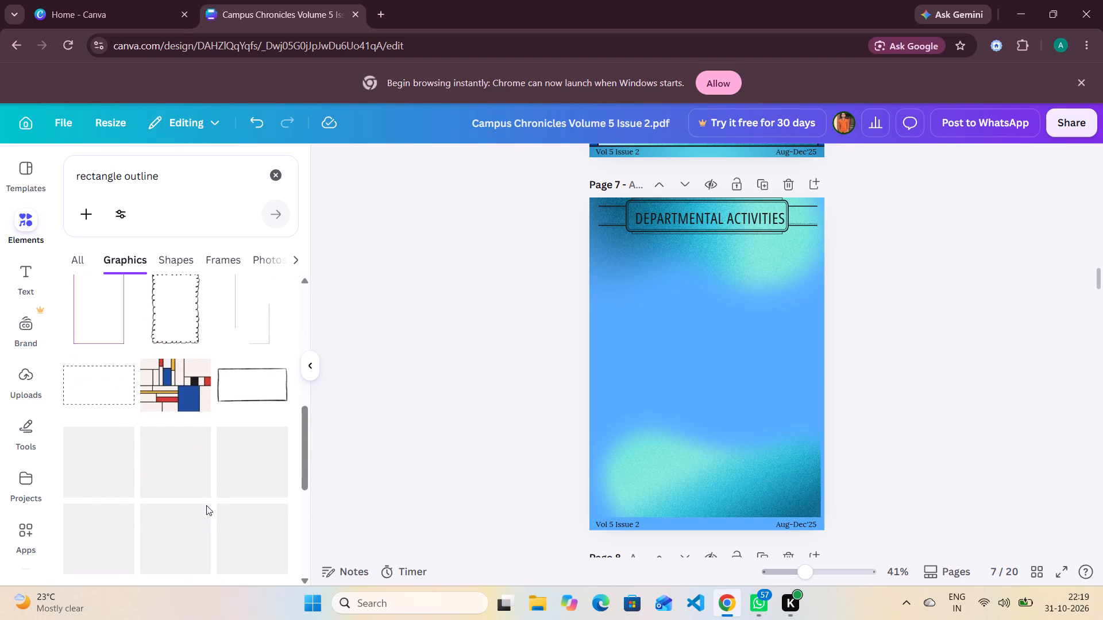
{"action": "scroll", "coordinate": [206, 505], "scroll_direction": "down", "scroll_amount": 1}
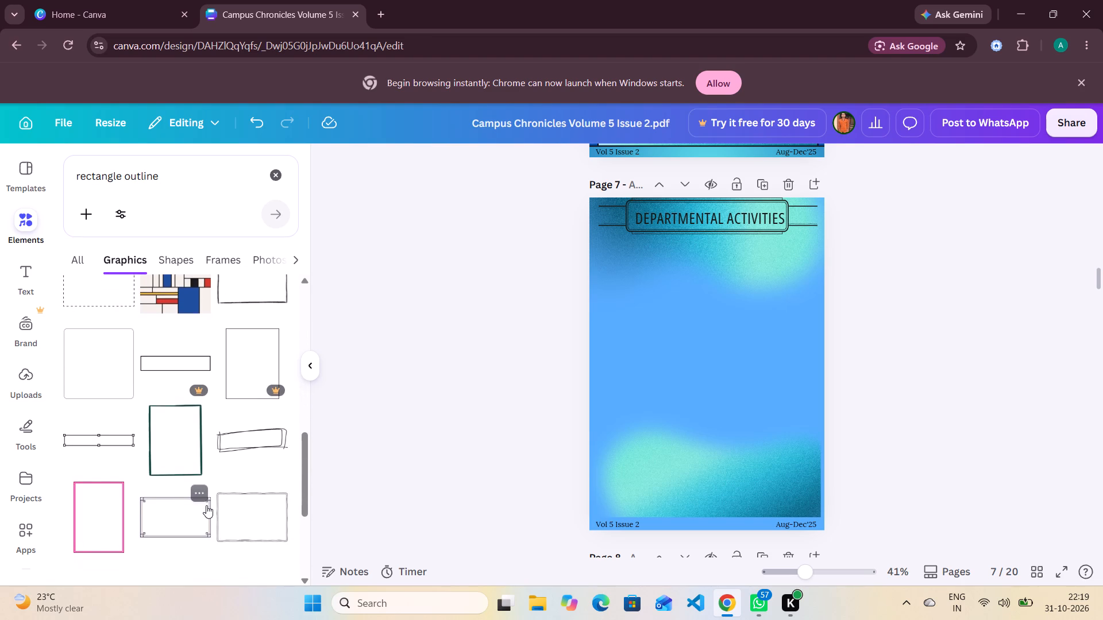
{"action": "scroll", "coordinate": [206, 505], "scroll_direction": "down", "scroll_amount": 1}
{"action": "left_click", "coordinate": [185, 400]}
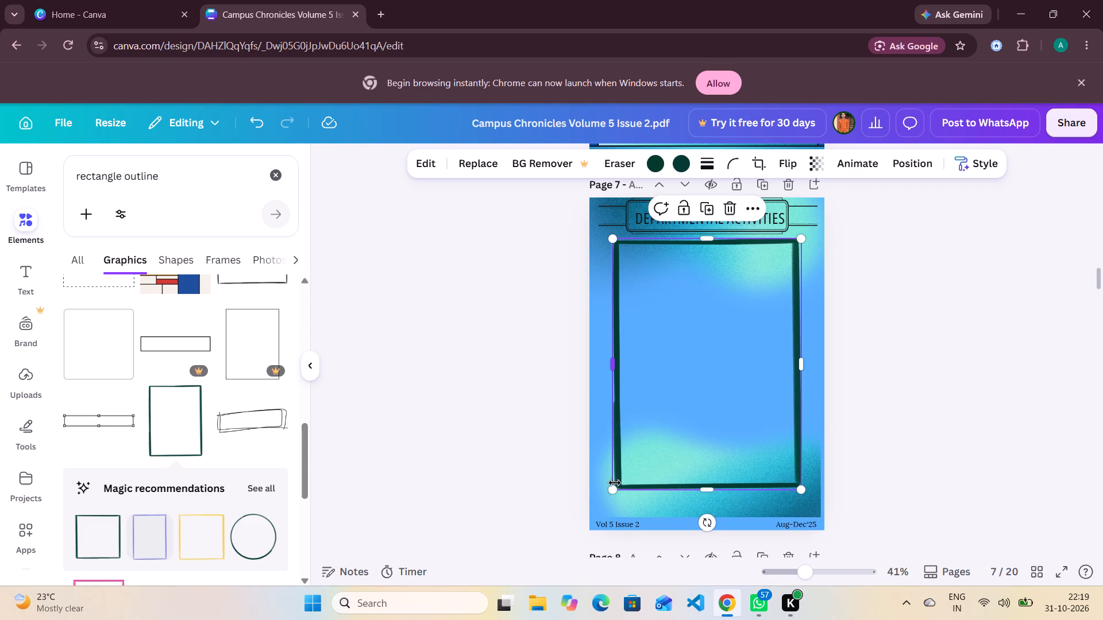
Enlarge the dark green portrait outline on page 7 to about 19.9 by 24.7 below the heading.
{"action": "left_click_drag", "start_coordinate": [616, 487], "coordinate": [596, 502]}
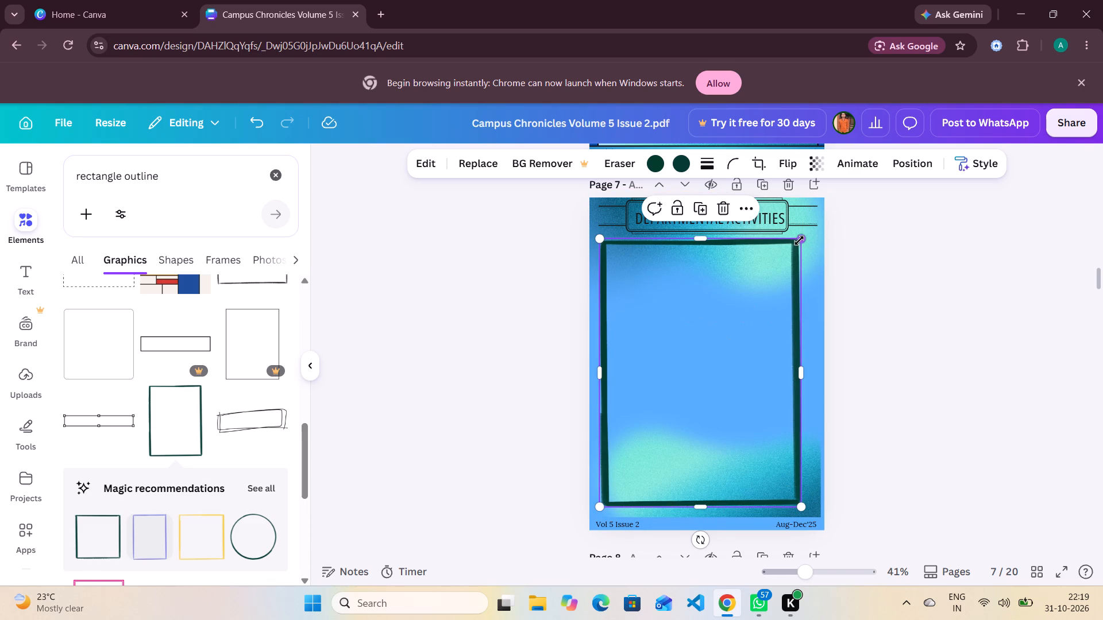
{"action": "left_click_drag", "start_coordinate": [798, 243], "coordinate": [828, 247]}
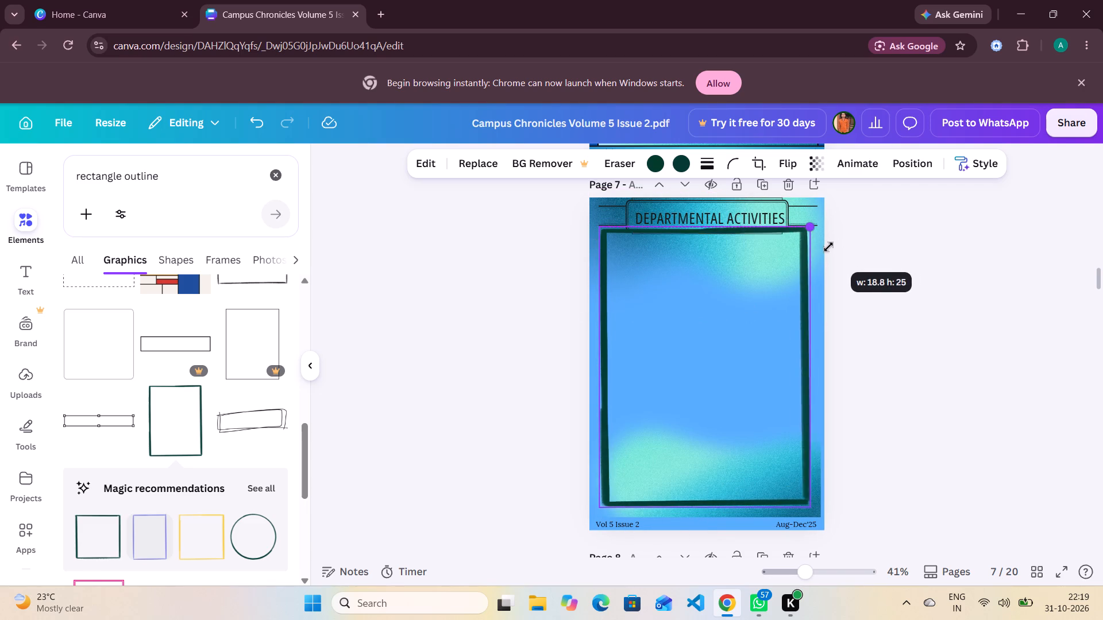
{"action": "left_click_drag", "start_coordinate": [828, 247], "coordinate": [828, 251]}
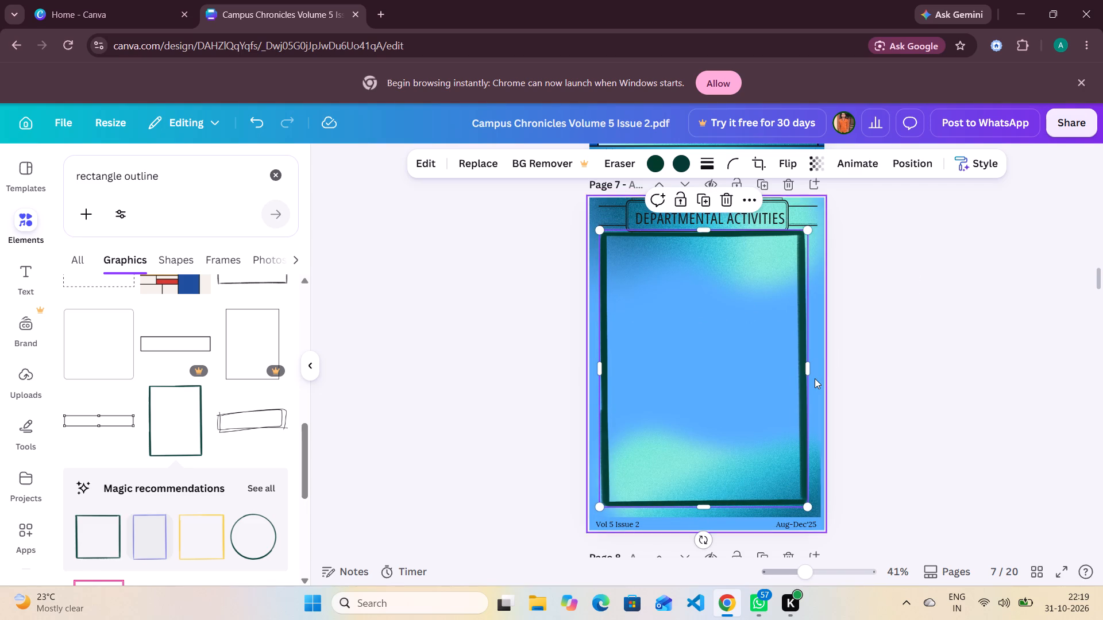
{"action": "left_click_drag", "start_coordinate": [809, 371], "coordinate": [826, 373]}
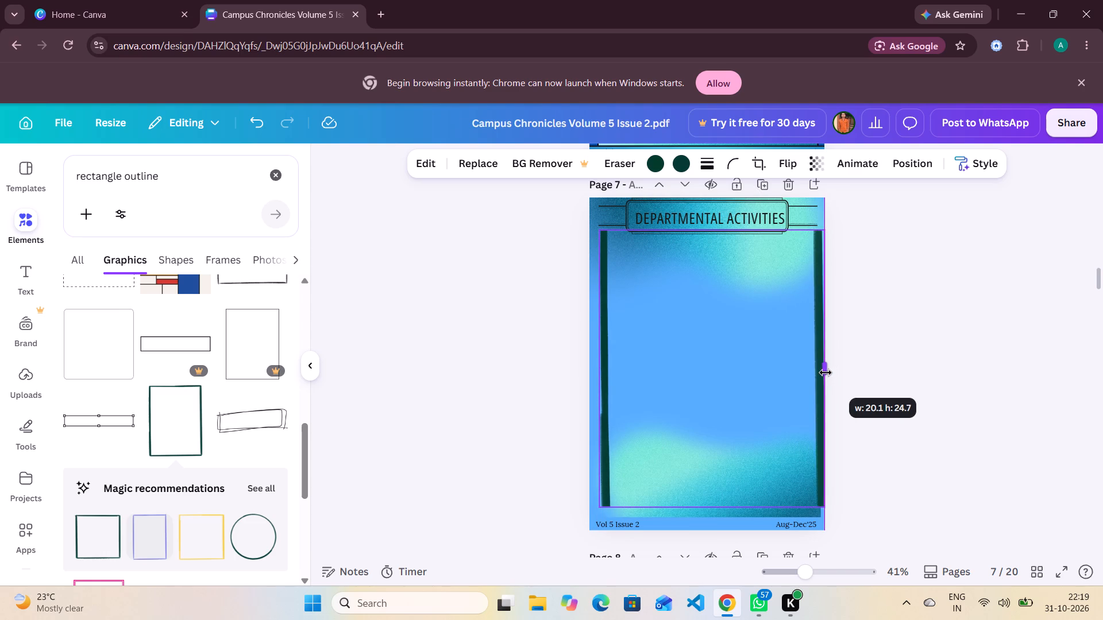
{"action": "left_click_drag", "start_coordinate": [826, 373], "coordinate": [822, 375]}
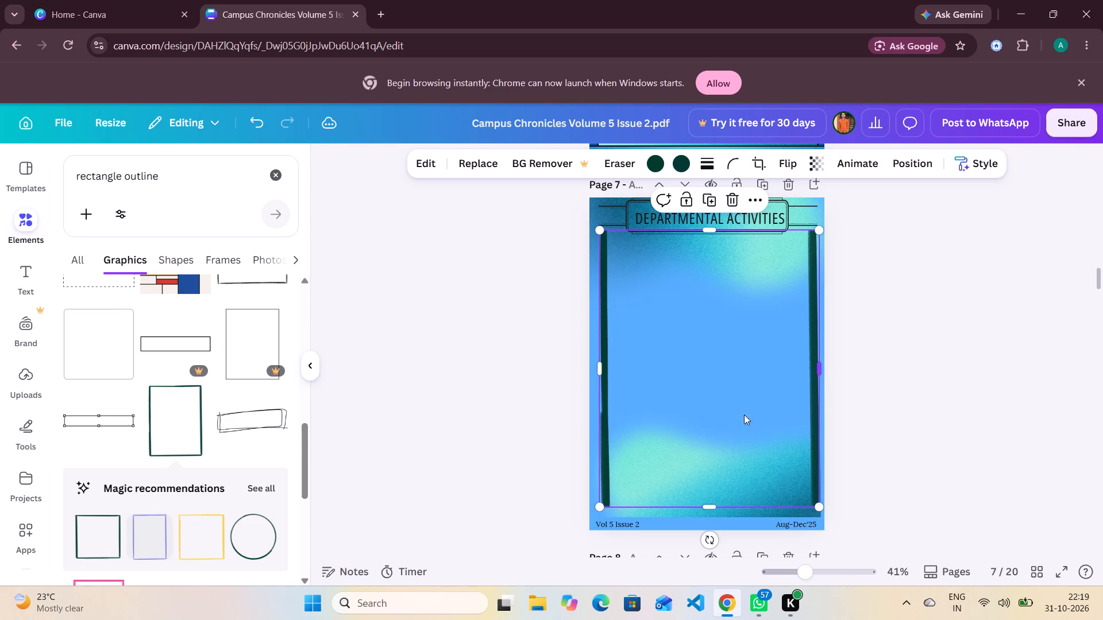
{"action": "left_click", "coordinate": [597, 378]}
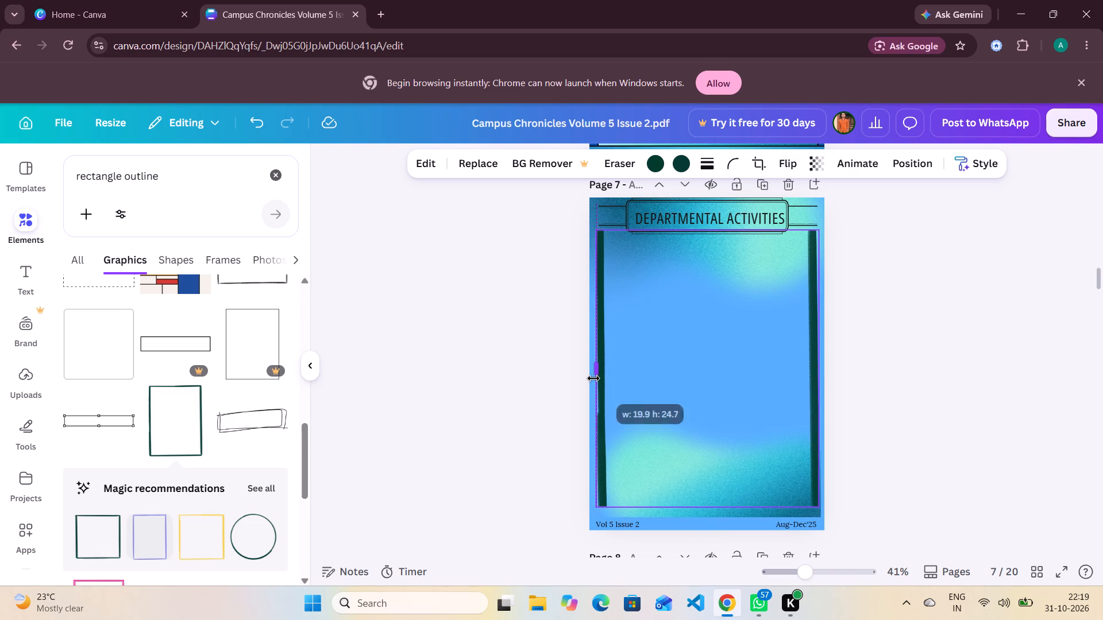
Examine the content frames on the other newsletter pages and browse the remaining rectangle outline graphics.
{"action": "scroll", "coordinate": [941, 315], "scroll_direction": "up", "scroll_amount": 16}
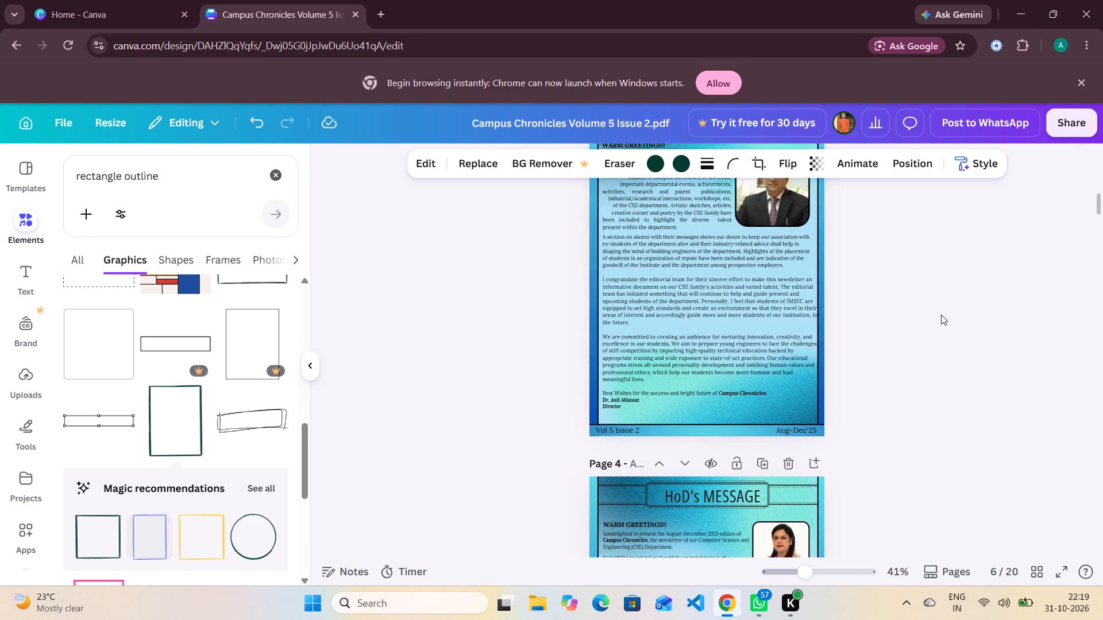
{"action": "scroll", "coordinate": [941, 315], "scroll_direction": "down", "scroll_amount": 8}
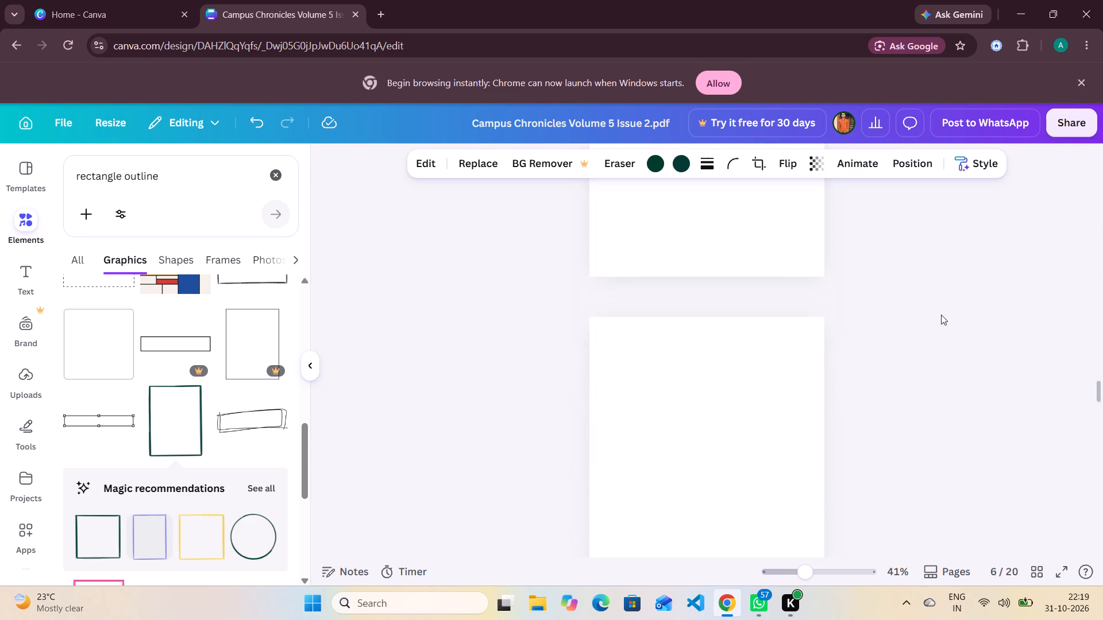
{"action": "scroll", "coordinate": [898, 258], "scroll_direction": "up", "scroll_amount": 8}
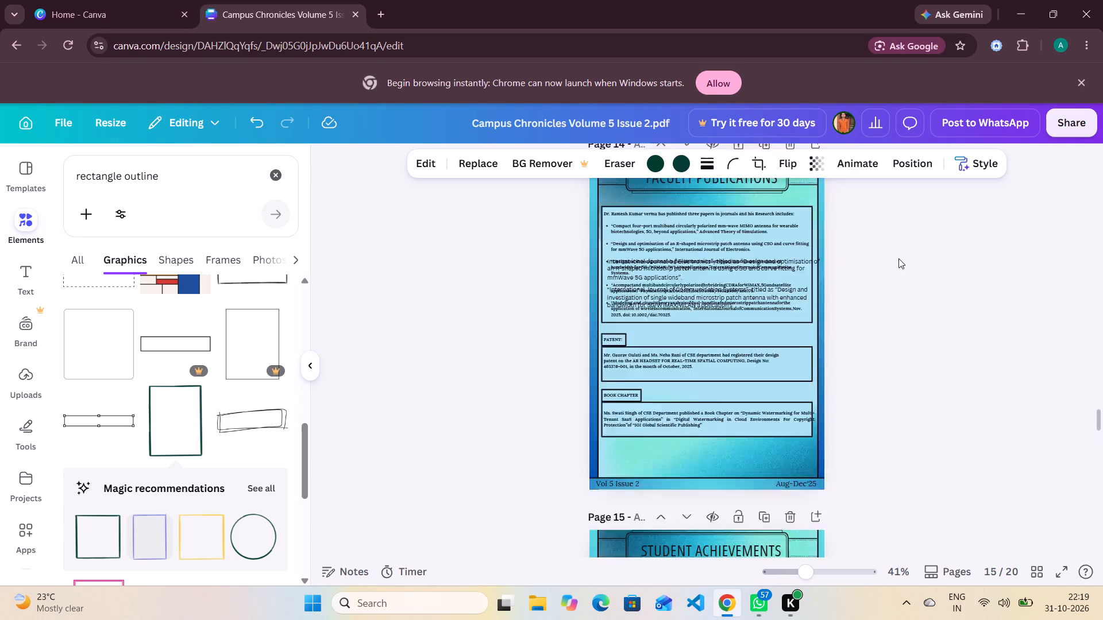
{"action": "scroll", "coordinate": [898, 258], "scroll_direction": "up", "scroll_amount": 11}
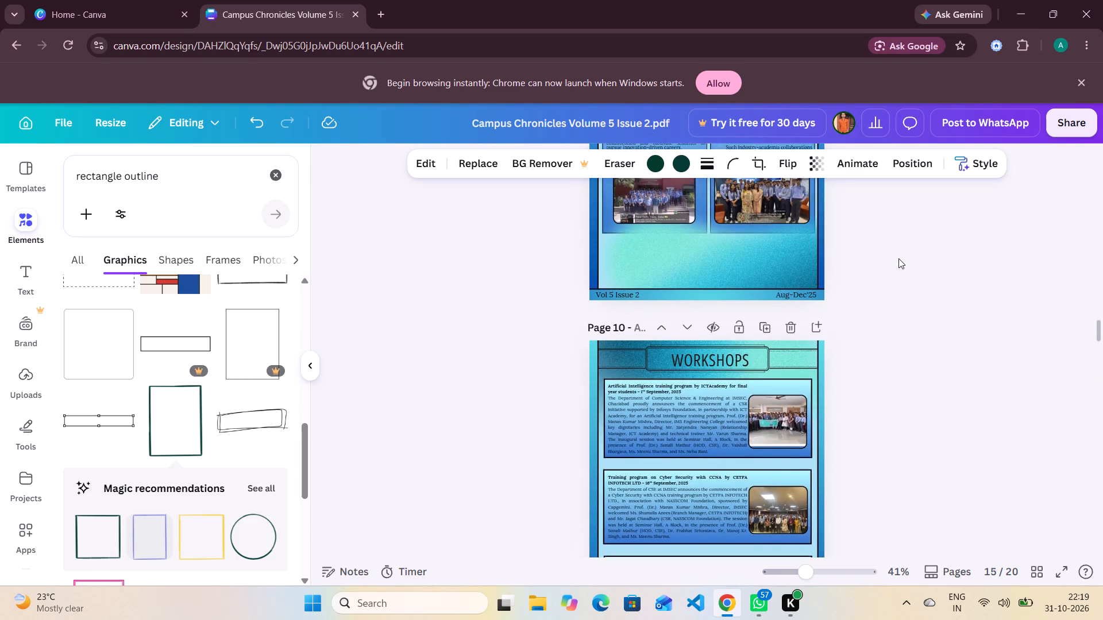
{"action": "scroll", "coordinate": [898, 258], "scroll_direction": "up", "scroll_amount": 2}
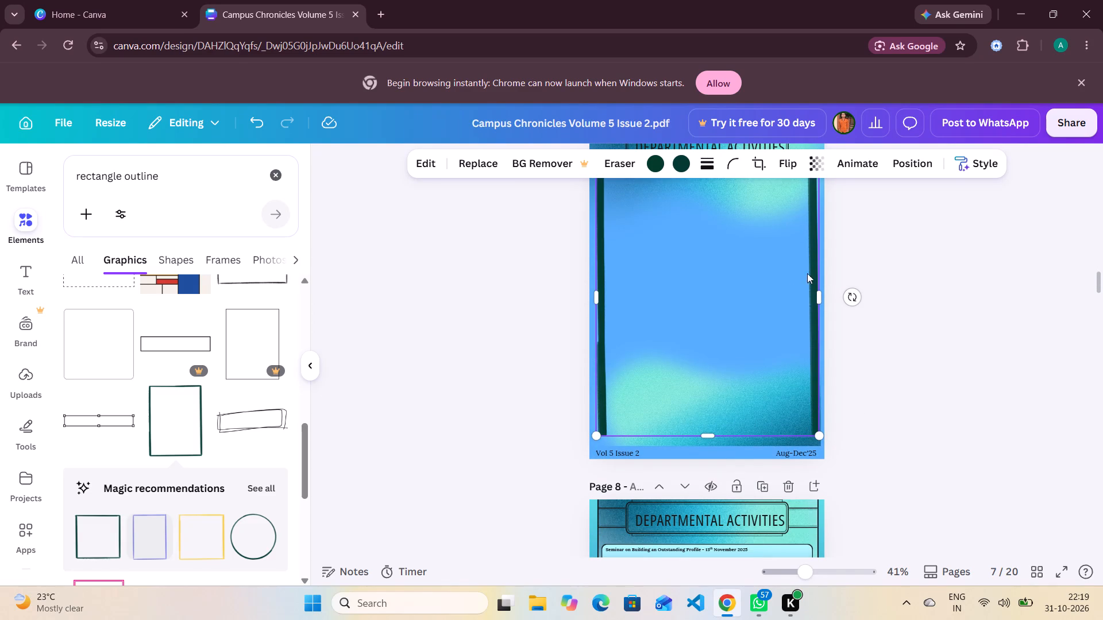
{"action": "scroll", "coordinate": [161, 556], "scroll_direction": "down", "scroll_amount": 2}
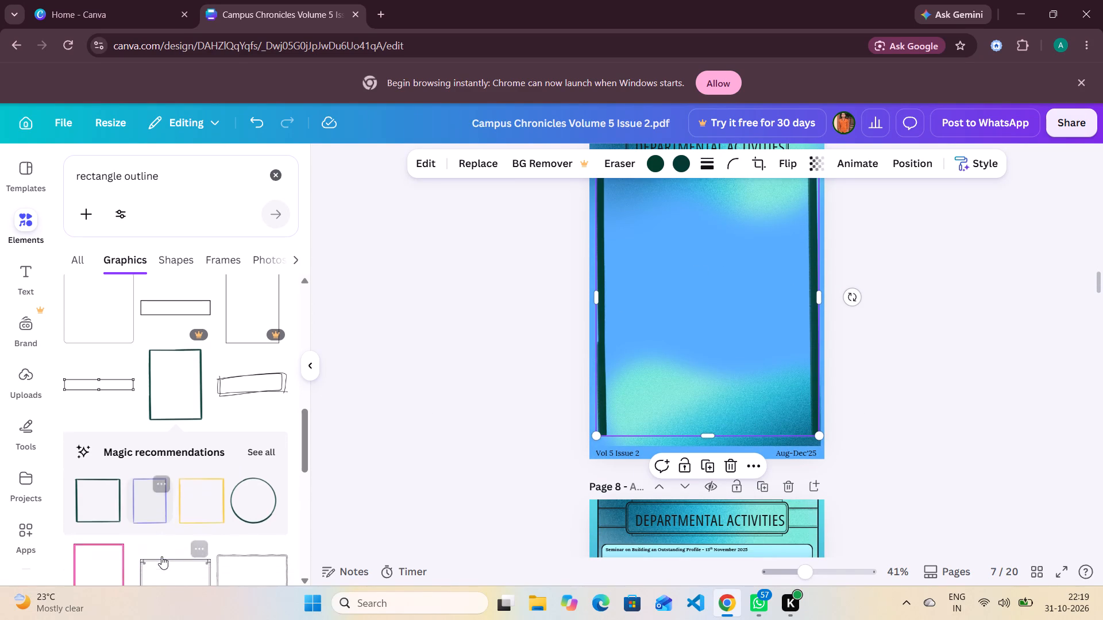
{"action": "scroll", "coordinate": [161, 556], "scroll_direction": "down", "scroll_amount": 8}
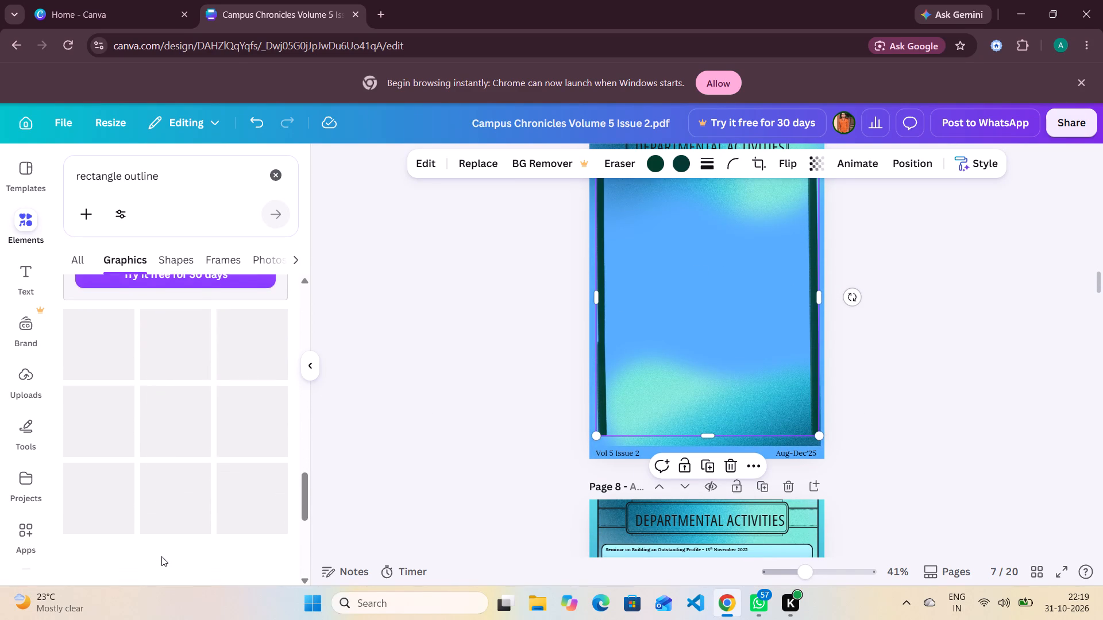
{"action": "scroll", "coordinate": [161, 556], "scroll_direction": "up", "scroll_amount": 8}
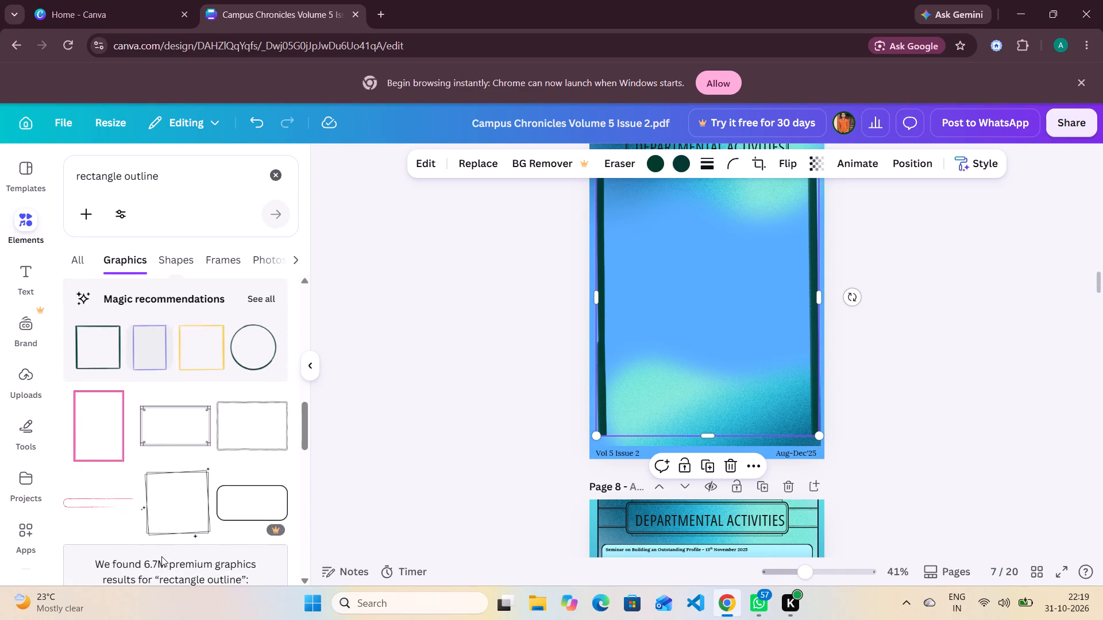
{"action": "scroll", "coordinate": [161, 556], "scroll_direction": "up", "scroll_amount": 2}
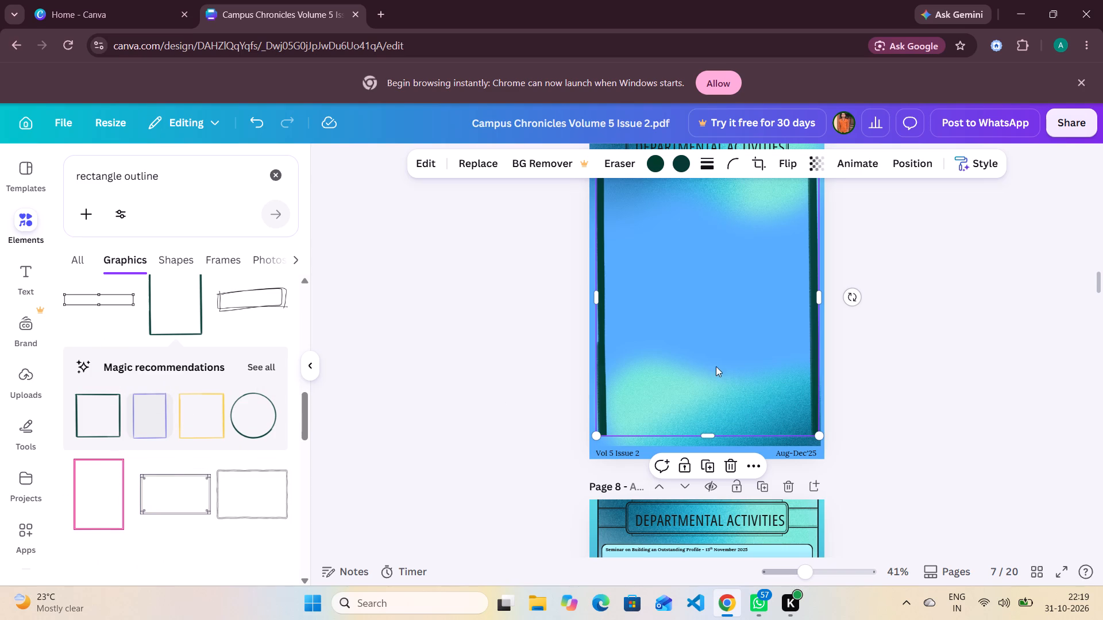
Delete the dark green portrait outline from page 7.
{"action": "left_click", "coordinate": [676, 355]}
{"action": "scroll", "coordinate": [676, 355], "scroll_direction": "up", "scroll_amount": 2}
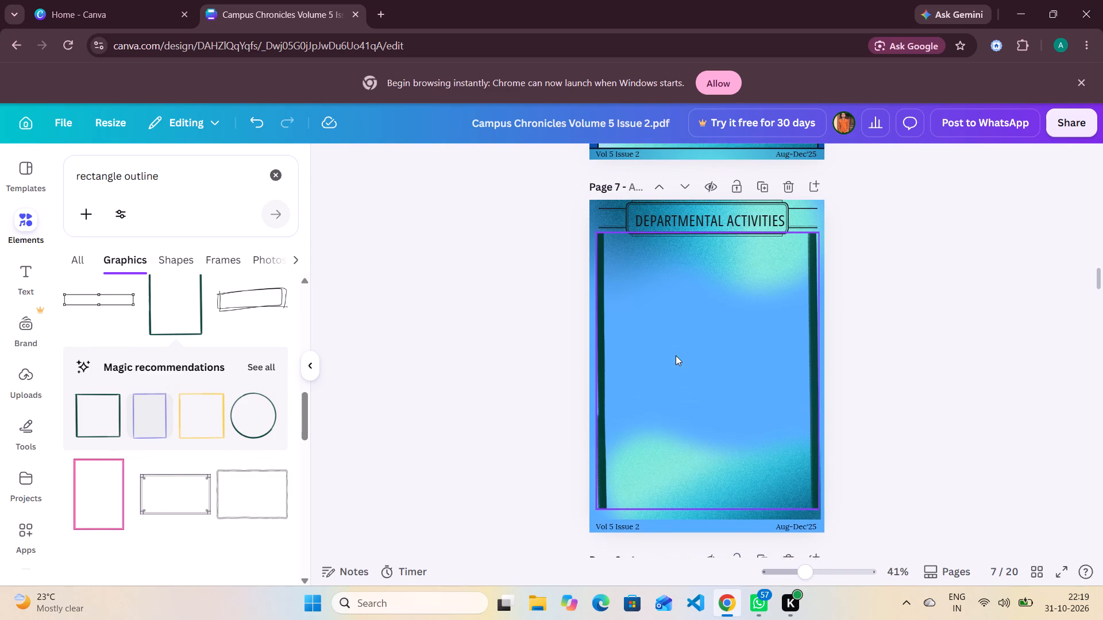
{"action": "scroll", "coordinate": [676, 355], "scroll_direction": "up", "scroll_amount": 1}
{"action": "left_click", "coordinate": [699, 346]}
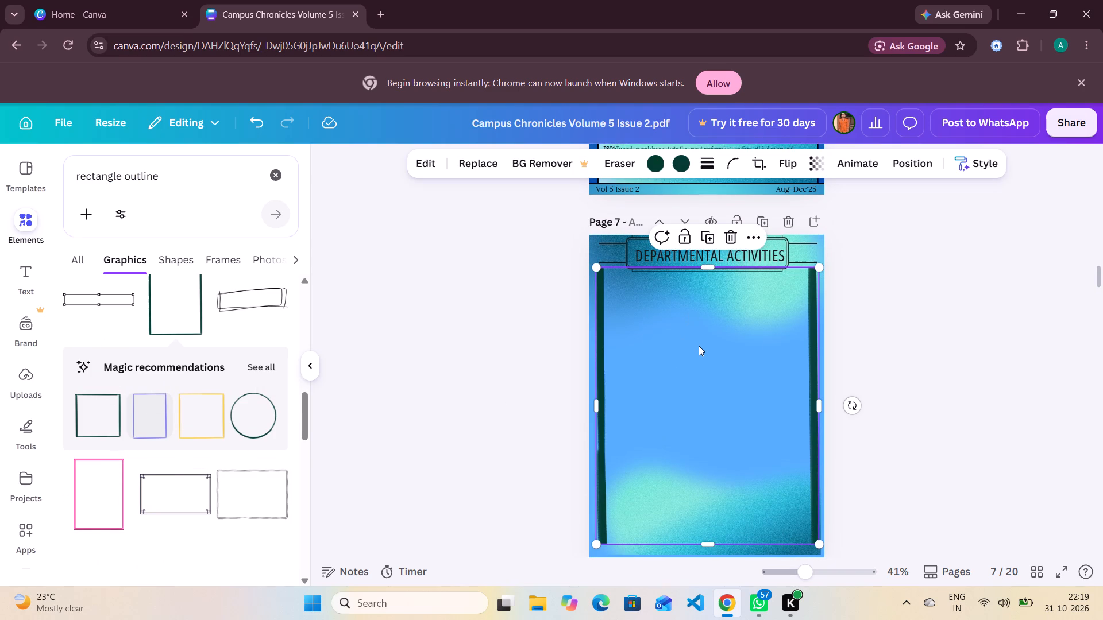
{"action": "left_click", "coordinate": [728, 236]}
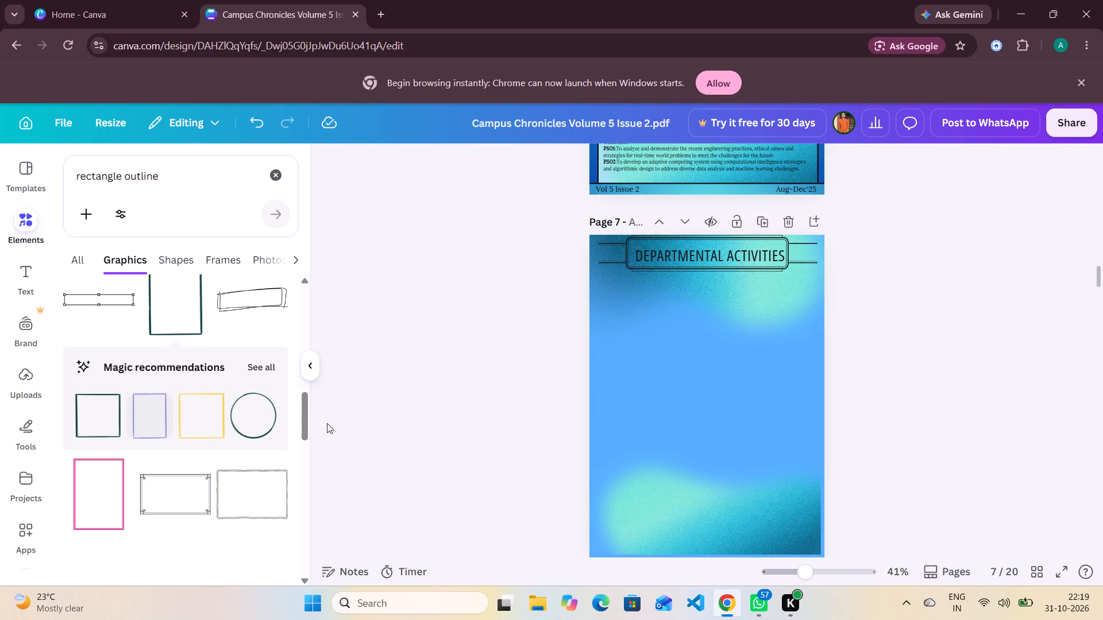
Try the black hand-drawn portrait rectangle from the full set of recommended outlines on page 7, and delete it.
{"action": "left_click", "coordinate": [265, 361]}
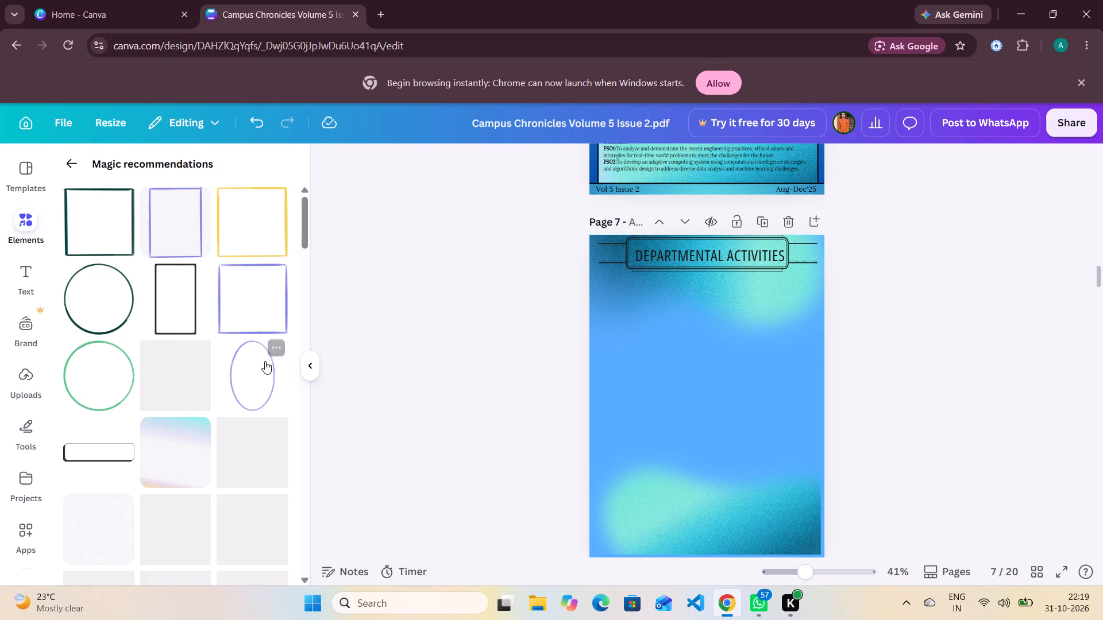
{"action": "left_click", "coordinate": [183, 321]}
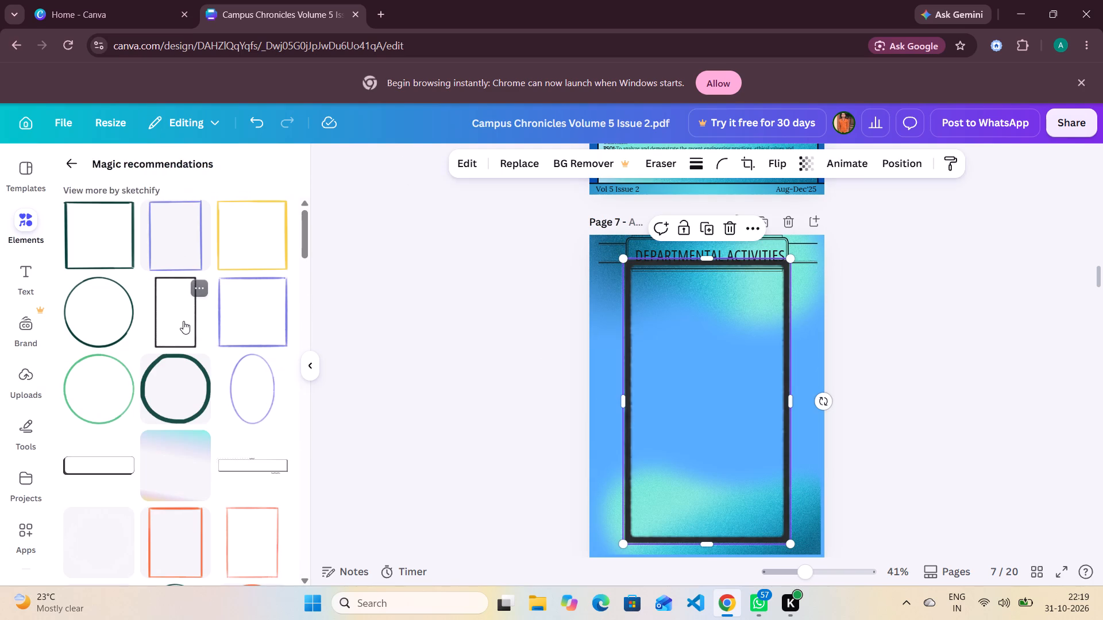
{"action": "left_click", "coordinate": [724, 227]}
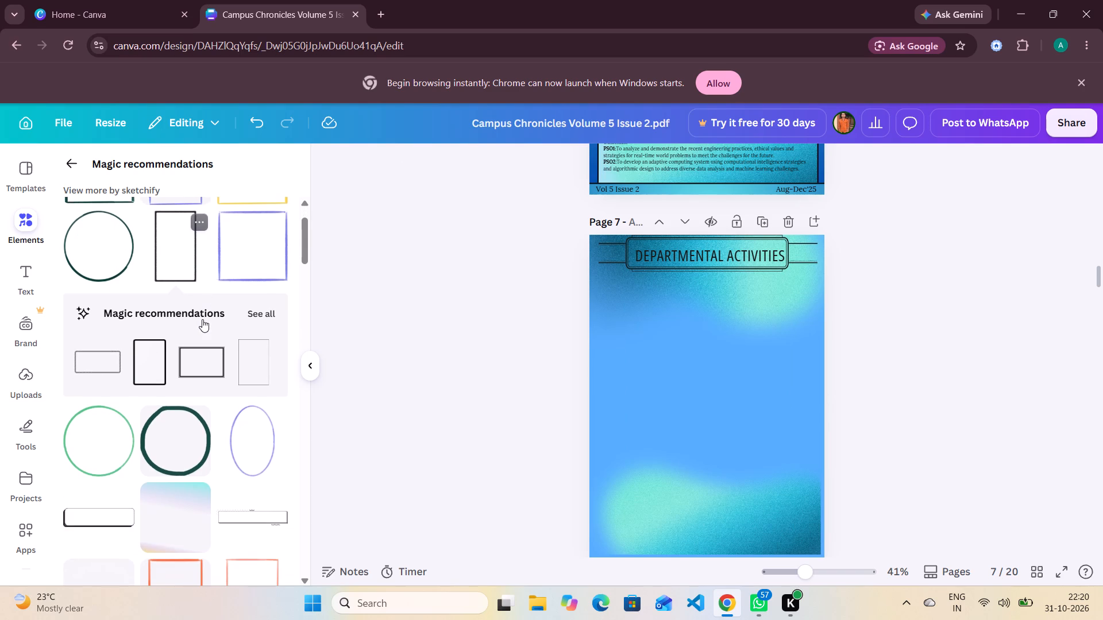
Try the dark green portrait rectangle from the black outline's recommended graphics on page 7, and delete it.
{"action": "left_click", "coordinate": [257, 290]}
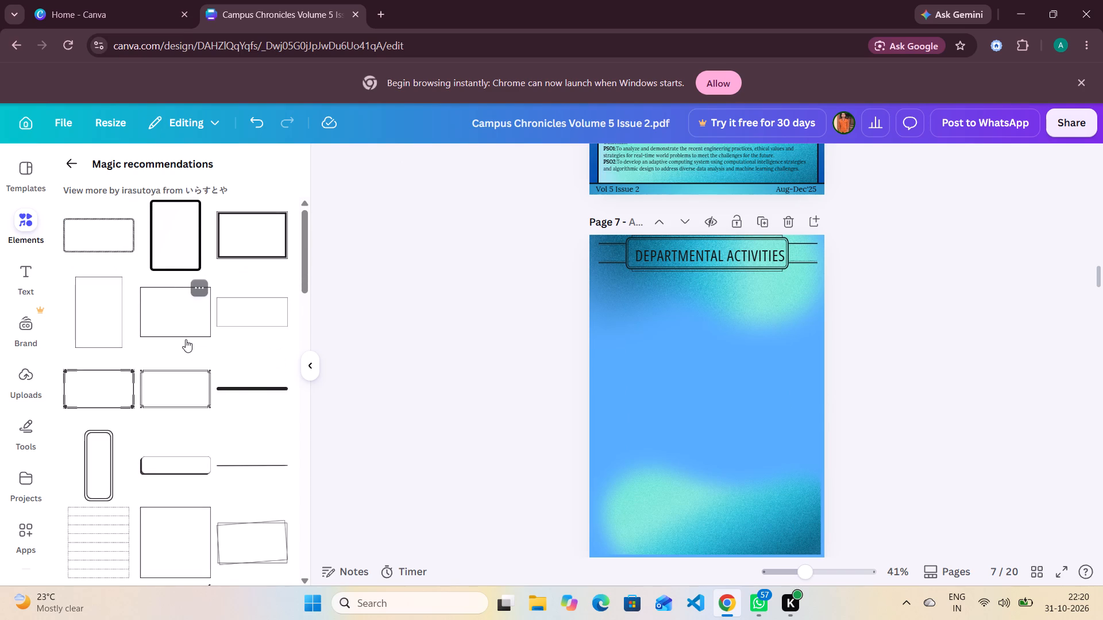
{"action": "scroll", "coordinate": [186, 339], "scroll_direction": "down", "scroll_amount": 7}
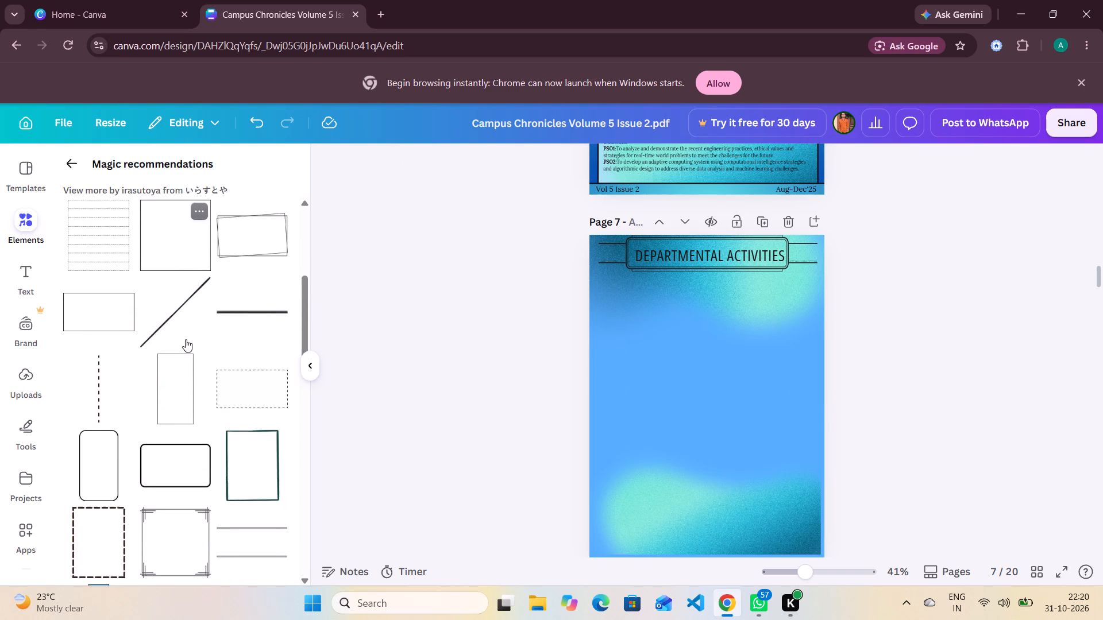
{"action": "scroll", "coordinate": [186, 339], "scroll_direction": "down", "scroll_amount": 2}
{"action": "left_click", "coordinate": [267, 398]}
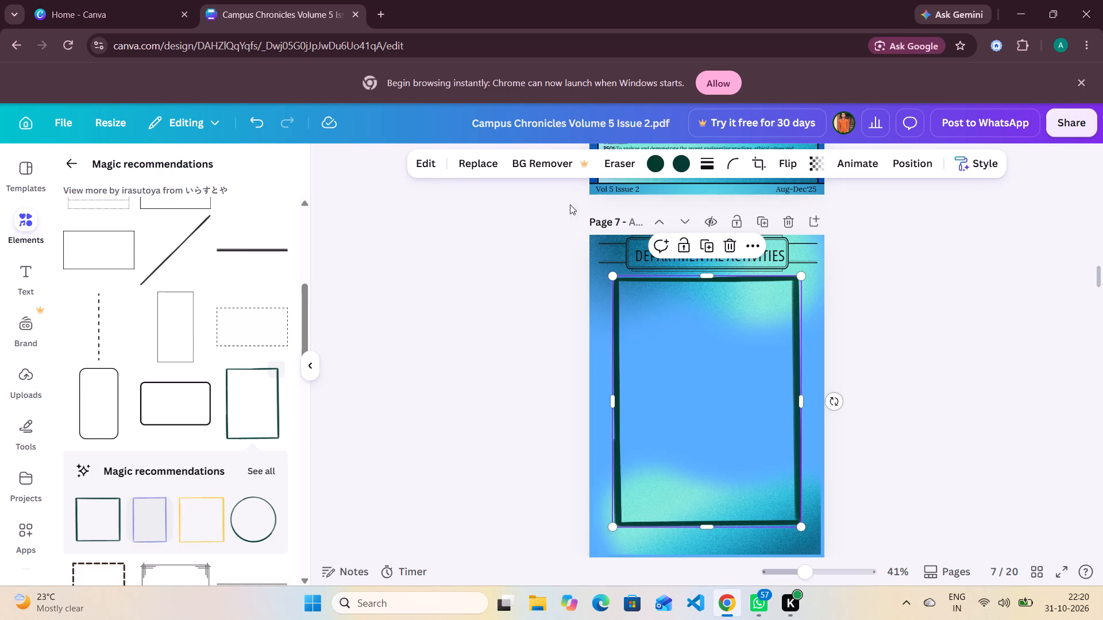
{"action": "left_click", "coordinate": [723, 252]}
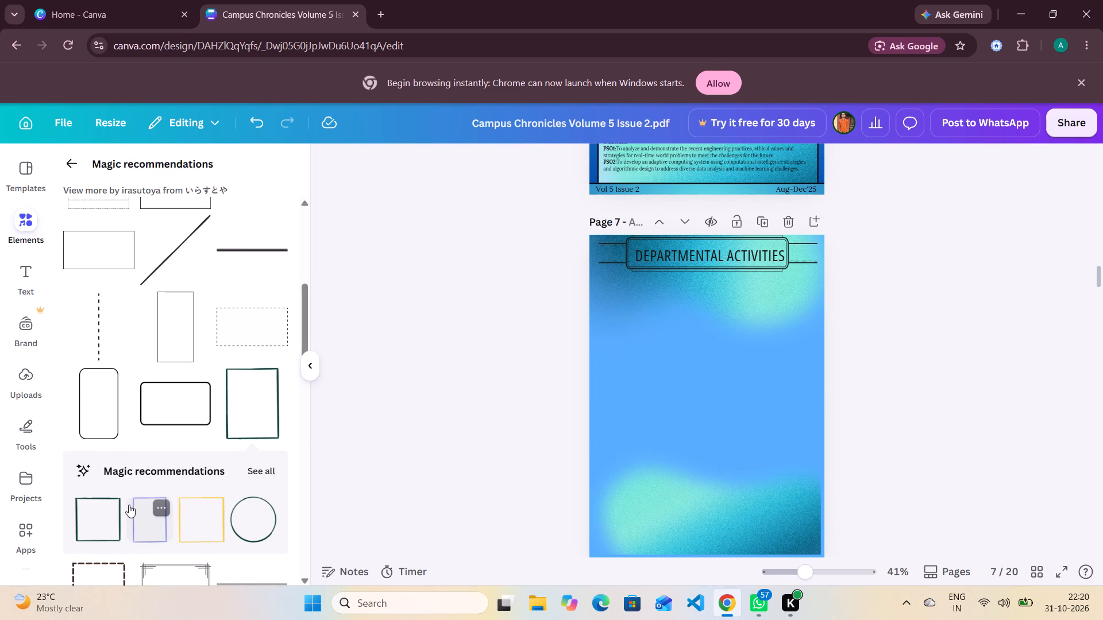
Insert the pink rounded portrait rectangle outline from the recommended graphics onto page 7.
{"action": "scroll", "coordinate": [129, 505], "scroll_direction": "down", "scroll_amount": 1}
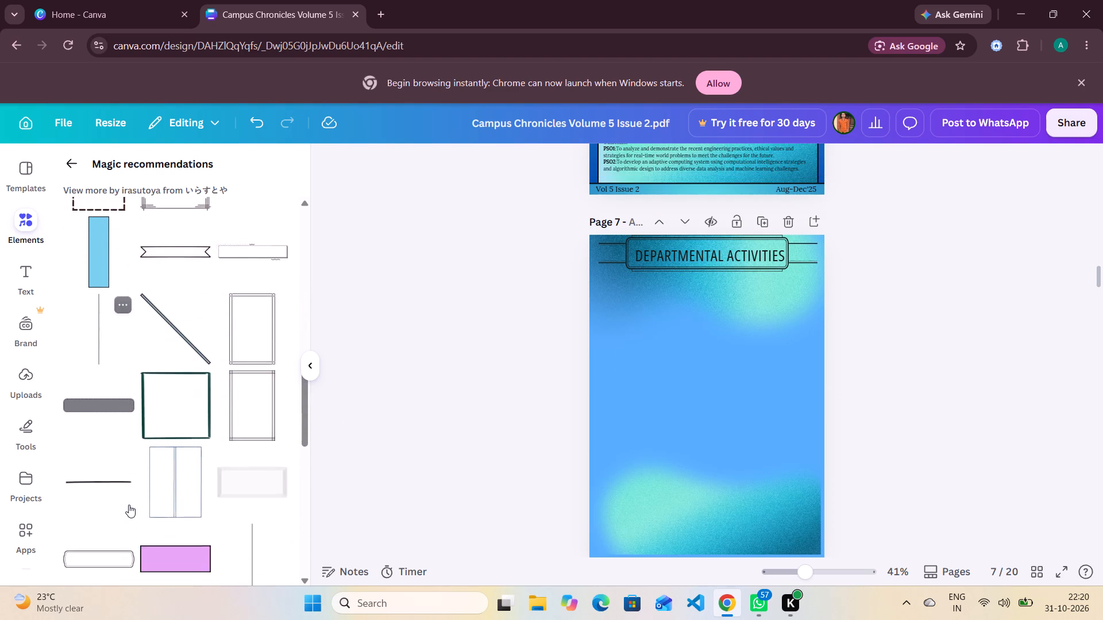
{"action": "scroll", "coordinate": [129, 505], "scroll_direction": "down", "scroll_amount": 2}
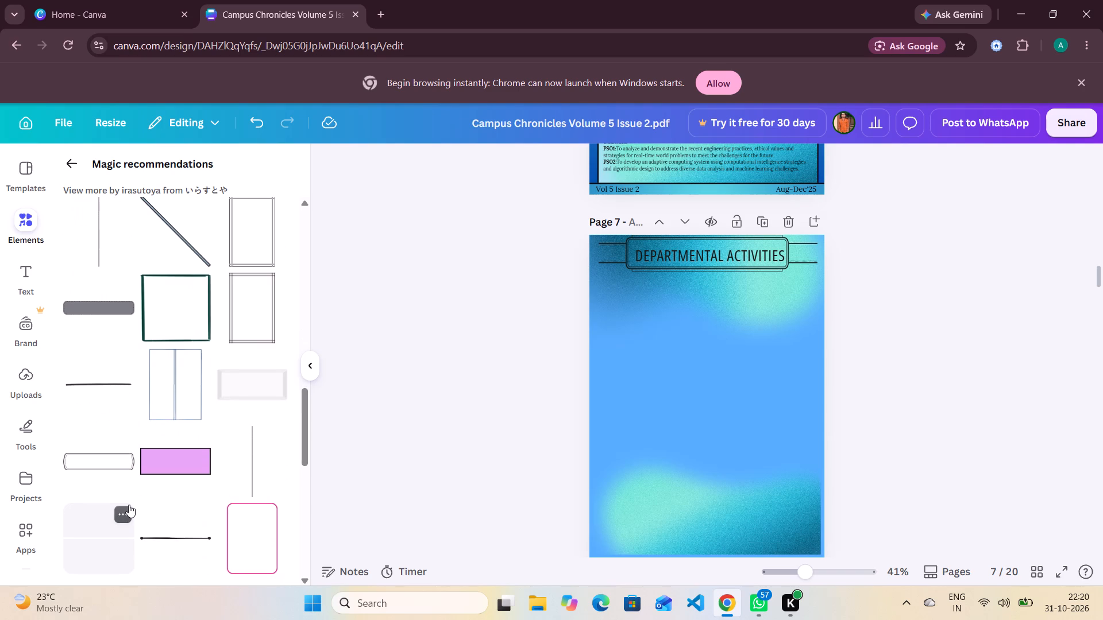
{"action": "scroll", "coordinate": [129, 505], "scroll_direction": "down", "scroll_amount": 3}
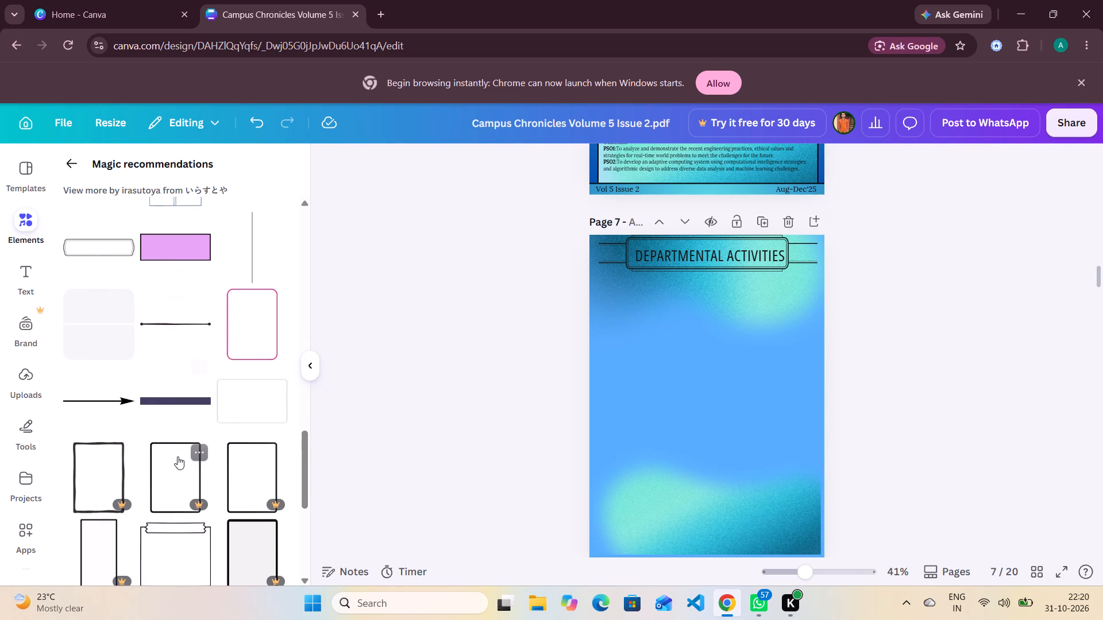
{"action": "scroll", "coordinate": [177, 456], "scroll_direction": "down", "scroll_amount": 5}
{"action": "scroll", "coordinate": [177, 456], "scroll_direction": "up", "scroll_amount": 1}
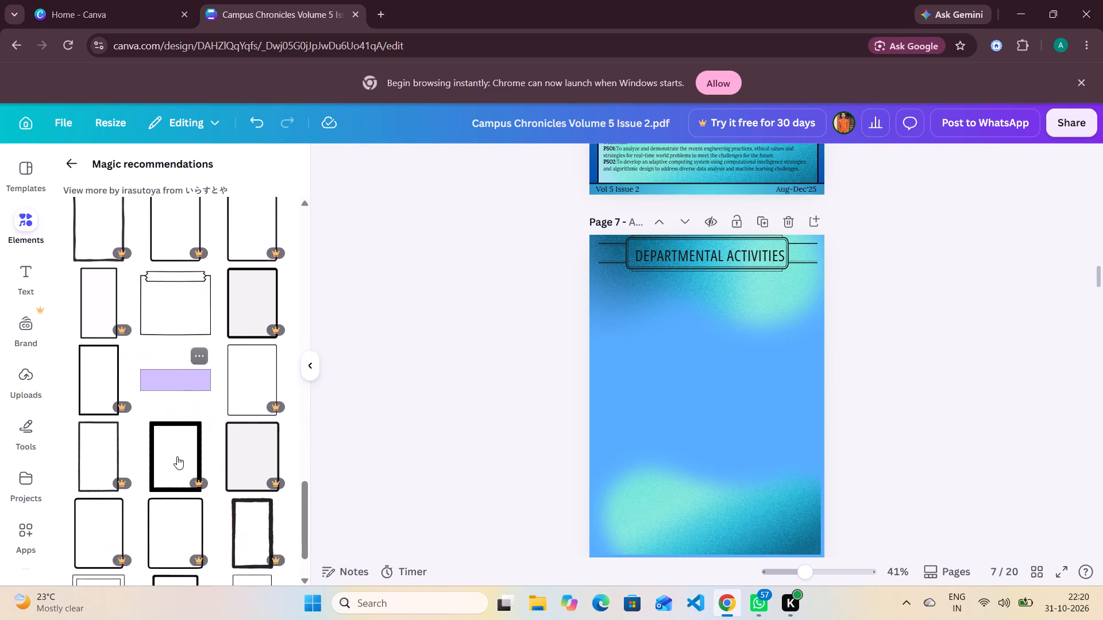
{"action": "scroll", "coordinate": [177, 456], "scroll_direction": "up", "scroll_amount": 1}
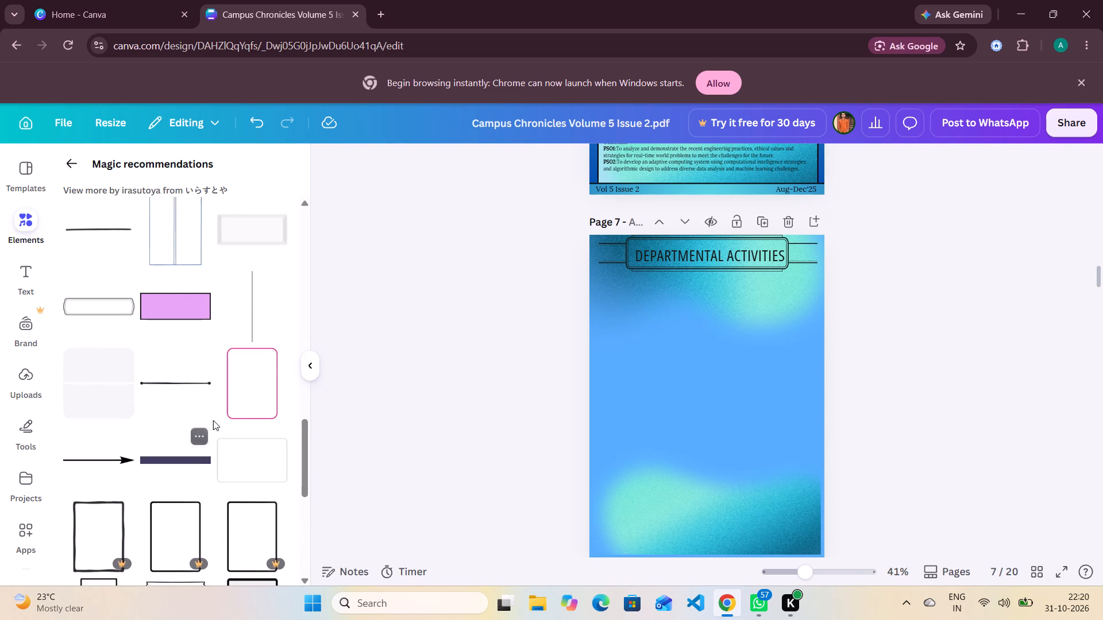
{"action": "left_click", "coordinate": [227, 406]}
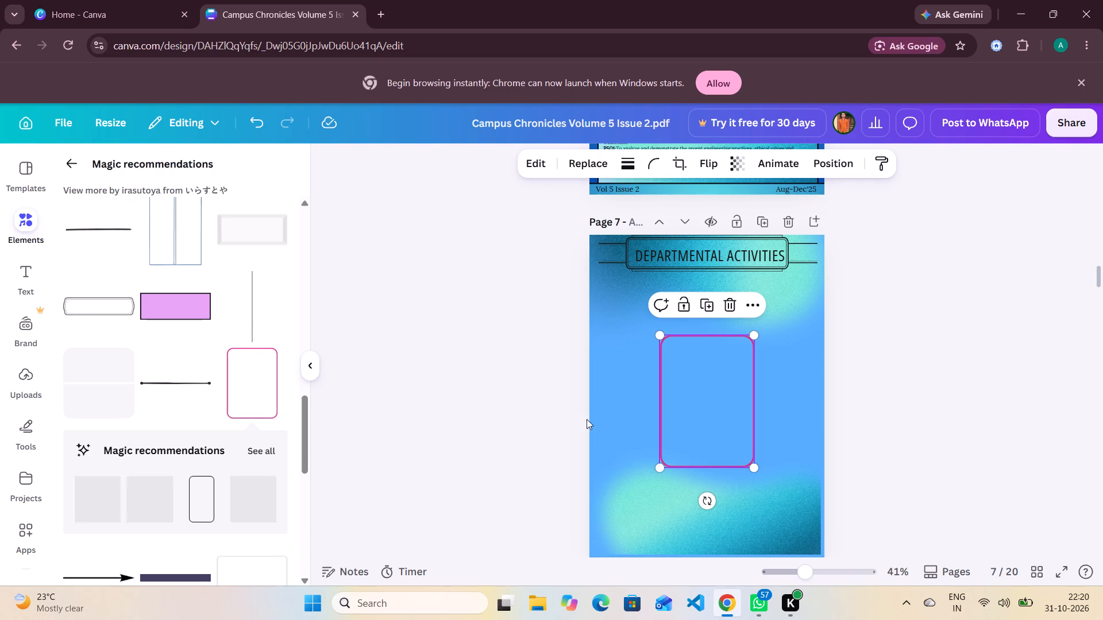
Recolour the pink rounded rectangle outline to the black of the Sky Balloons palette.
{"action": "left_click", "coordinate": [600, 159]}
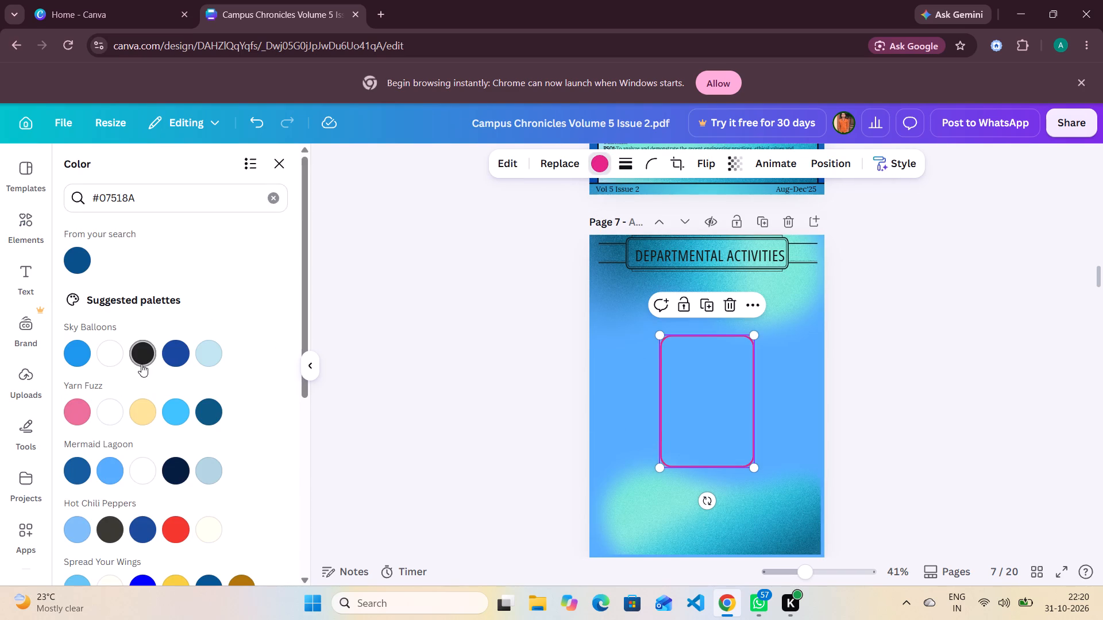
{"action": "left_click", "coordinate": [141, 364]}
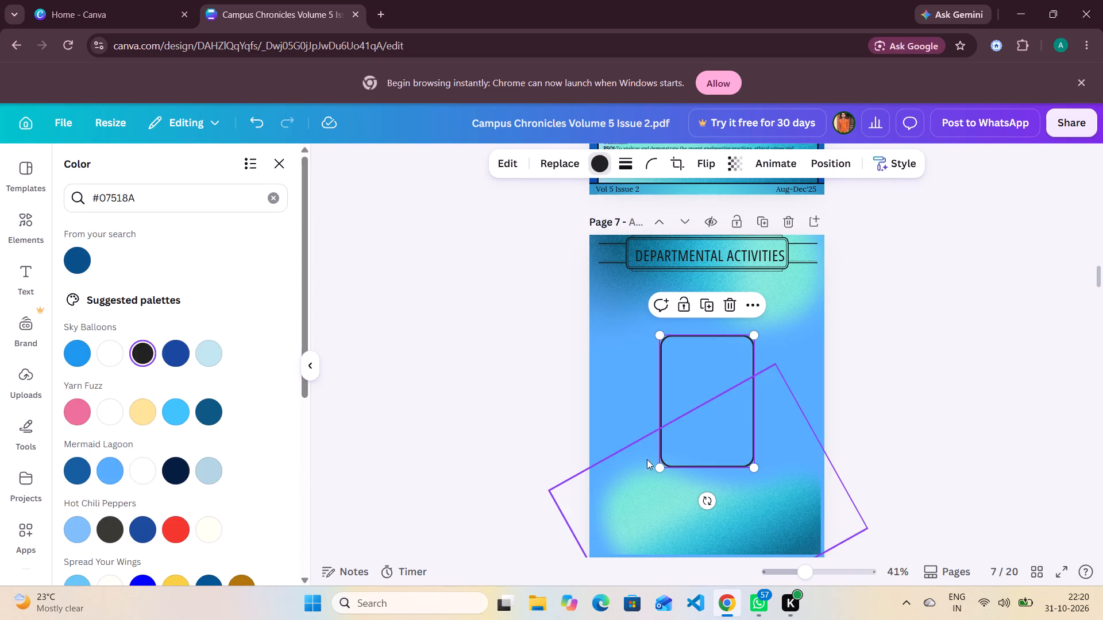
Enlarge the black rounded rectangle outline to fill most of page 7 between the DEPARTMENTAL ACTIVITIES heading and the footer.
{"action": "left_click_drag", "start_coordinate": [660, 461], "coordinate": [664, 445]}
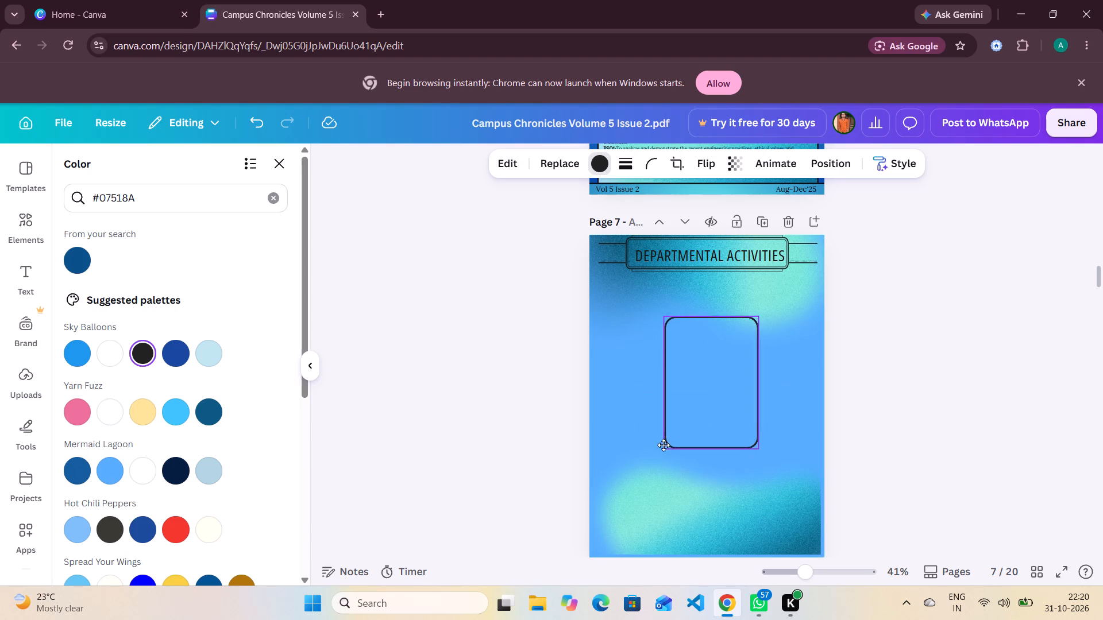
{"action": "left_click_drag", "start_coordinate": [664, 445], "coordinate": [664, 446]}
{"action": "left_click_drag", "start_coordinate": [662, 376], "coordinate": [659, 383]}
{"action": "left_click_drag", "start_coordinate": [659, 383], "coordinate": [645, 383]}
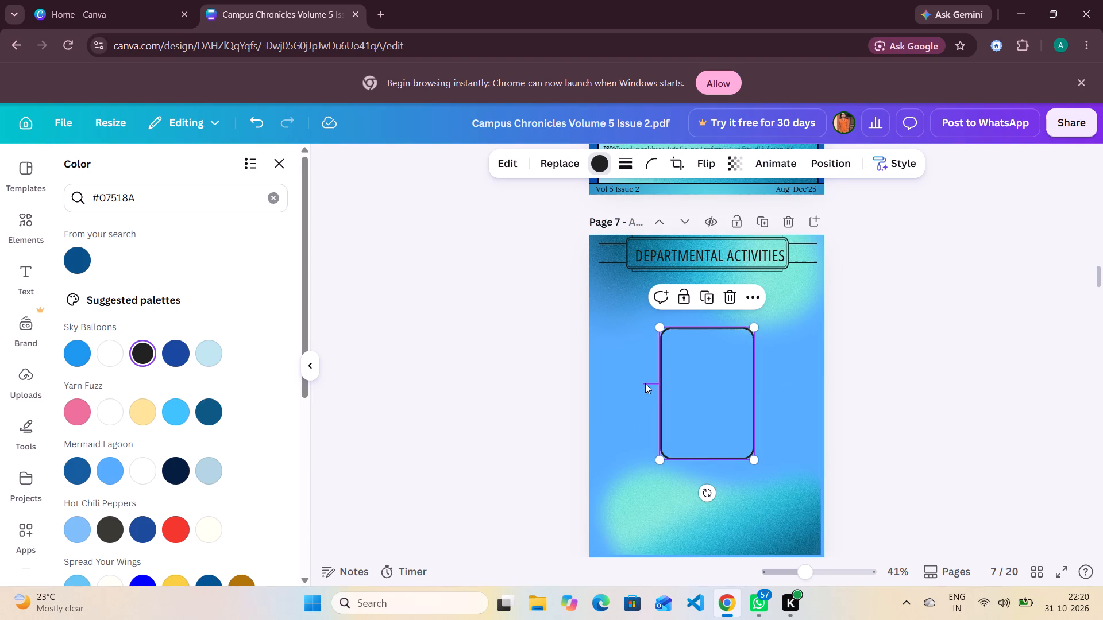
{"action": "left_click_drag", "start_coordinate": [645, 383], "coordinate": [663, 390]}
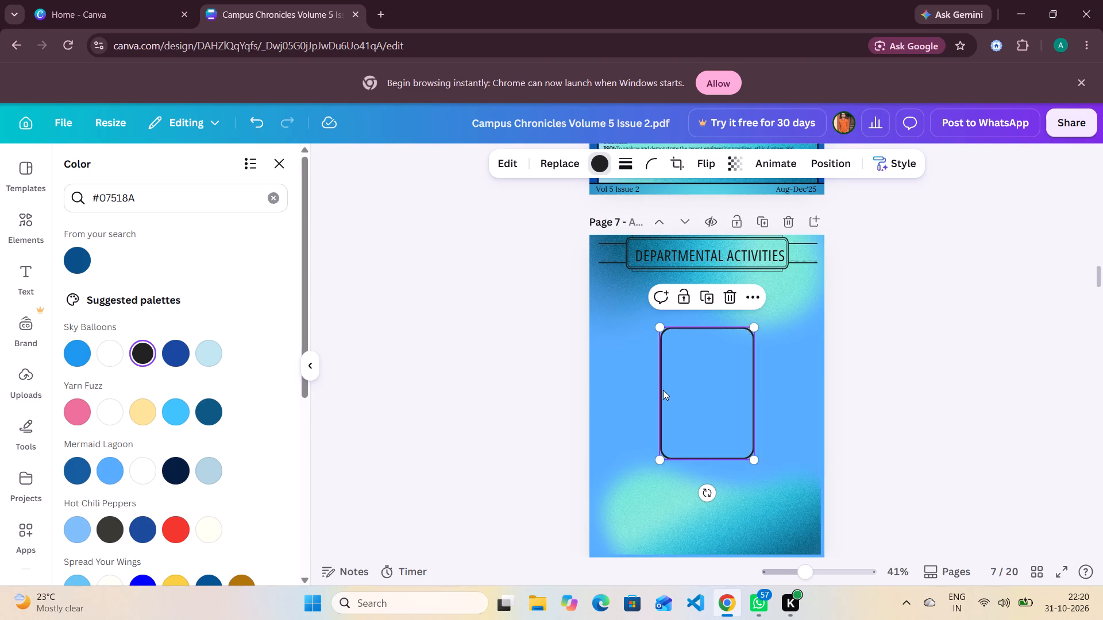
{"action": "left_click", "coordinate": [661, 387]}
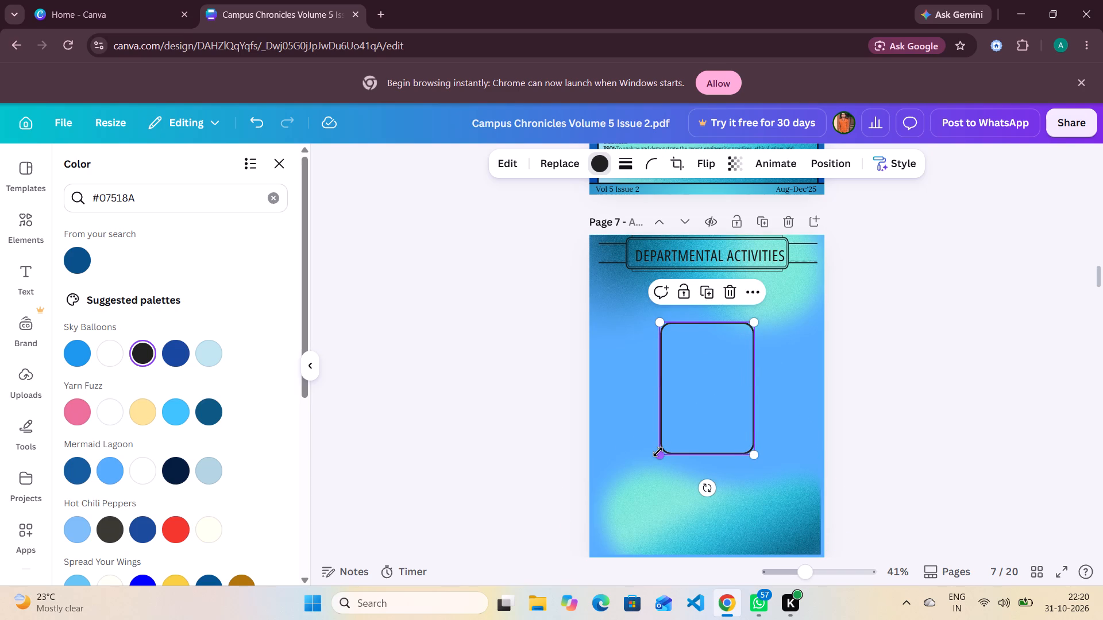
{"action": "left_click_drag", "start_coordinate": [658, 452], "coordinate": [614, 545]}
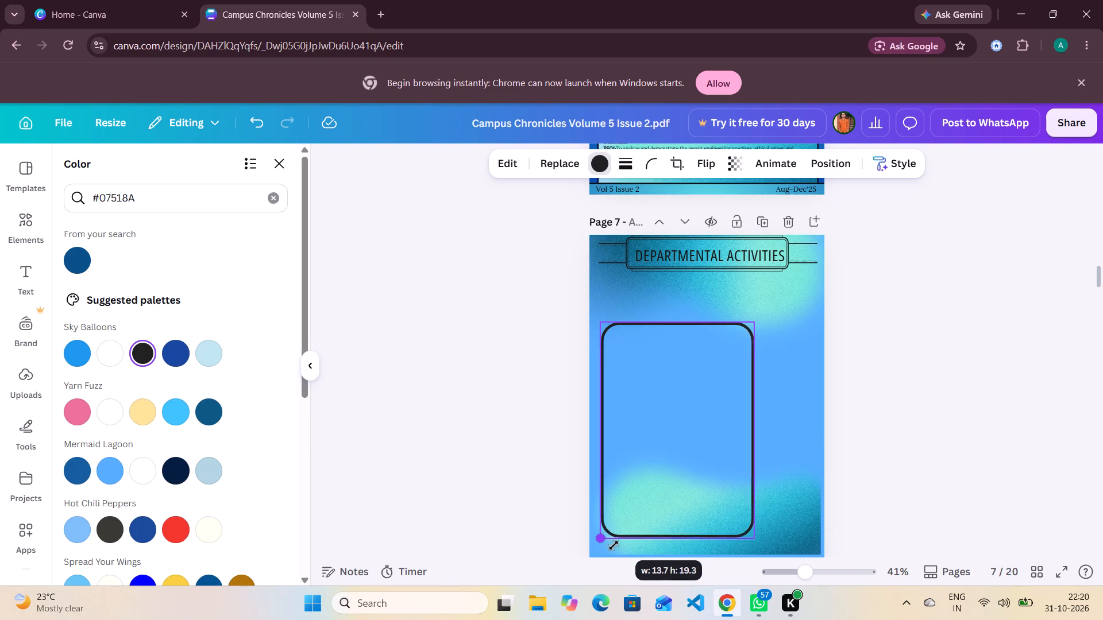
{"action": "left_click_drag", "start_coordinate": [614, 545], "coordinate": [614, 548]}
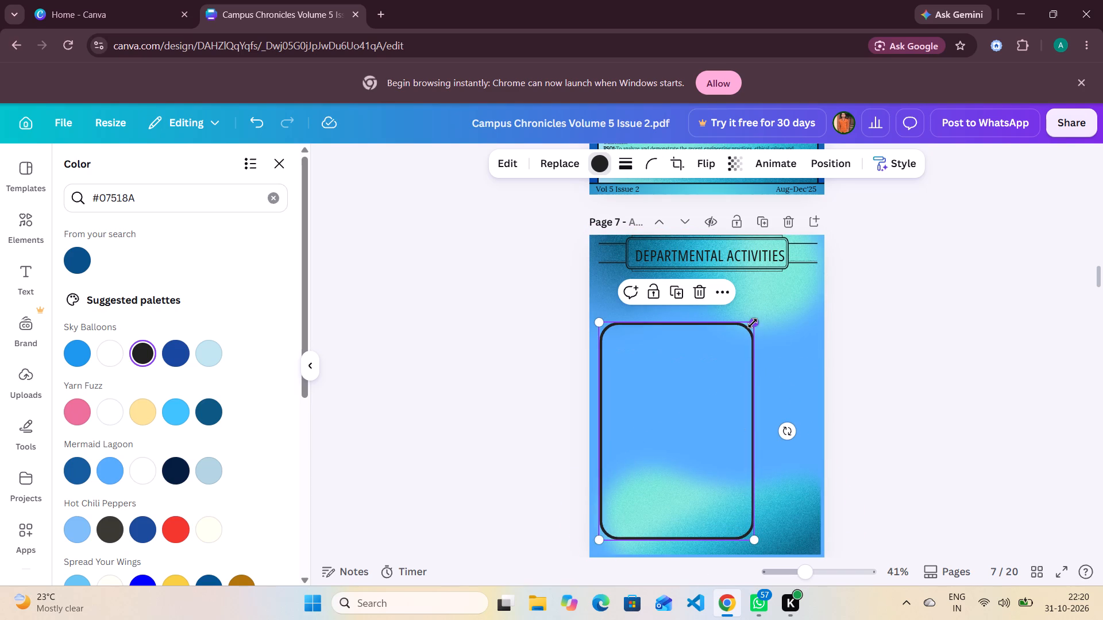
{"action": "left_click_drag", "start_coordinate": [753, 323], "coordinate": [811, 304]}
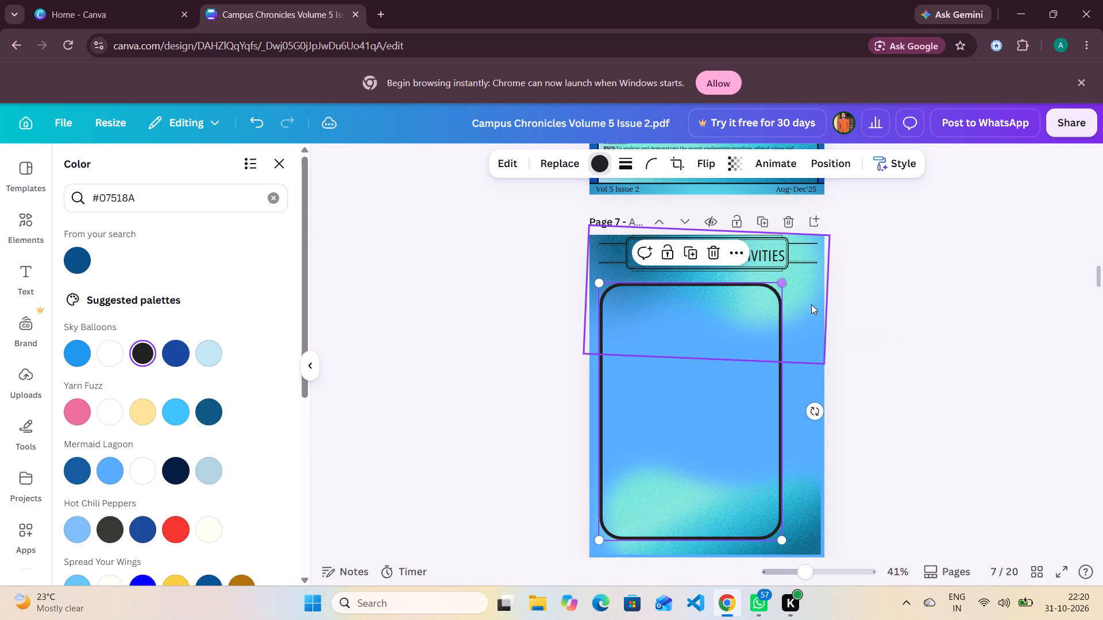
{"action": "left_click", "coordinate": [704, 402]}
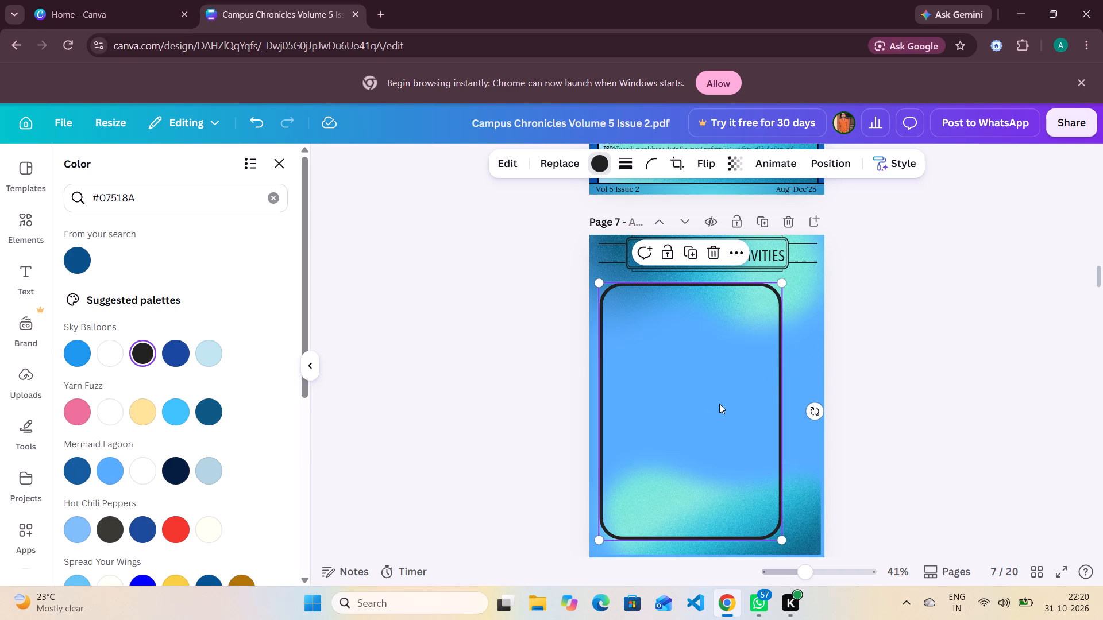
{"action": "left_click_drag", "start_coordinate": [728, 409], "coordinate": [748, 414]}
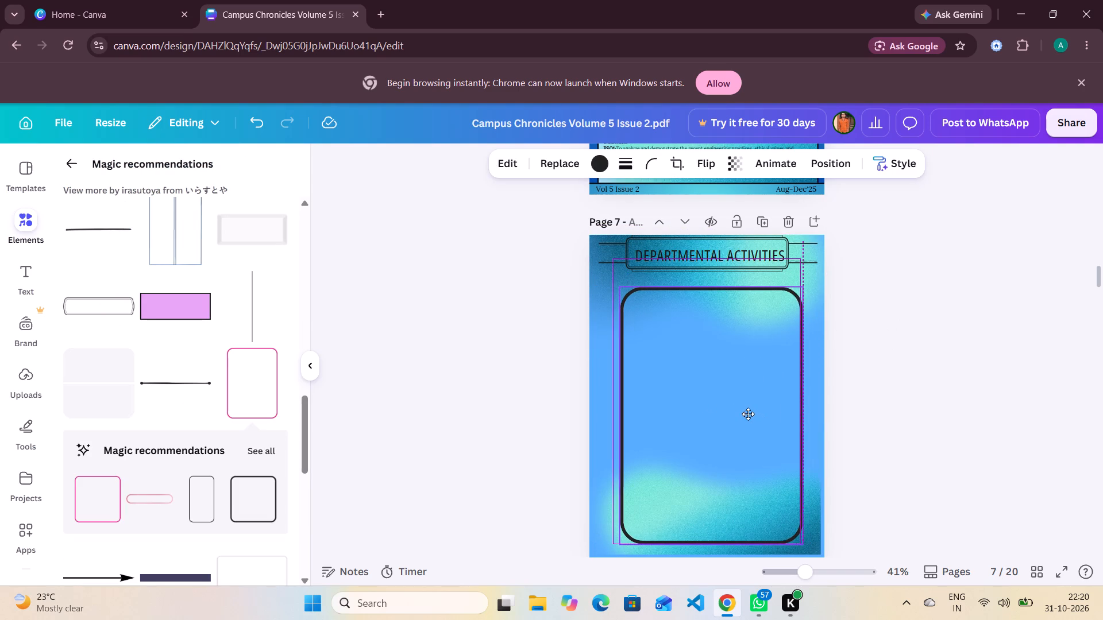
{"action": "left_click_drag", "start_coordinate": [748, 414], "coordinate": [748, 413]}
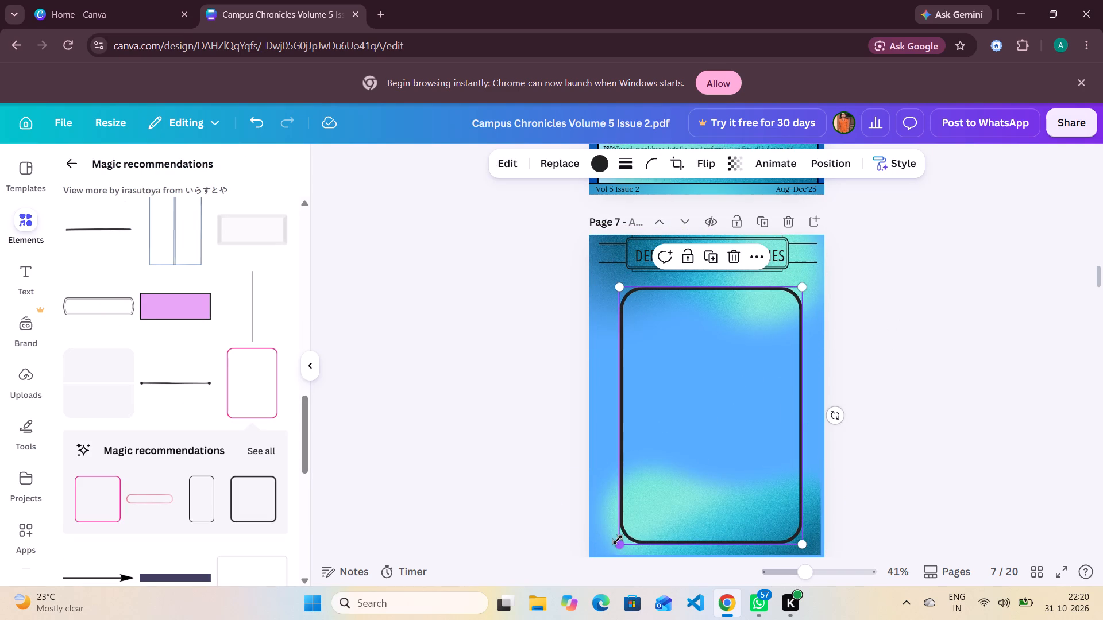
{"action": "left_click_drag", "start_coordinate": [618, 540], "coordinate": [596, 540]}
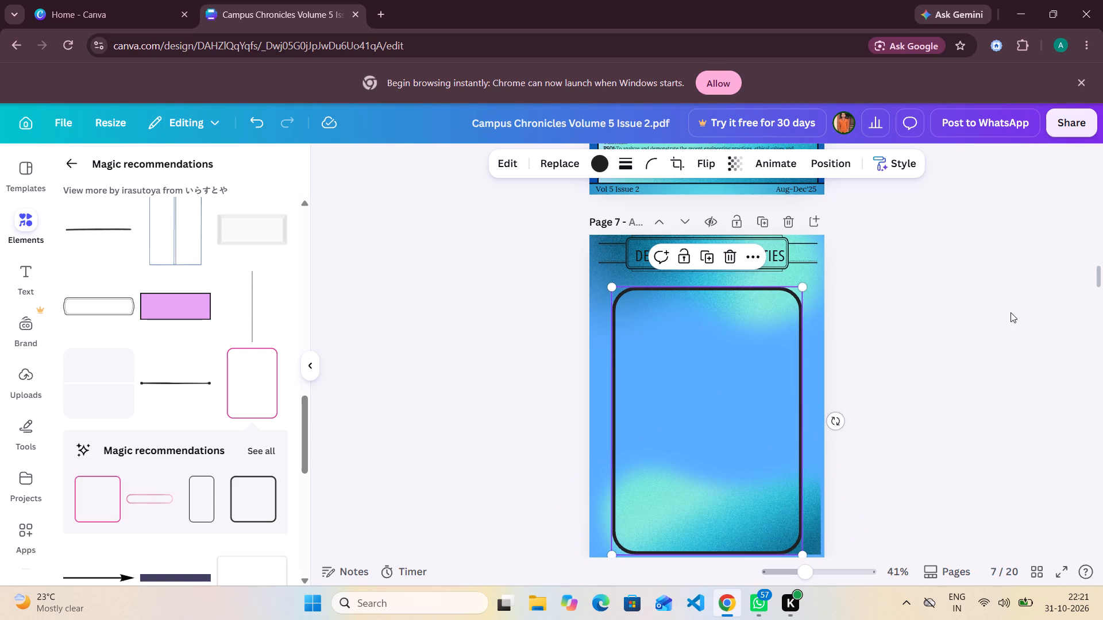
Delete the black rounded rectangle outline from page 7.
{"action": "scroll", "coordinate": [1011, 312], "scroll_direction": "up", "scroll_amount": 7}
{"action": "scroll", "coordinate": [1011, 312], "scroll_direction": "down", "scroll_amount": 1}
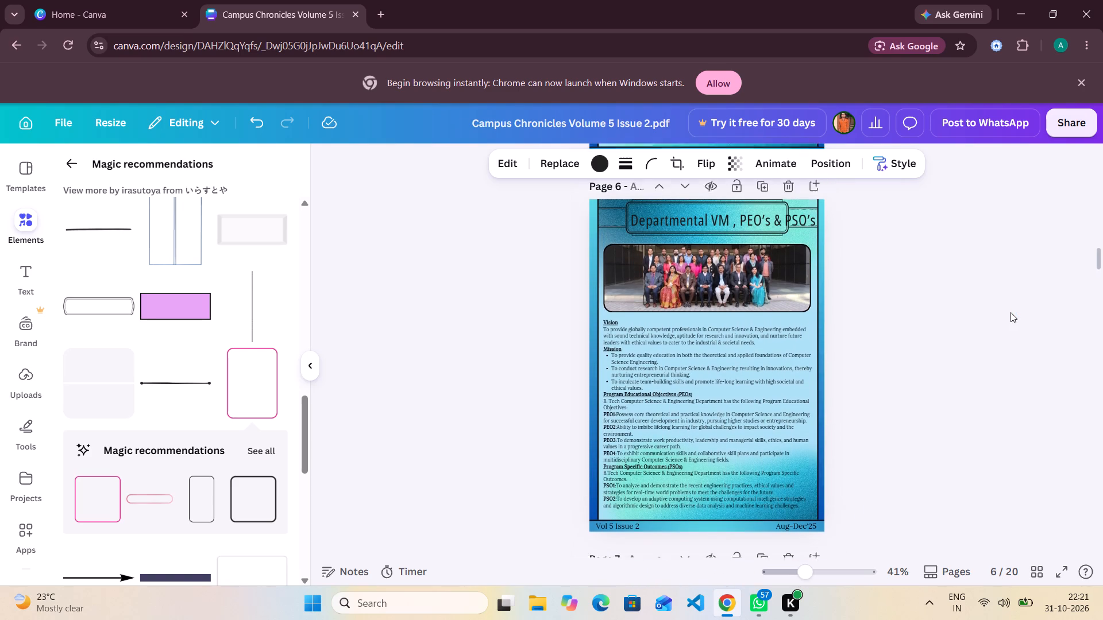
{"action": "scroll", "coordinate": [1011, 312], "scroll_direction": "down", "scroll_amount": 2}
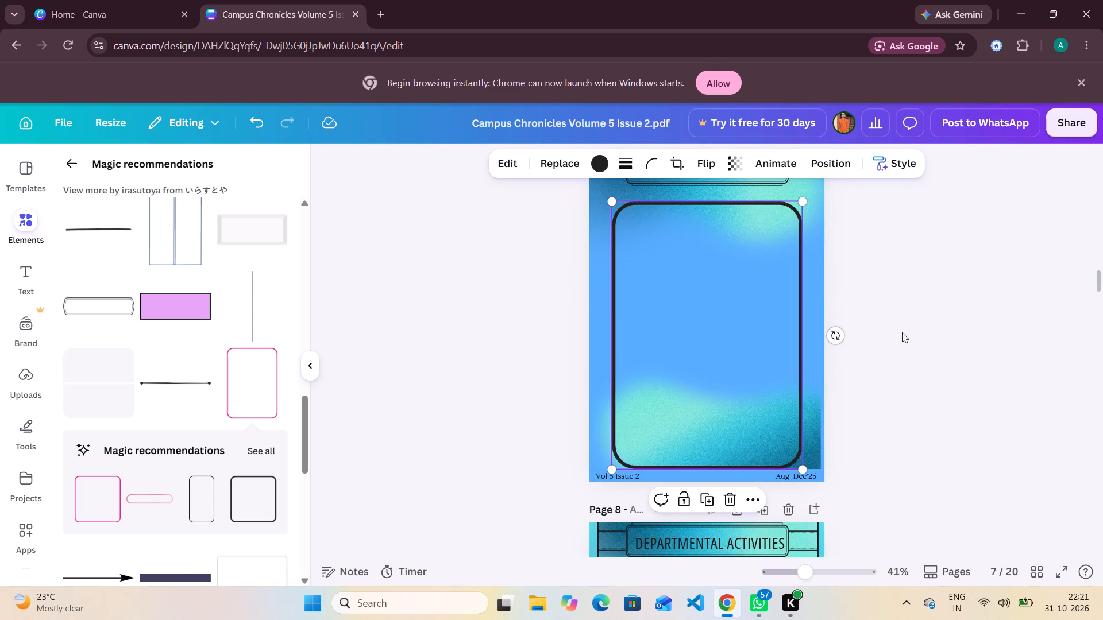
{"action": "left_click", "coordinate": [771, 361]}
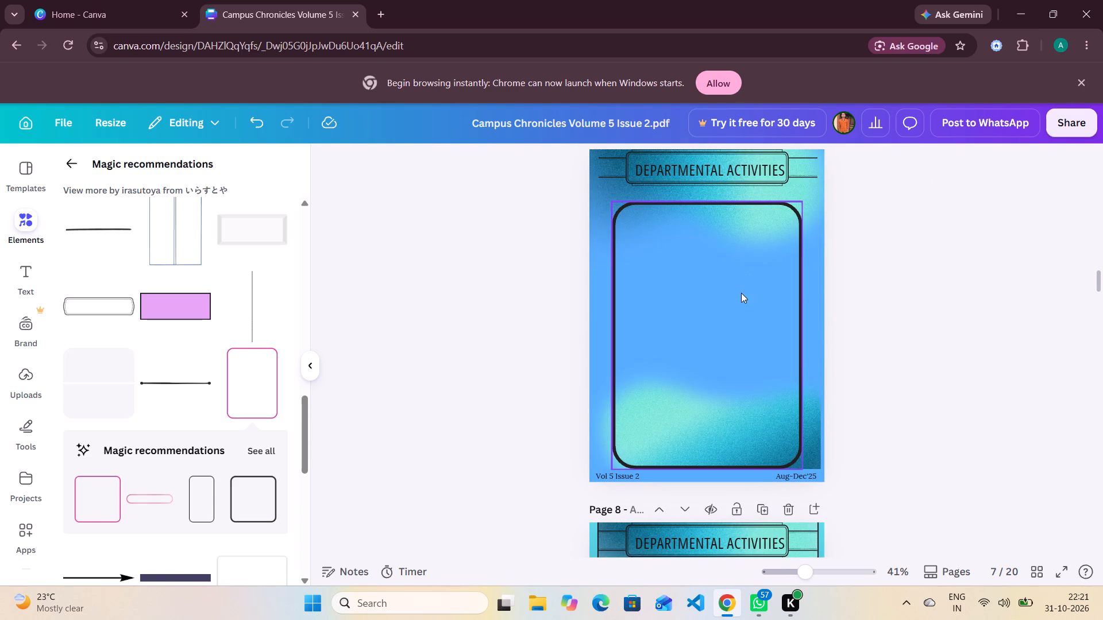
{"action": "left_click", "coordinate": [741, 293]}
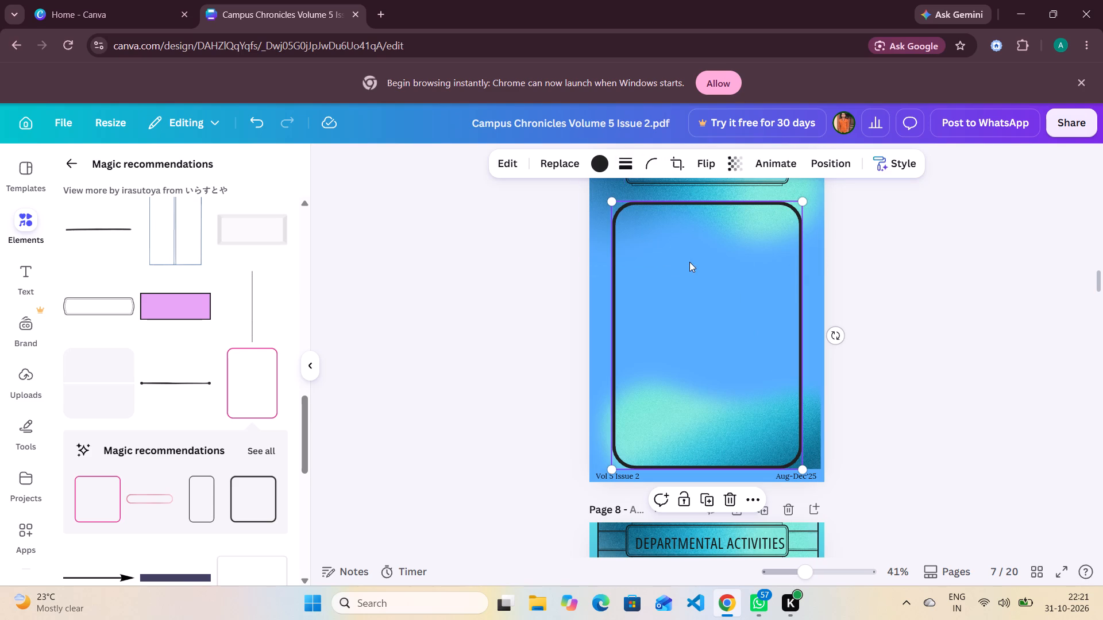
{"action": "scroll", "coordinate": [714, 280], "scroll_direction": "right", "scroll_amount": 1}
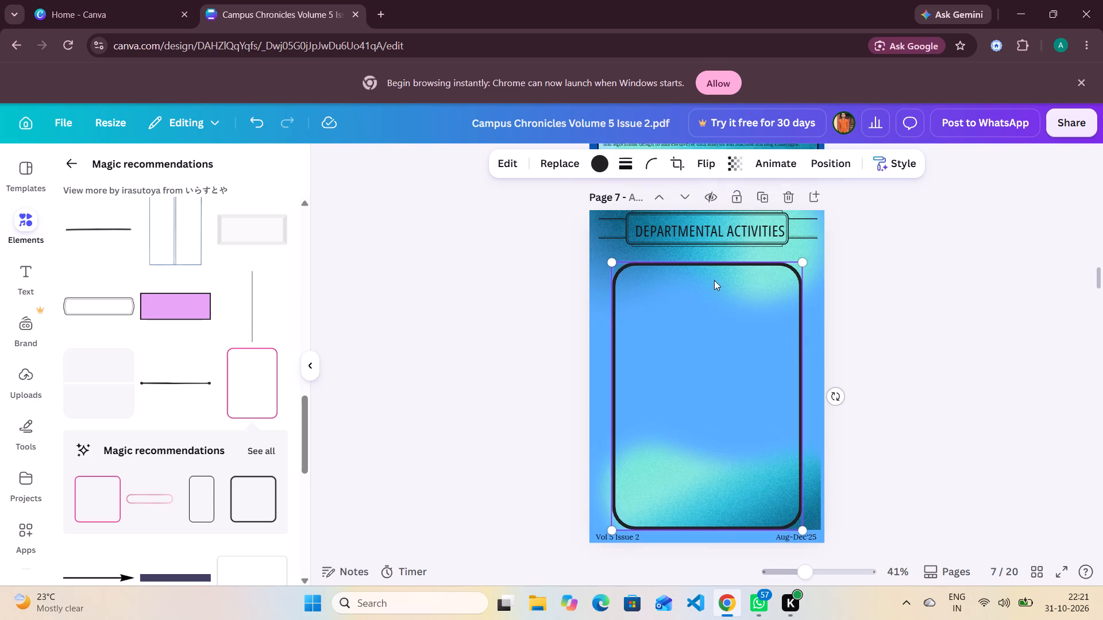
{"action": "scroll", "coordinate": [714, 280], "scroll_direction": "right", "scroll_amount": 1}
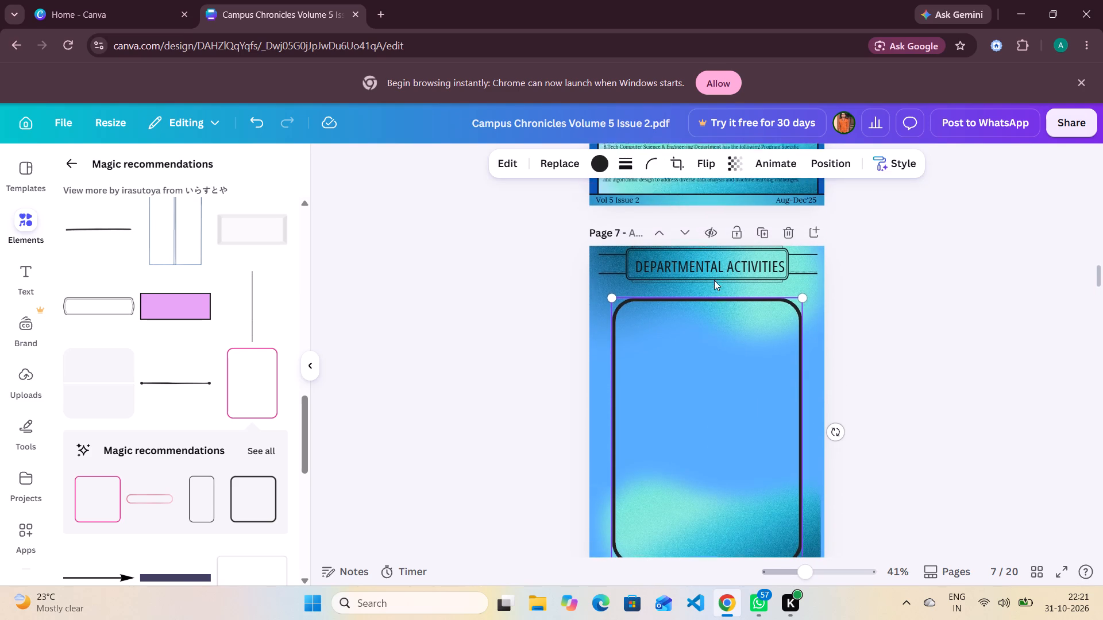
{"action": "scroll", "coordinate": [714, 280], "scroll_direction": "right", "scroll_amount": 1}
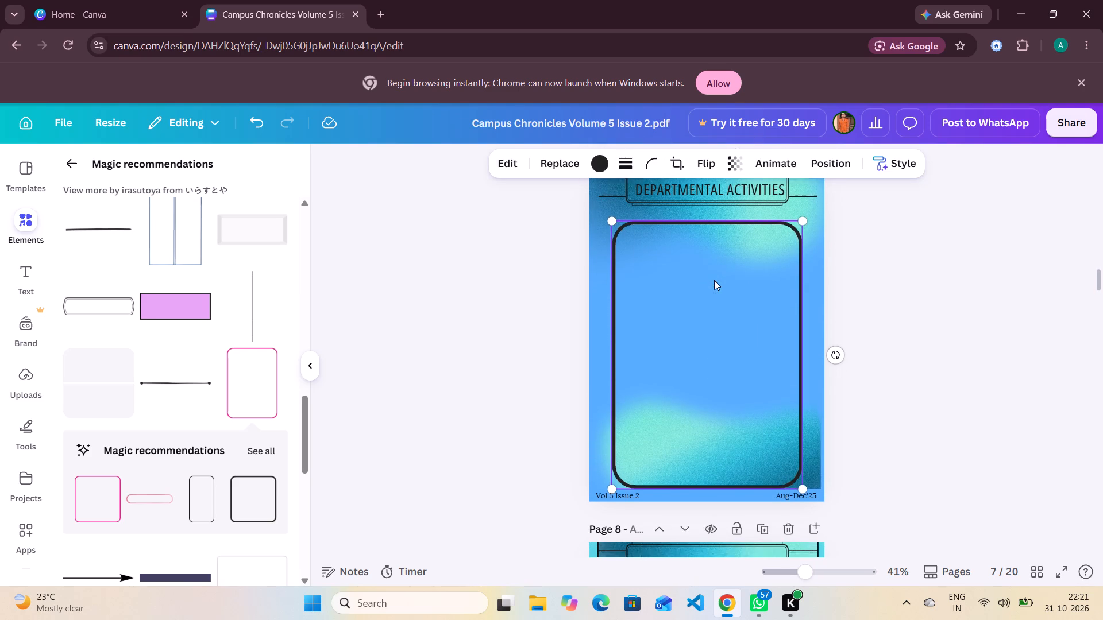
{"action": "left_click", "coordinate": [702, 326]}
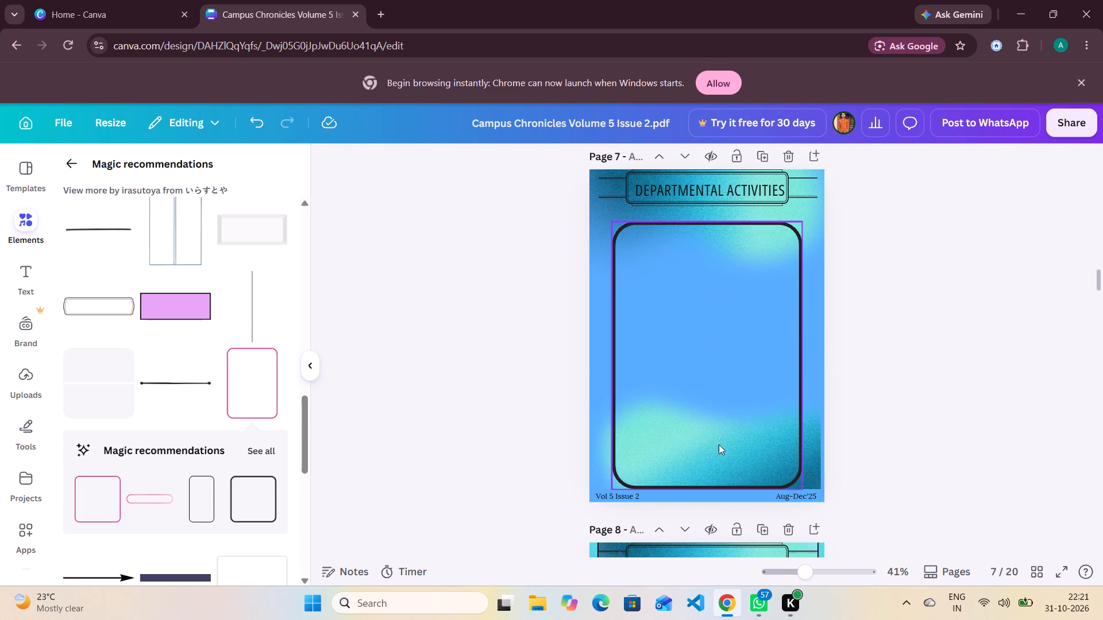
{"action": "left_click", "coordinate": [712, 417]}
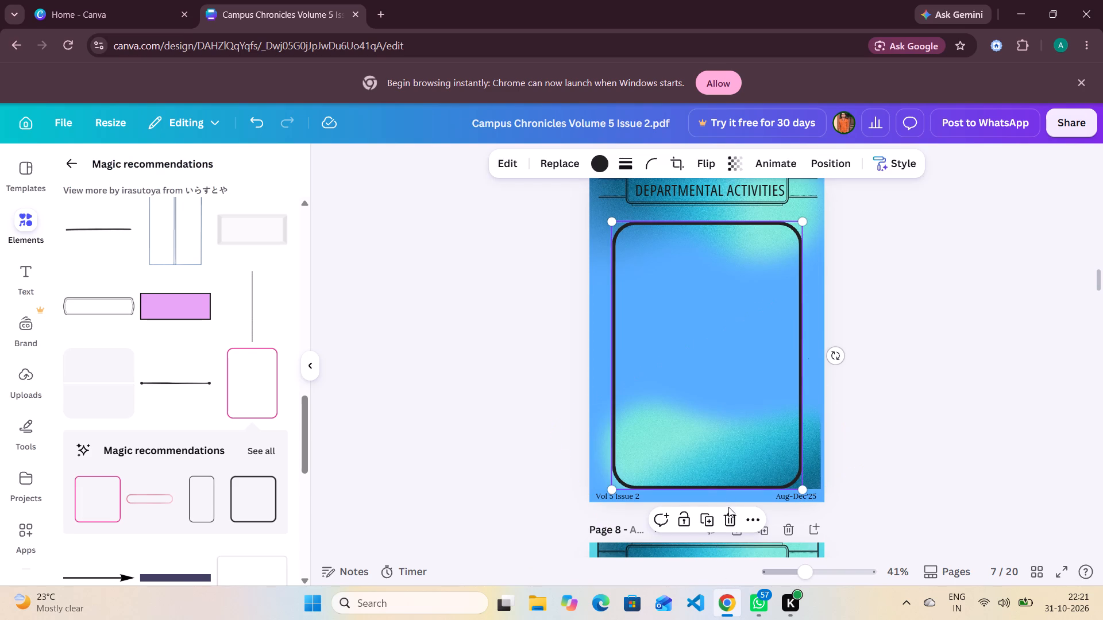
{"action": "left_click", "coordinate": [728, 512]}
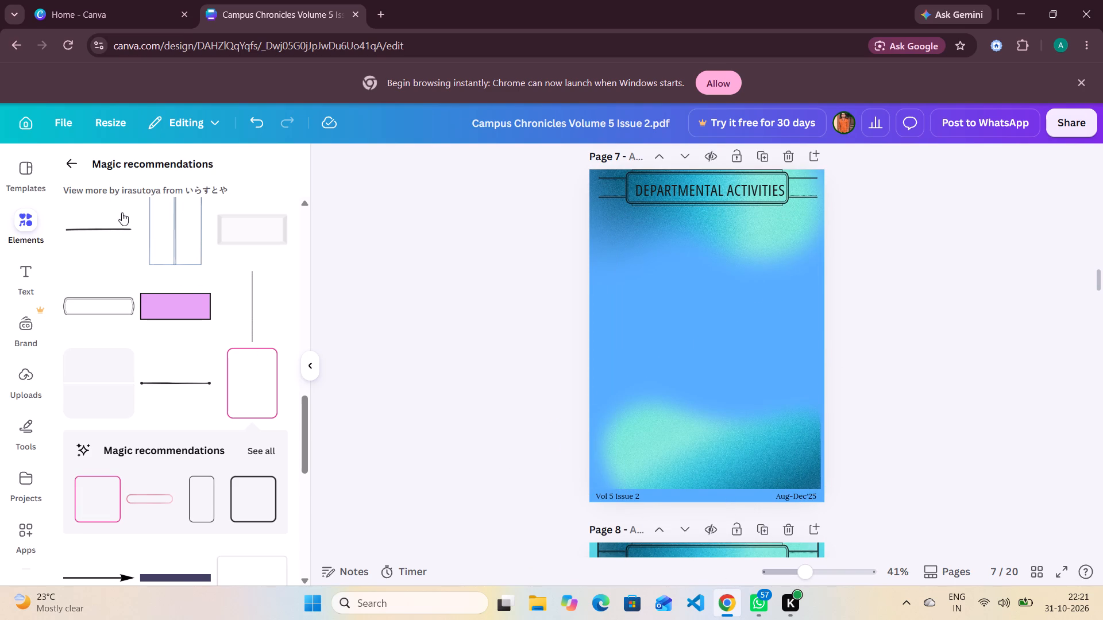
Search the elements for LINE and add the Line shape to page 7.
{"action": "scroll", "coordinate": [122, 212], "scroll_direction": "up", "scroll_amount": 19}
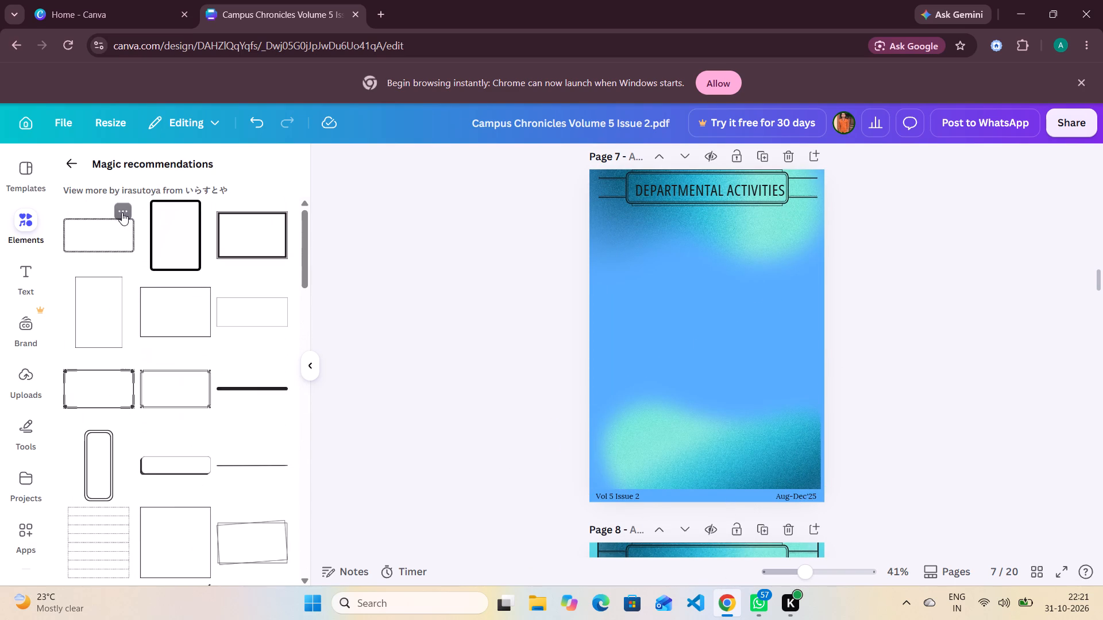
{"action": "left_click", "coordinate": [27, 220]}
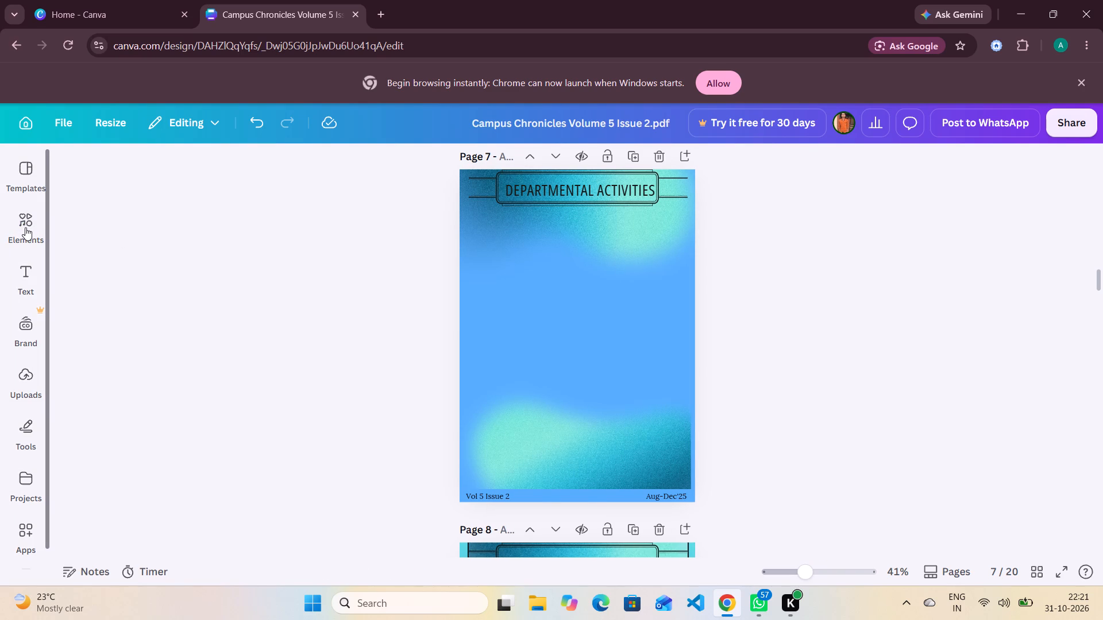
{"action": "left_click", "coordinate": [25, 227]}
{"action": "left_click", "coordinate": [67, 165]}
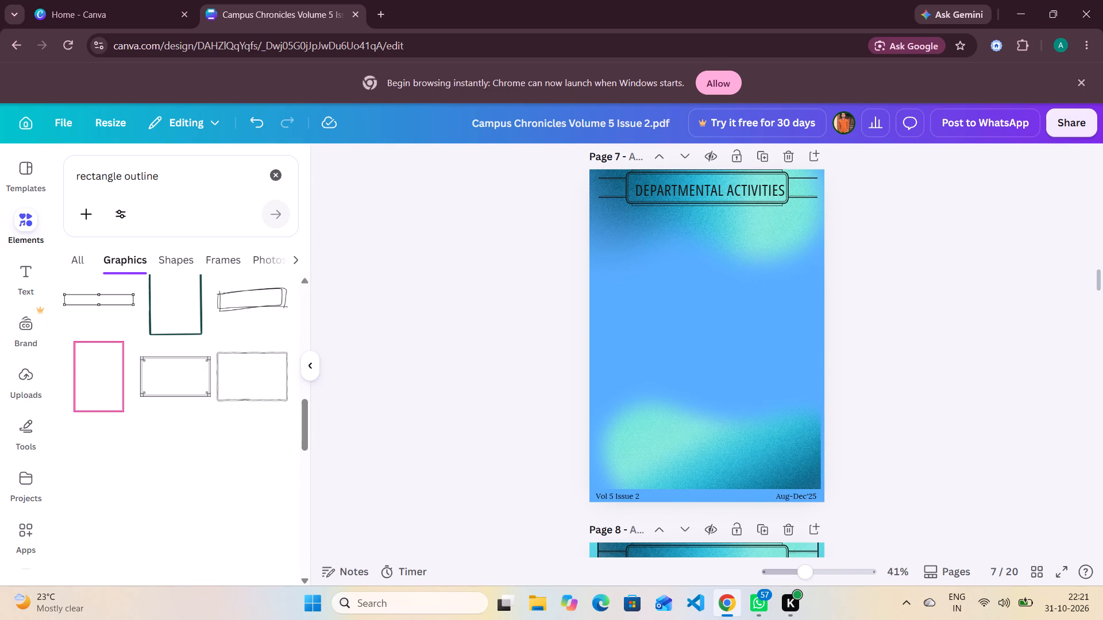
{"action": "left_click", "coordinate": [158, 179]}
{"action": "key", "text": "BackSpace"}
{"action": "key", "text": "BackSpace"}
{"action": "key", "text": "BackSpace"}
{"action": "key", "text": "BackSpace"}
{"action": "key", "text": "BackSpace"}
{"action": "key", "text": "BackSpace"}
{"action": "key", "text": "BackSpace"}
{"action": "key", "text": "BackSpace"}
{"action": "key", "text": "BackSpace"}
{"action": "key", "text": "BackSpace"}
{"action": "key", "text": "BackSpace"}
{"action": "key", "text": "BackSpace"}
{"action": "key", "text": "BackSpace"}
{"action": "key", "text": "BackSpace"}
{"action": "key", "text": "BackSpace"}
{"action": "key", "text": "BackSpace"}
{"action": "key", "text": "BackSpace"}
{"action": "key", "text": "BackSpace"}
{"action": "key", "text": "BackSpace"}
{"action": "key", "text": "BackSpace"}
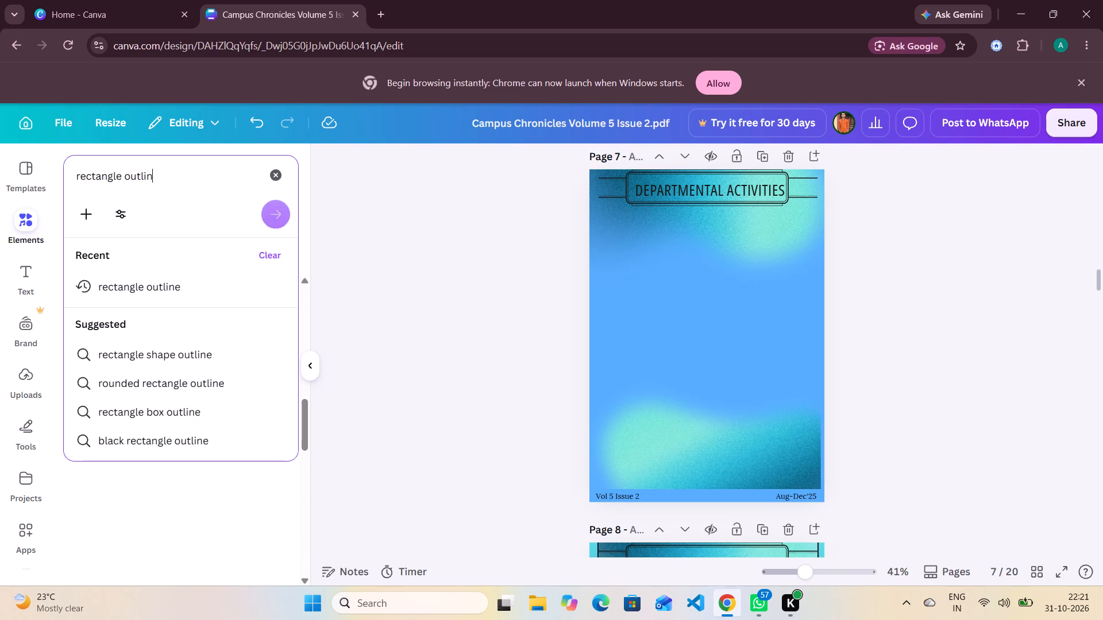
{"action": "type", "text": "LINE"}
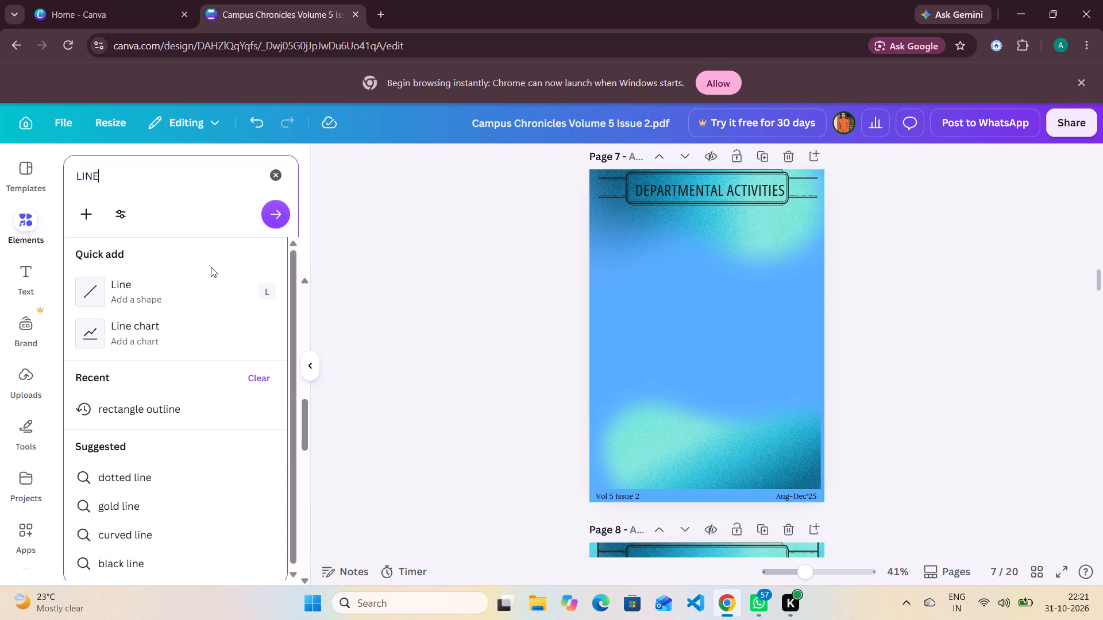
{"action": "left_click", "coordinate": [199, 286]}
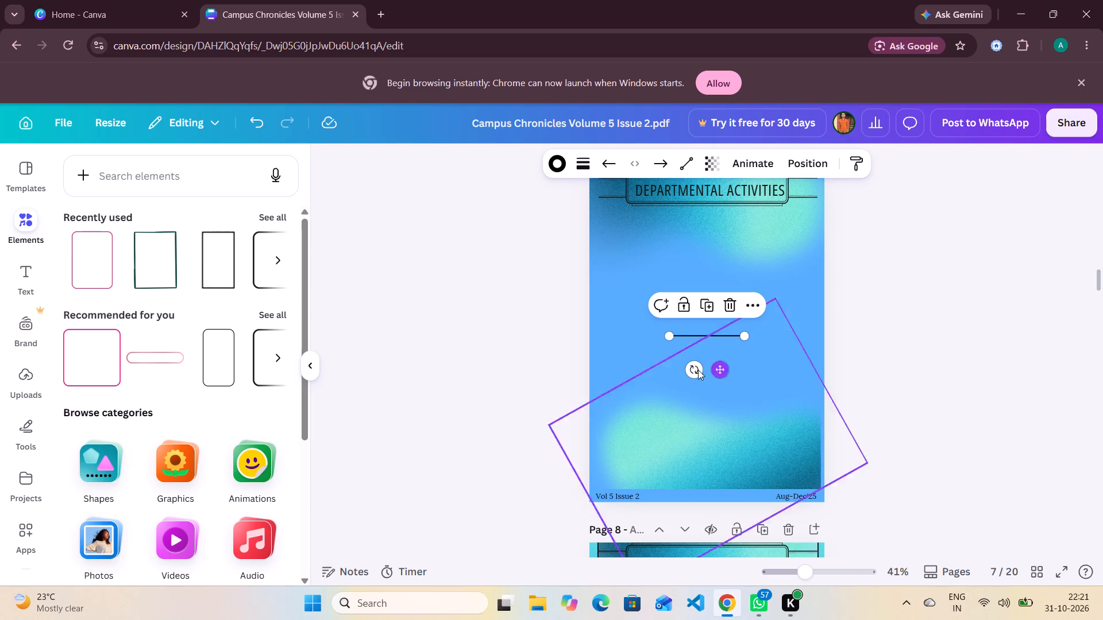
Rotate the line to vertical and stretch it to about 24.3 long, from the heading box to just above the footer.
{"action": "left_click_drag", "start_coordinate": [691, 369], "coordinate": [692, 343]}
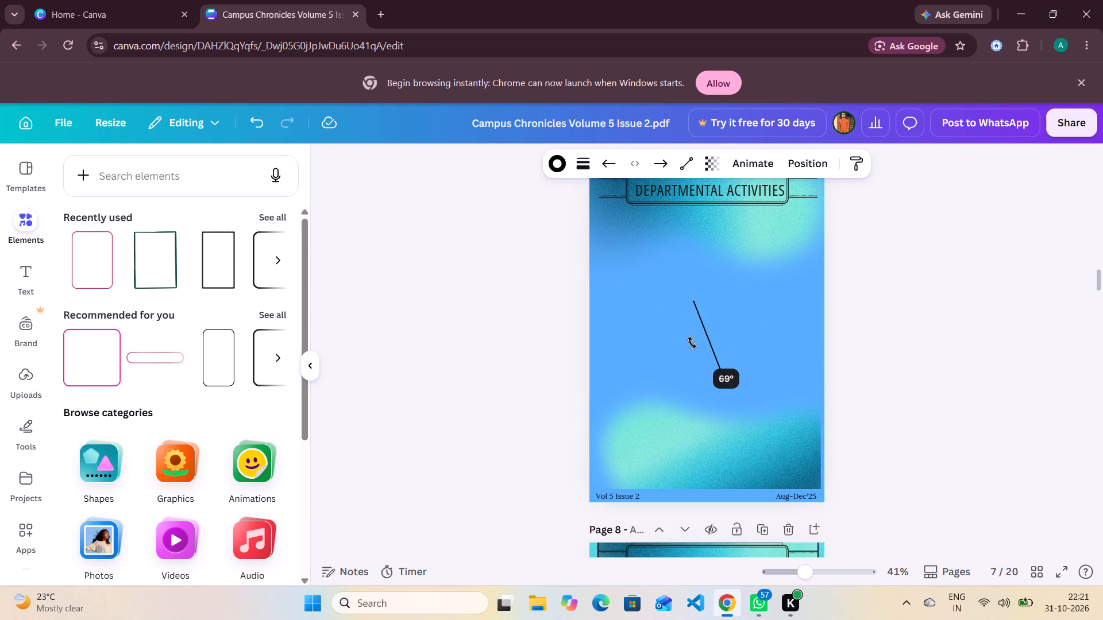
{"action": "left_click_drag", "start_coordinate": [692, 343], "coordinate": [682, 335]}
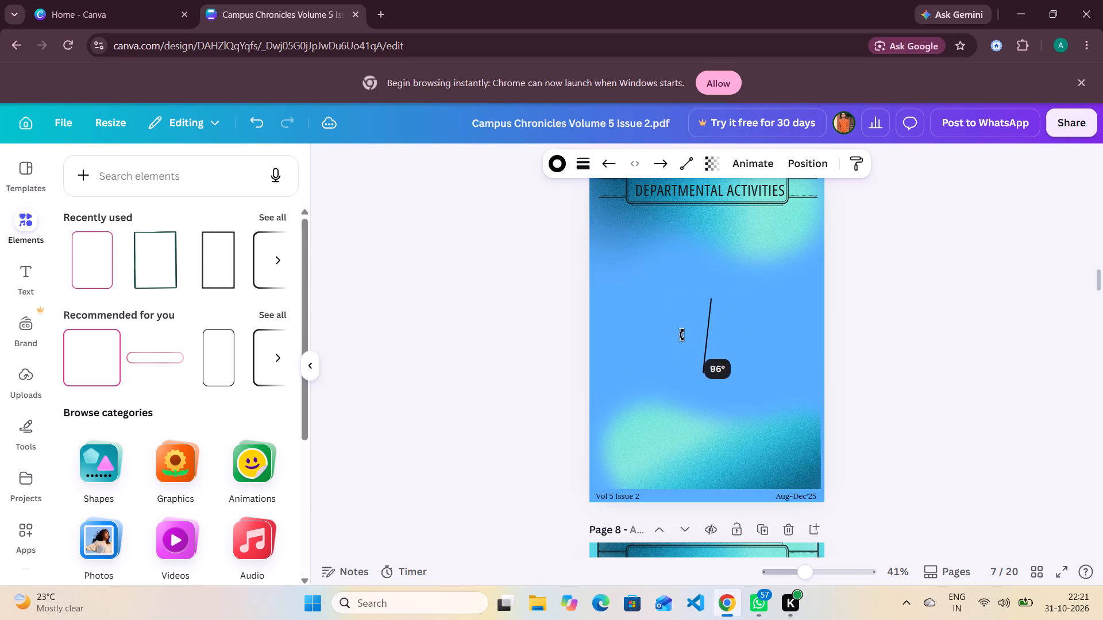
{"action": "left_click_drag", "start_coordinate": [682, 335], "coordinate": [683, 336]}
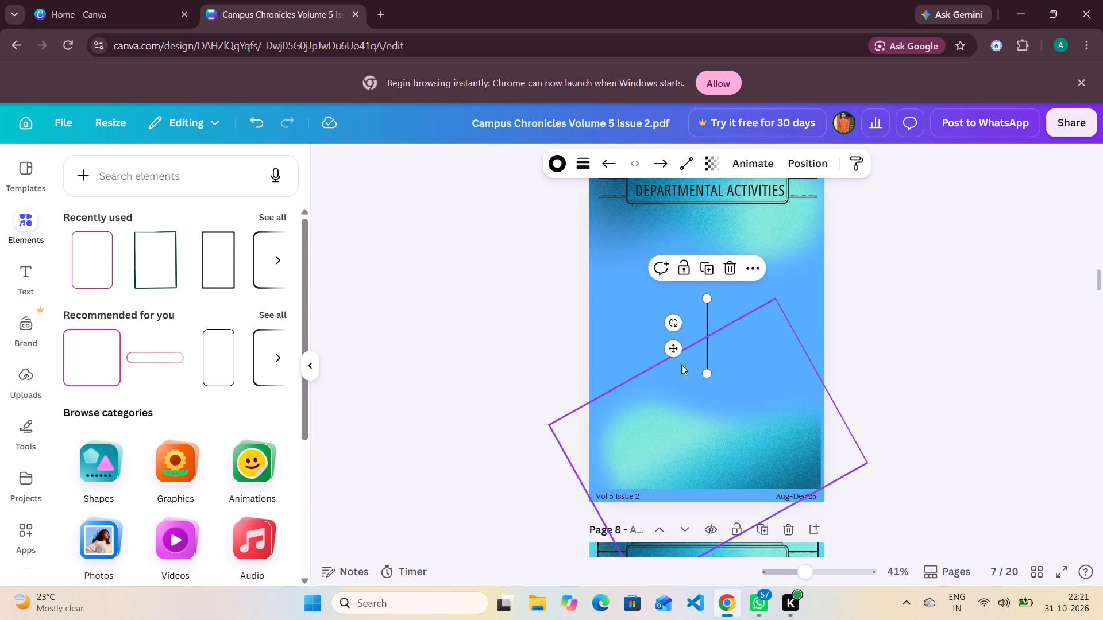
{"action": "left_click_drag", "start_coordinate": [708, 376], "coordinate": [712, 420]}
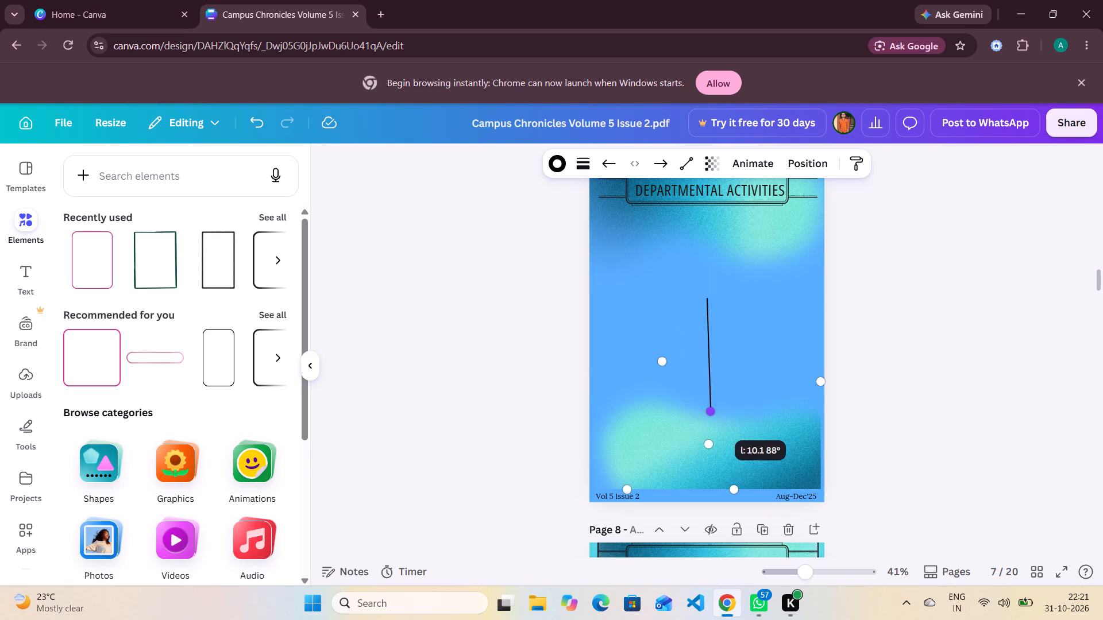
{"action": "left_click_drag", "start_coordinate": [712, 420], "coordinate": [713, 481]}
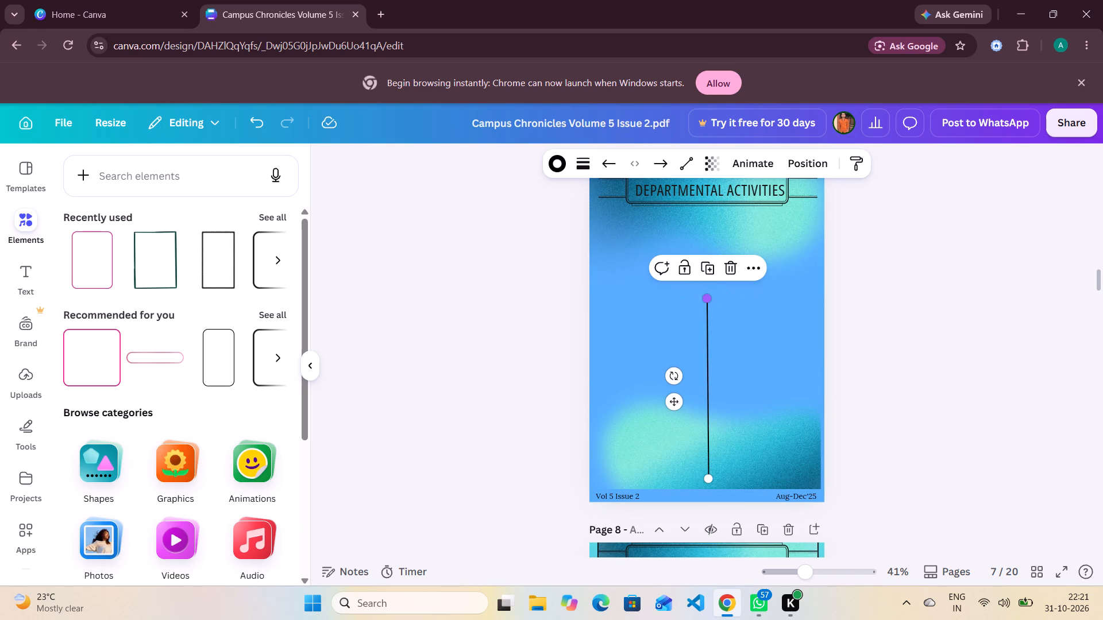
{"action": "left_click_drag", "start_coordinate": [705, 296], "coordinate": [709, 183]}
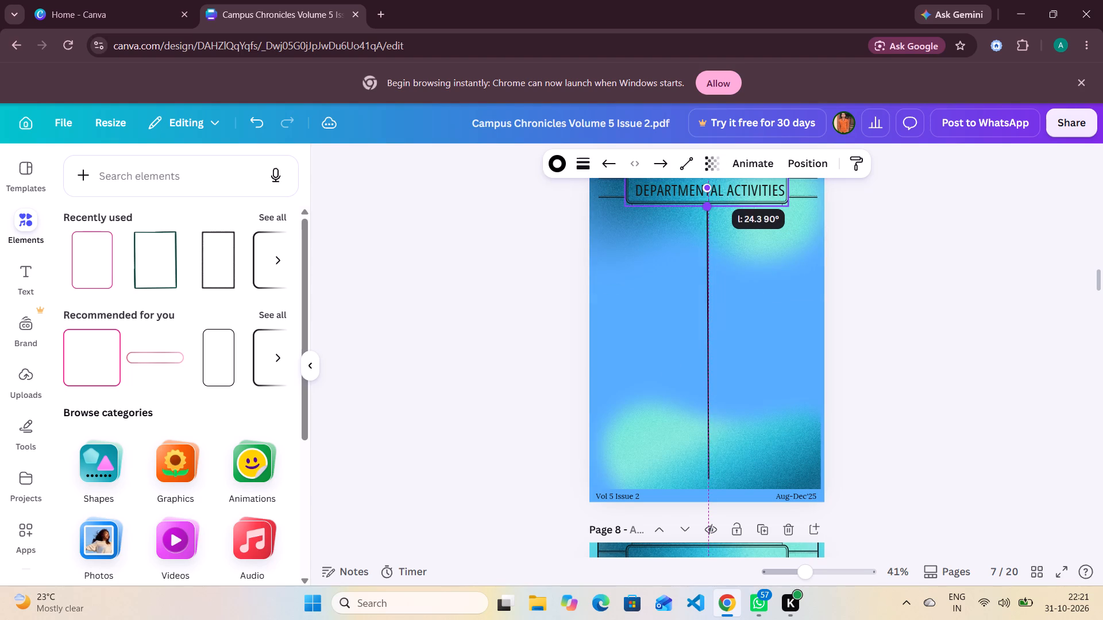
{"action": "left_click_drag", "start_coordinate": [709, 183], "coordinate": [709, 184]}
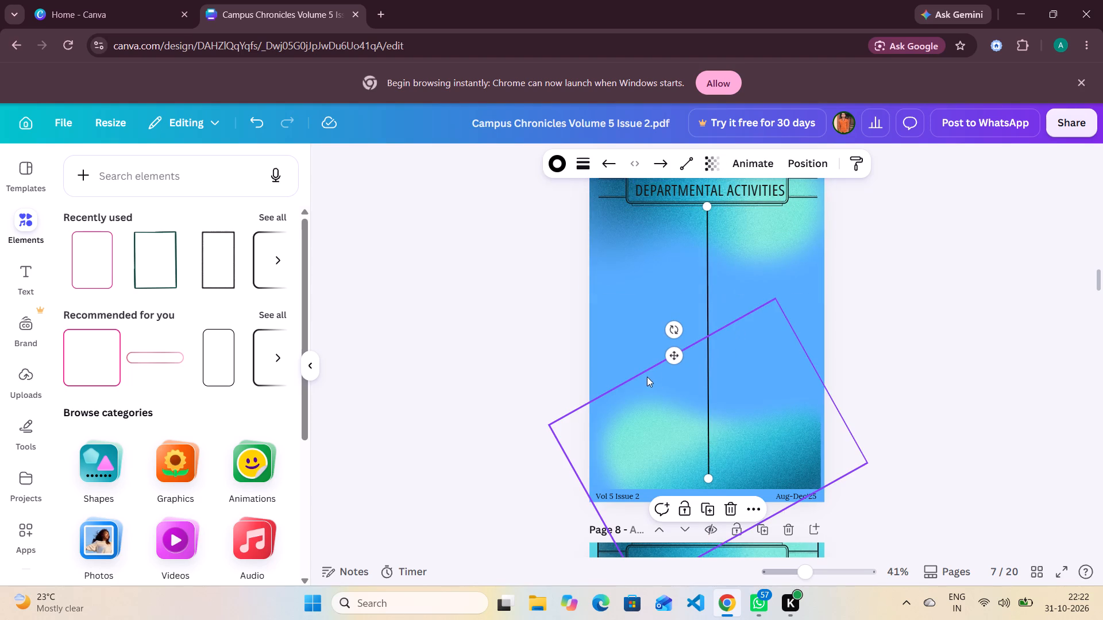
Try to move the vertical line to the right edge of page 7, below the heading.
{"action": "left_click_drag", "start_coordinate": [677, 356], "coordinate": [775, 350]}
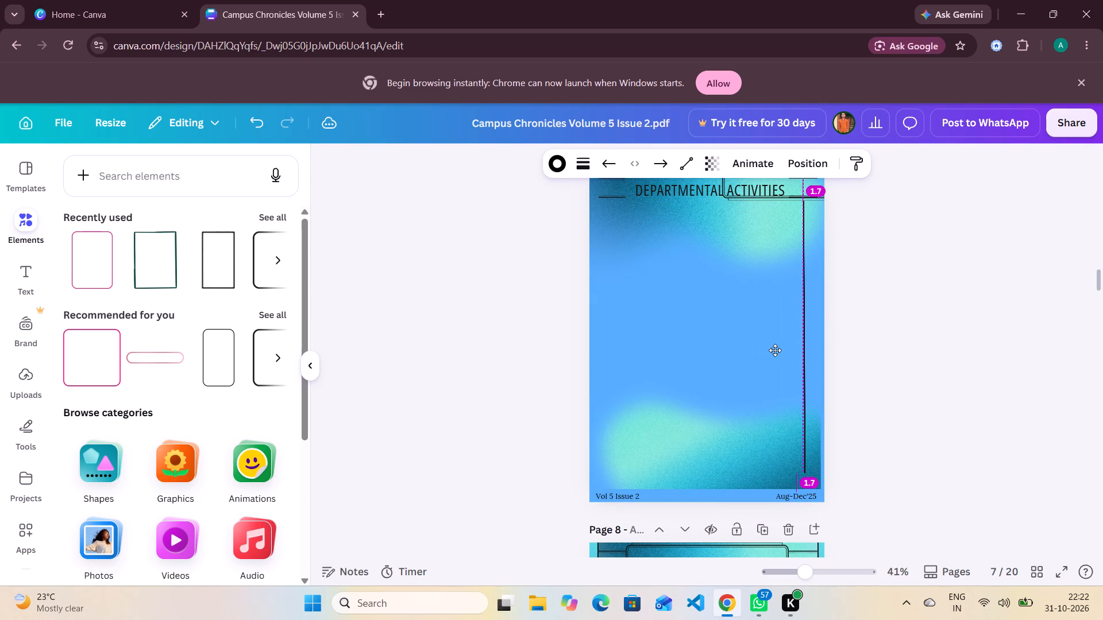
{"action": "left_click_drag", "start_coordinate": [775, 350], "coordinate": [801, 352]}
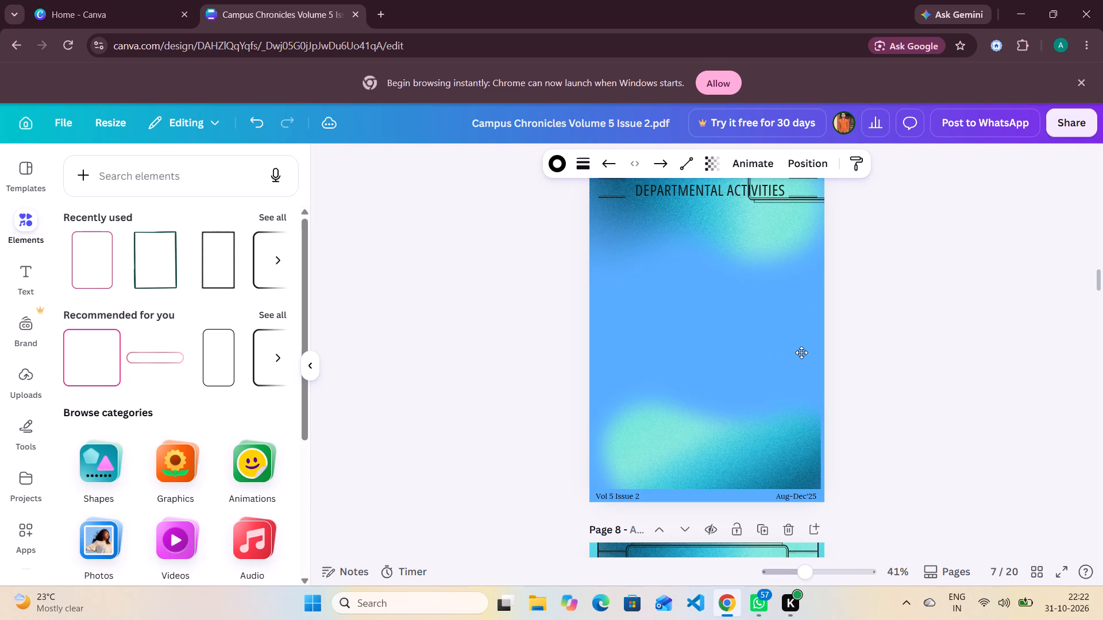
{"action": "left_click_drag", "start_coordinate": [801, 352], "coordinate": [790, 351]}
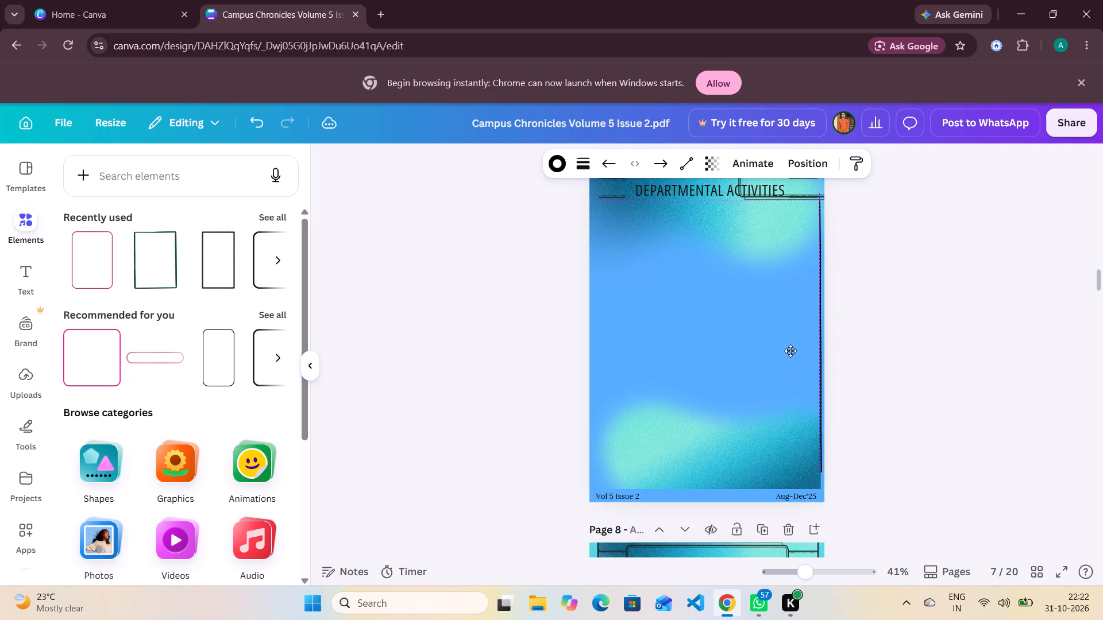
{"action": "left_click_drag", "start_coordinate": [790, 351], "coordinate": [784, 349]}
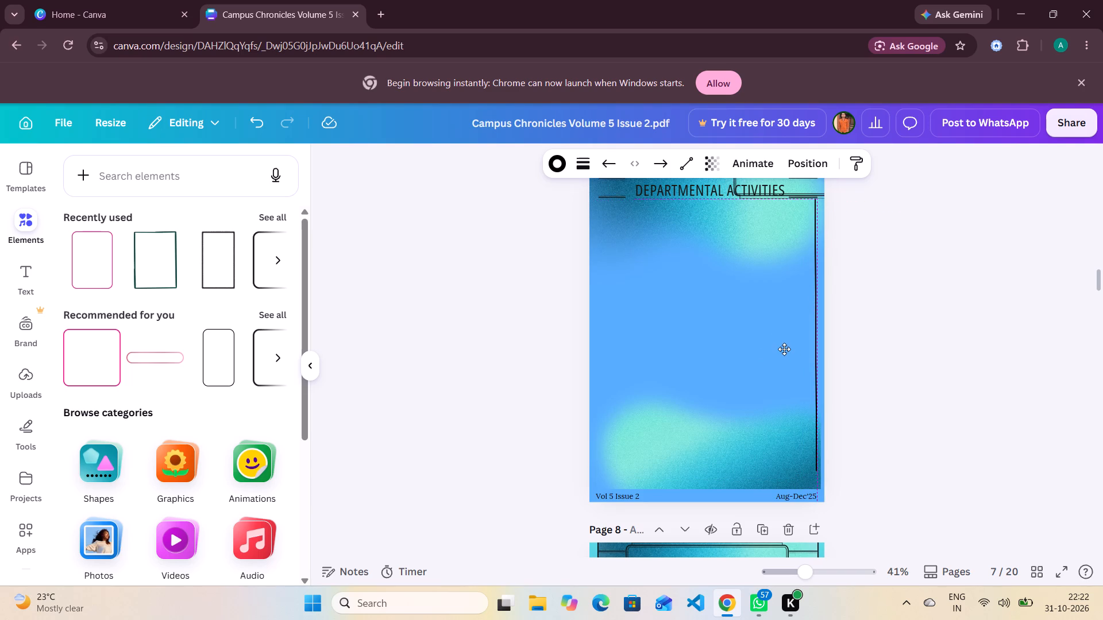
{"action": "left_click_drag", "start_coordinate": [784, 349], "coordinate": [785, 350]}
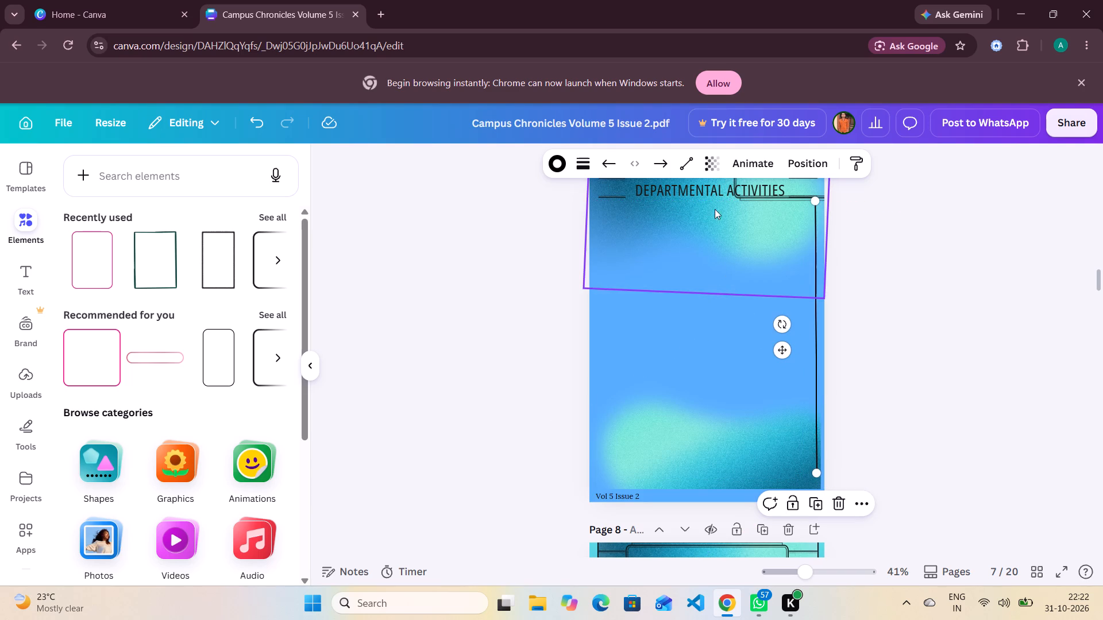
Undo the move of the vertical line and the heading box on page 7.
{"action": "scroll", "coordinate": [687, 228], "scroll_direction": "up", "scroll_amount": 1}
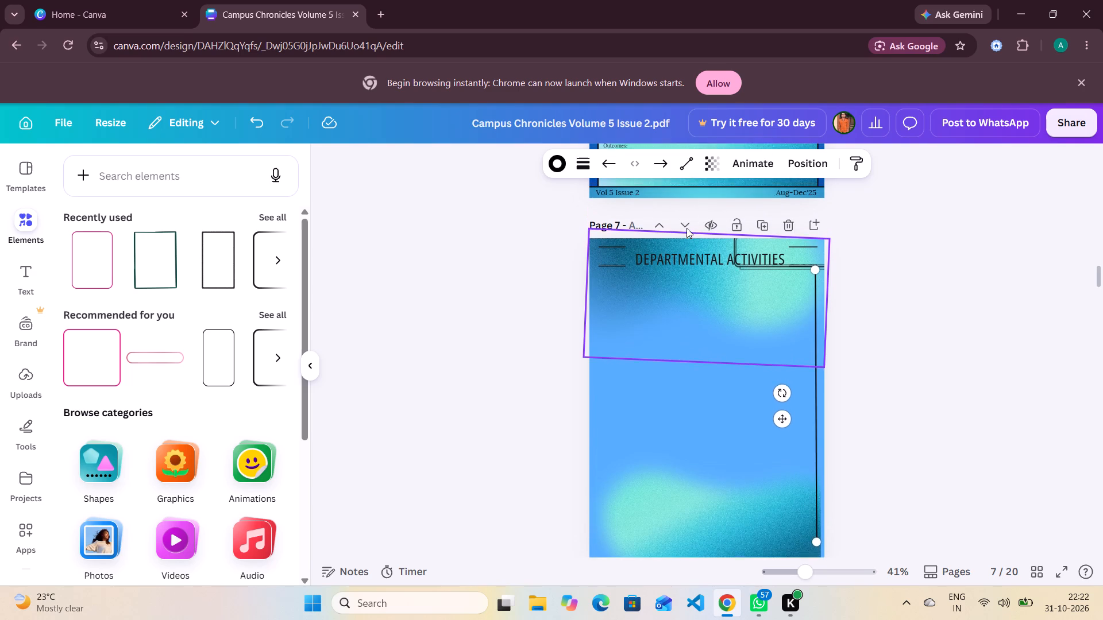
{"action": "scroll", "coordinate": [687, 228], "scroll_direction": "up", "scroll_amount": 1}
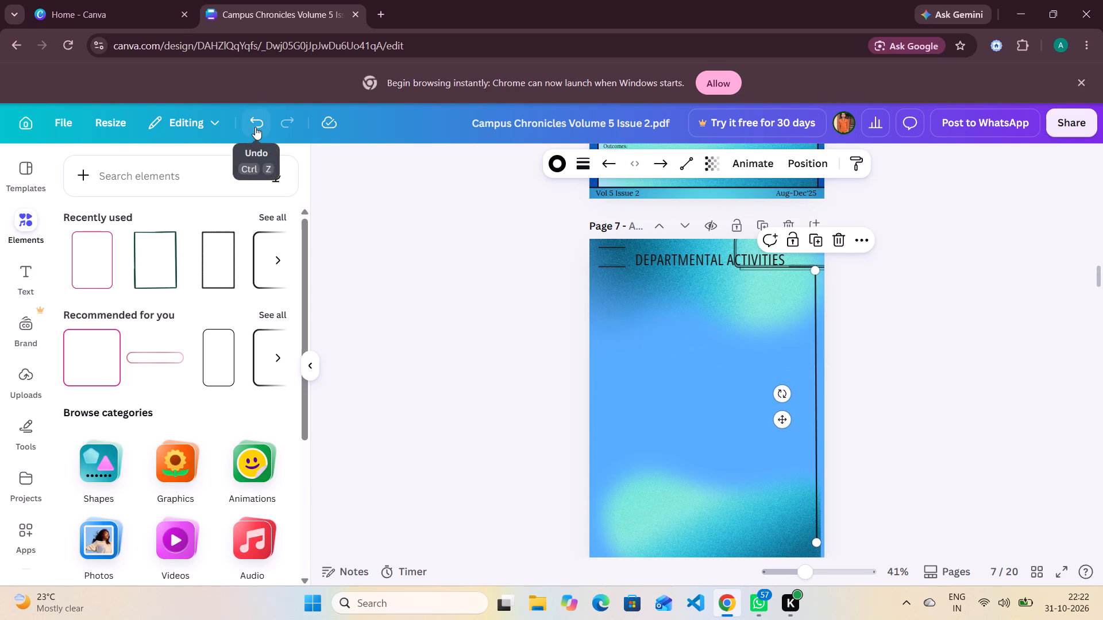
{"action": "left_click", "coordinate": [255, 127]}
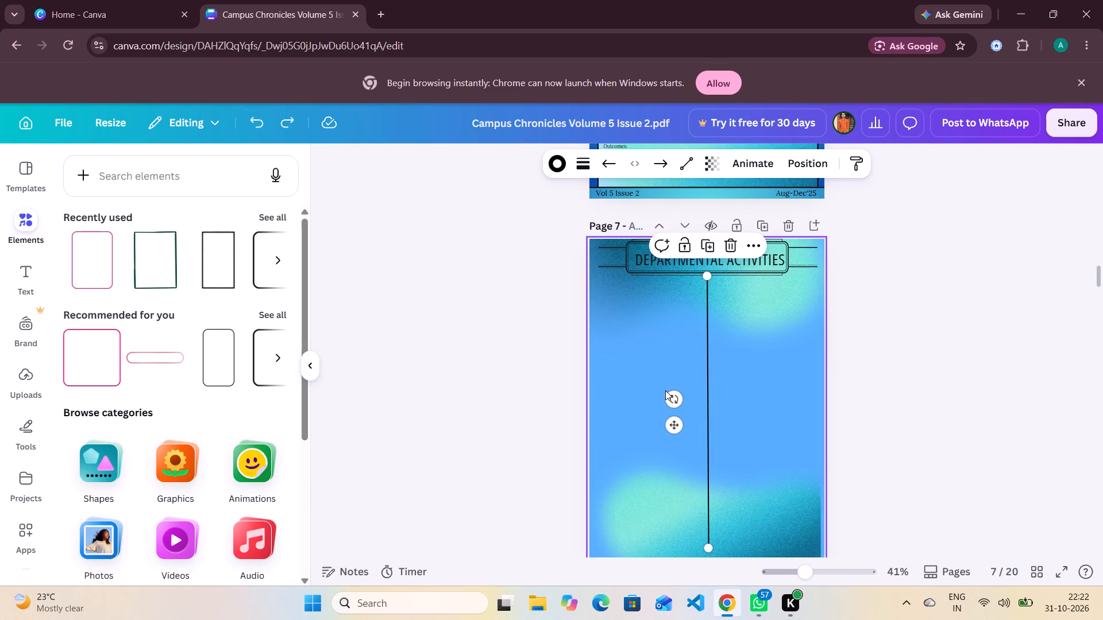
Delete the vertical black line from the middle of page 7.
{"action": "left_click", "coordinate": [706, 375]}
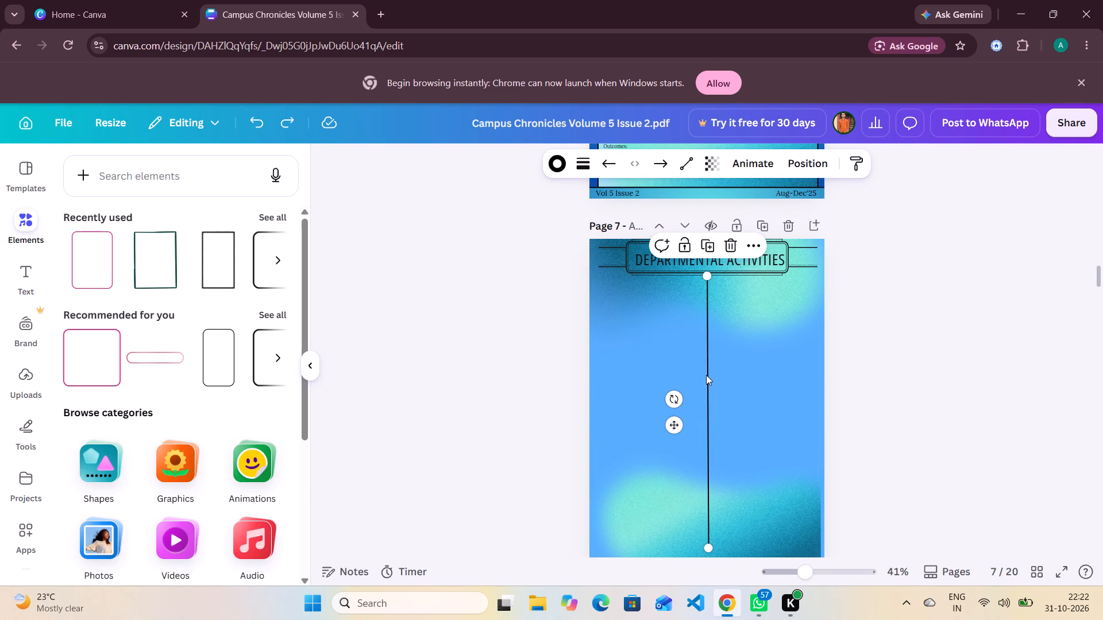
{"action": "left_click", "coordinate": [705, 334]}
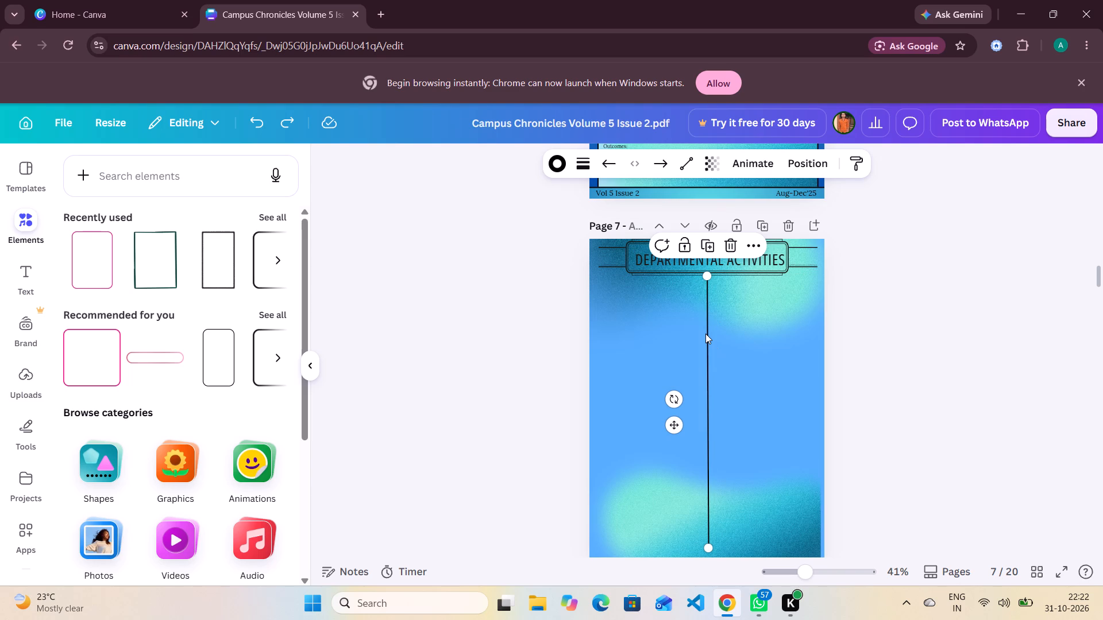
{"action": "left_click", "coordinate": [736, 245]}
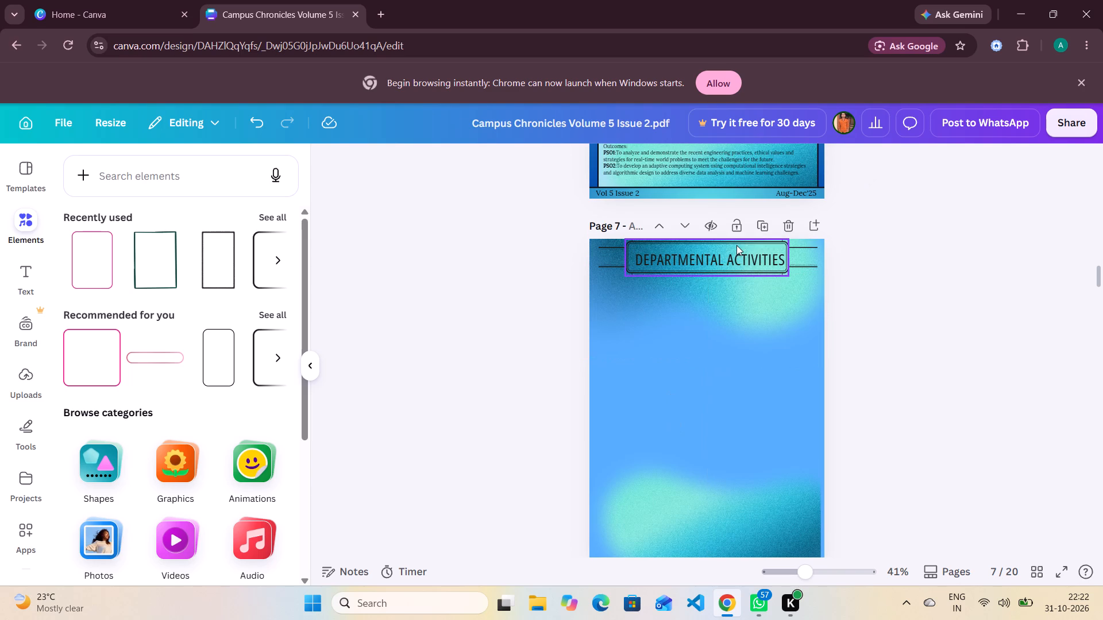
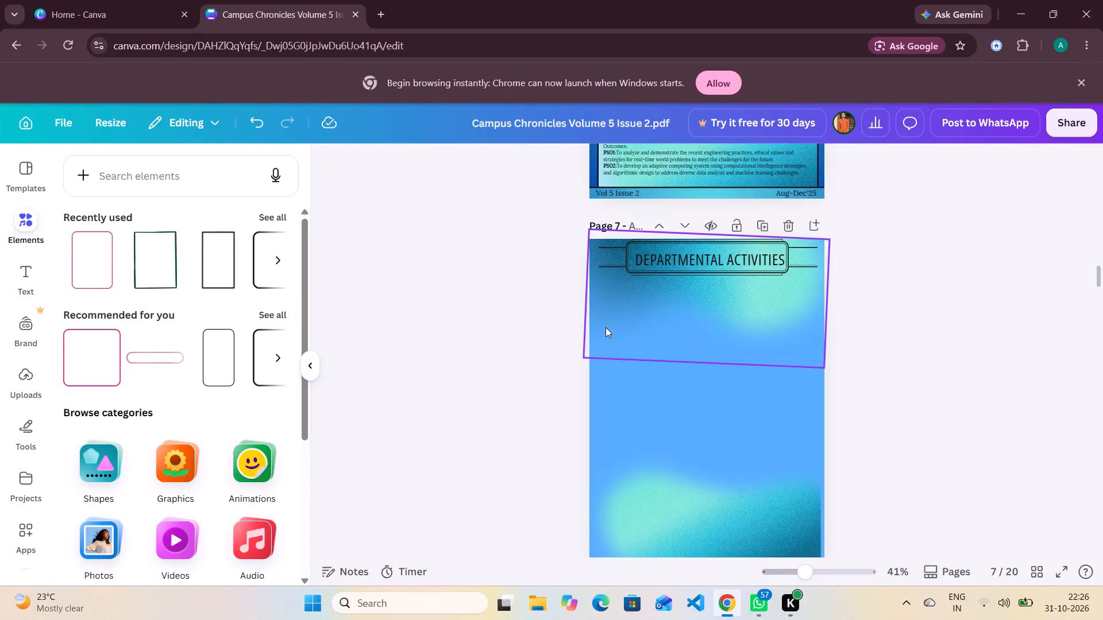
Look through the newsletter from page 7 to the last page and back to the cover, examining the page backgrounds and borders.
{"action": "scroll", "coordinate": [622, 315], "scroll_direction": "down", "scroll_amount": 5}
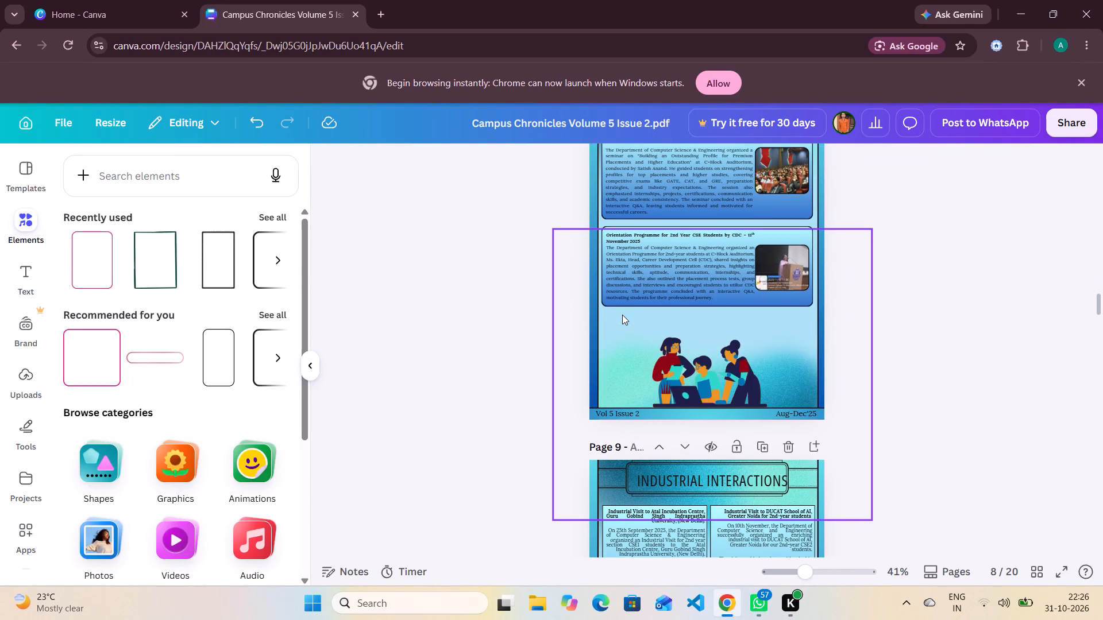
{"action": "scroll", "coordinate": [622, 315], "scroll_direction": "down", "scroll_amount": 3}
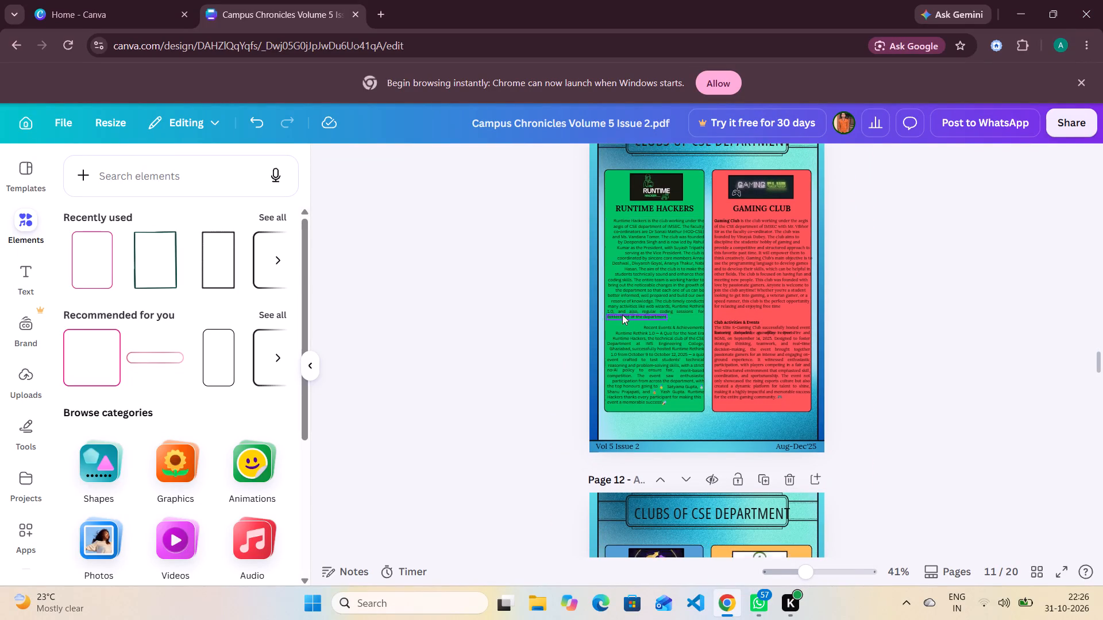
{"action": "scroll", "coordinate": [622, 315], "scroll_direction": "down", "scroll_amount": 3}
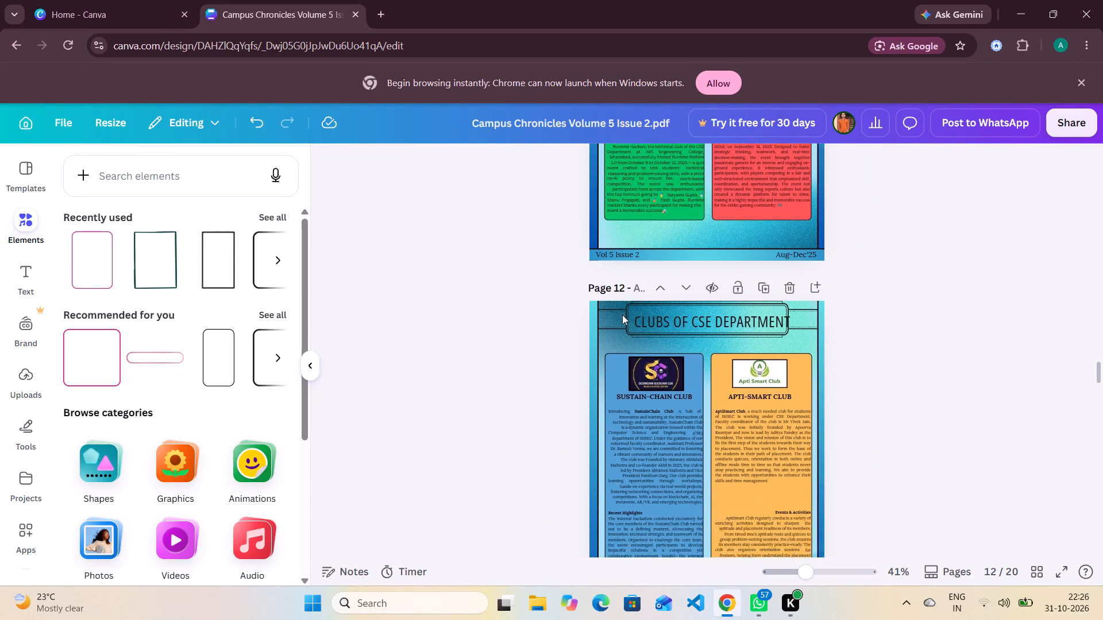
{"action": "scroll", "coordinate": [622, 315], "scroll_direction": "down", "scroll_amount": 3}
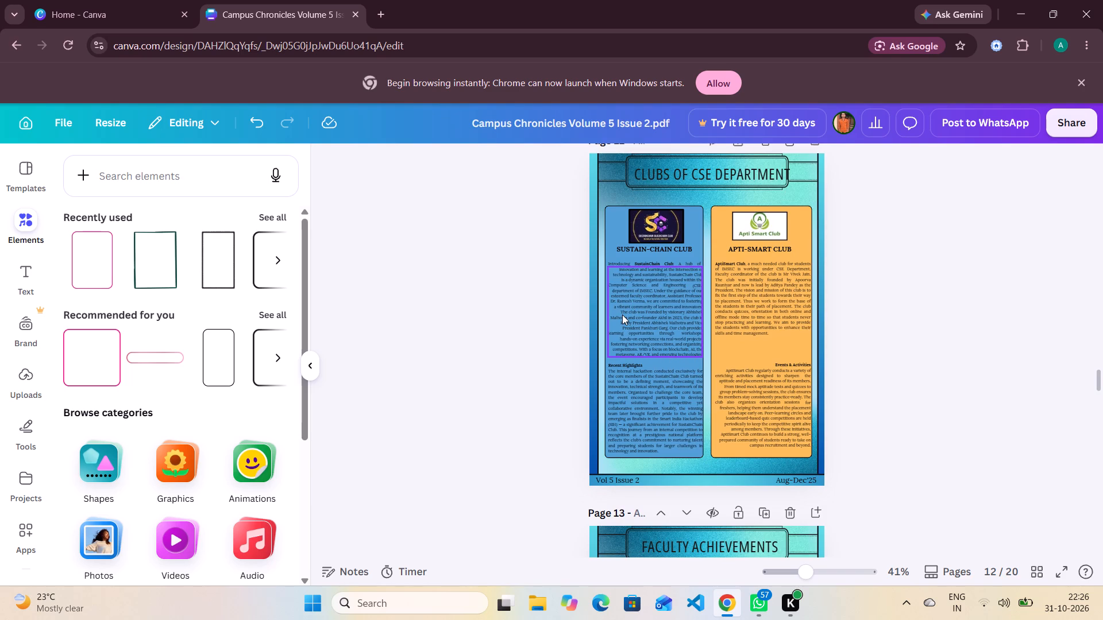
{"action": "scroll", "coordinate": [622, 315], "scroll_direction": "down", "scroll_amount": 12}
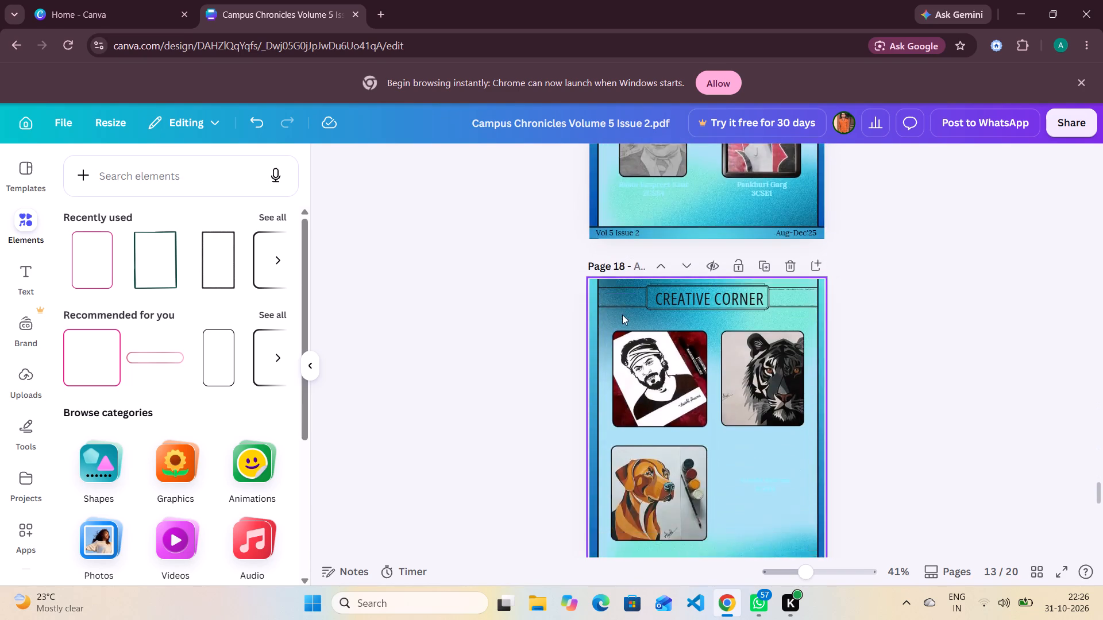
{"action": "scroll", "coordinate": [622, 315], "scroll_direction": "down", "scroll_amount": 4}
{"action": "scroll", "coordinate": [622, 315], "scroll_direction": "up", "scroll_amount": 3}
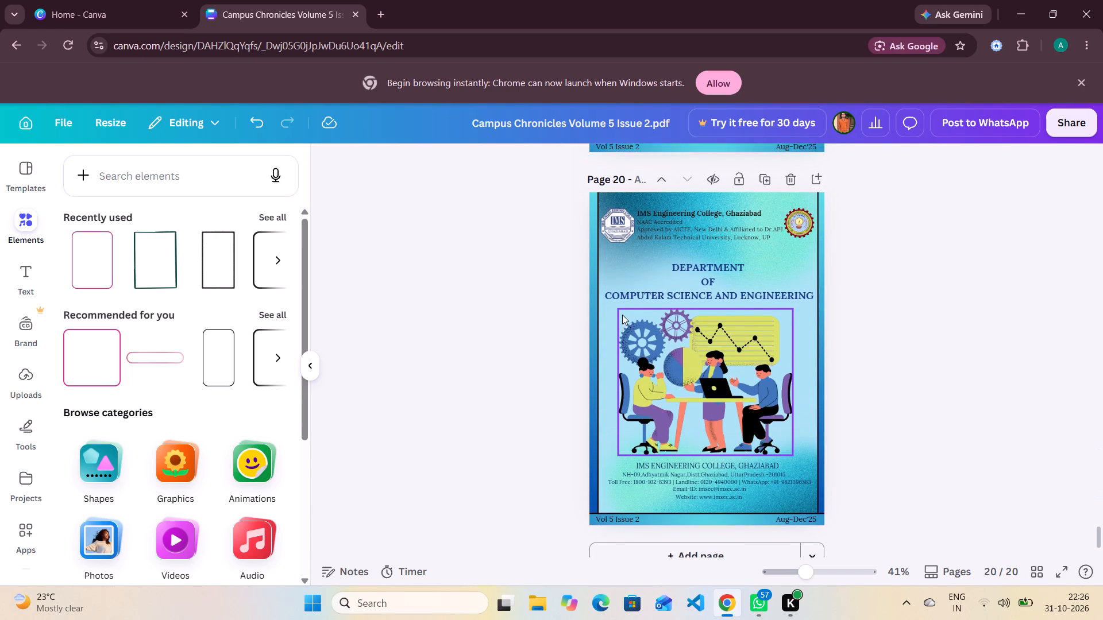
{"action": "scroll", "coordinate": [622, 315], "scroll_direction": "up", "scroll_amount": 18}
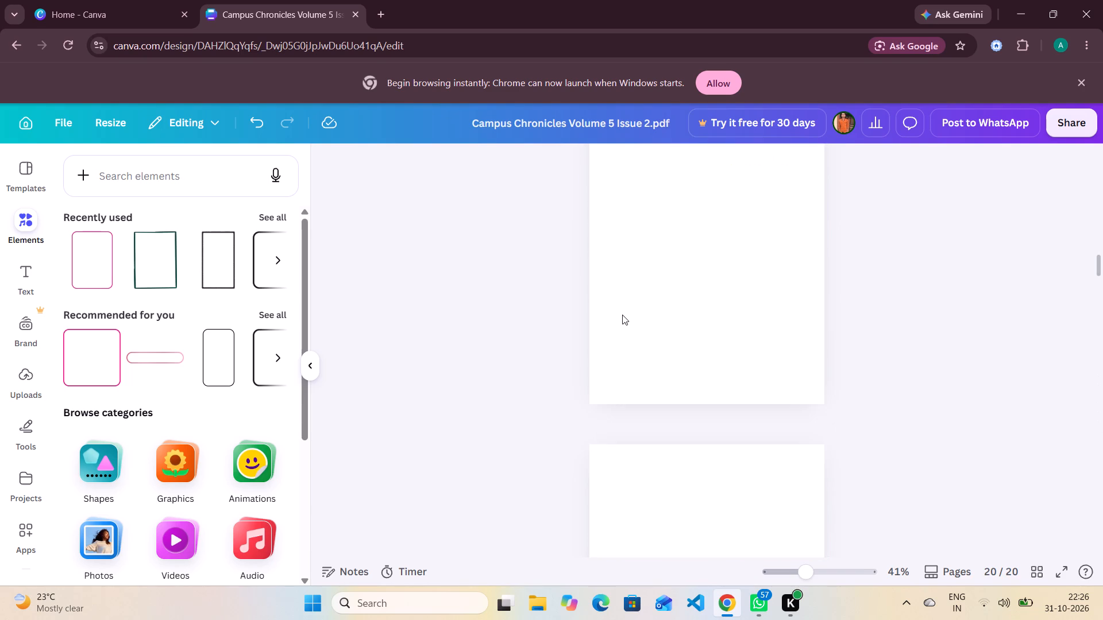
{"action": "scroll", "coordinate": [622, 315], "scroll_direction": "up", "scroll_amount": 4}
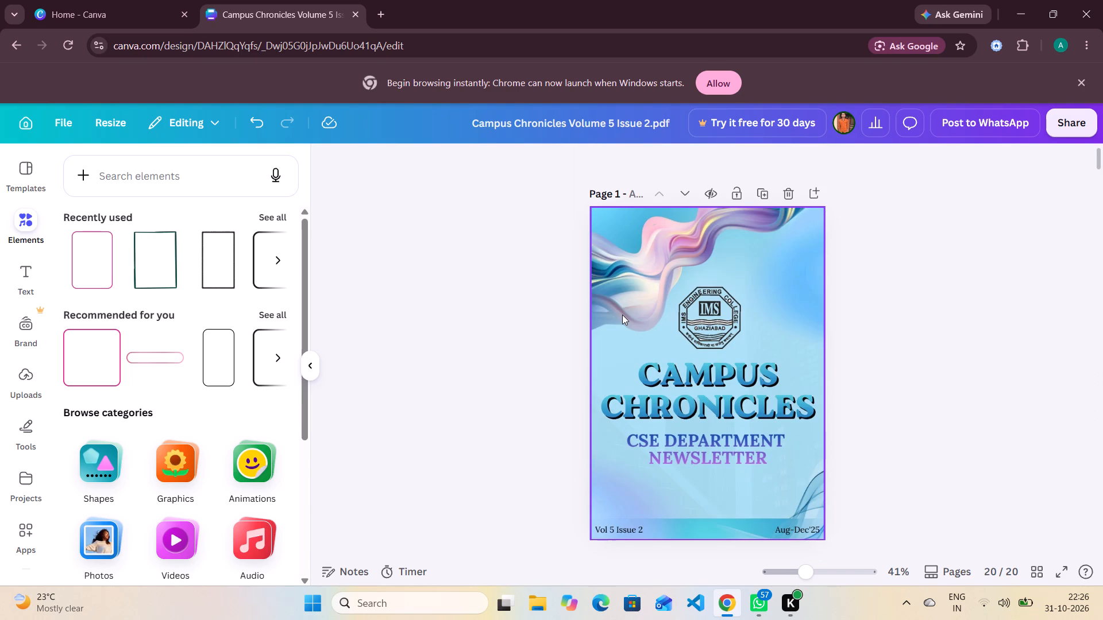
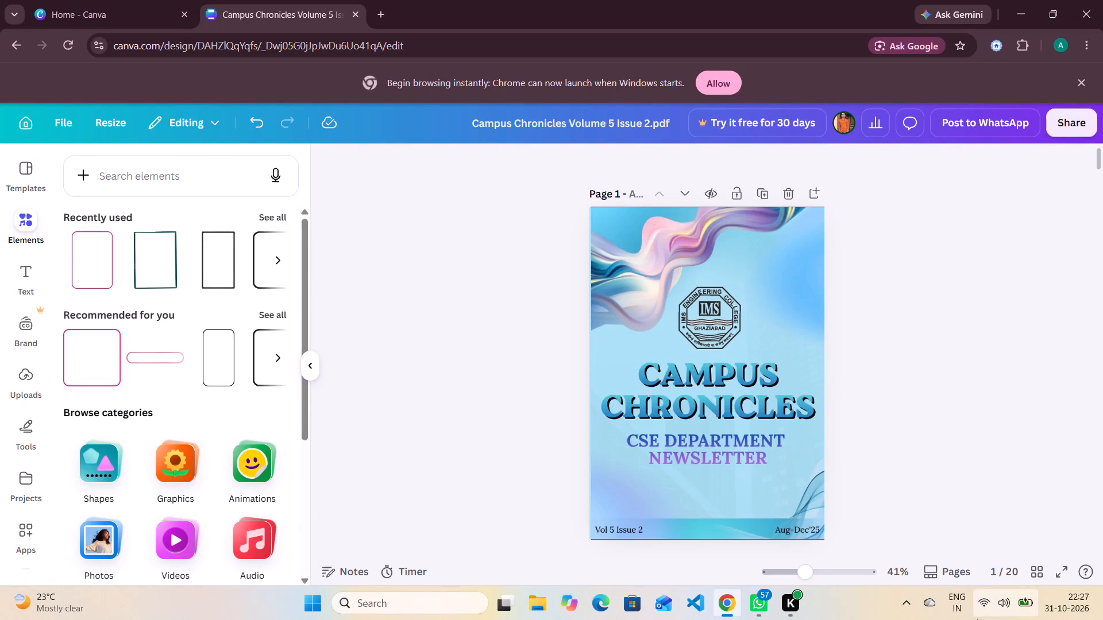
Turn off the computer's Wi-Fi in the Windows quick settings and return to the newsletter design.
{"action": "left_click", "coordinate": [992, 590]}
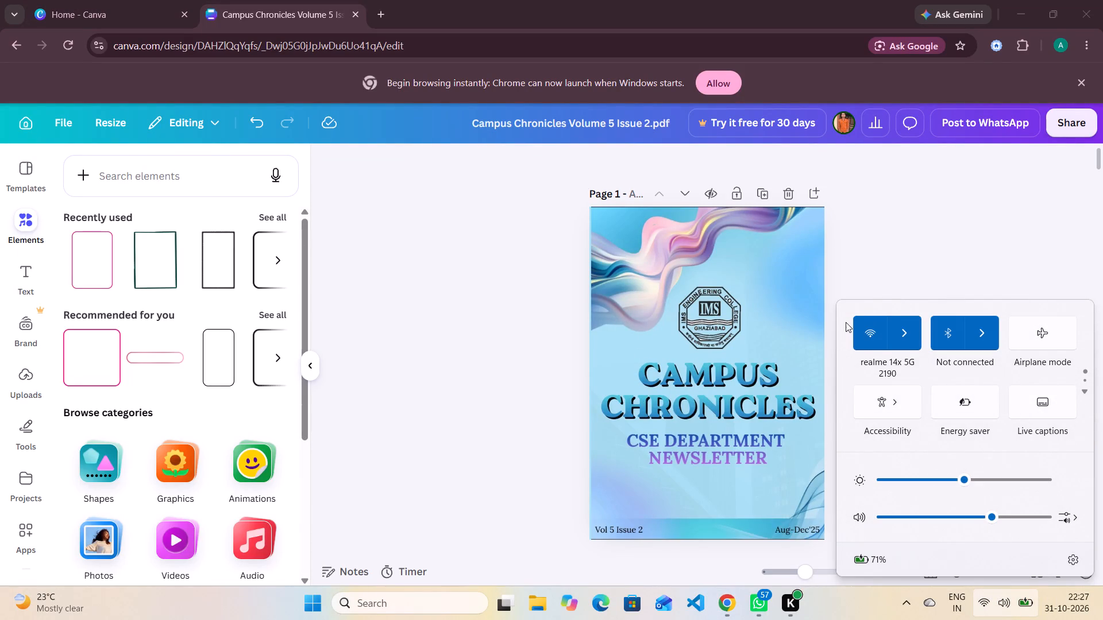
{"action": "left_click", "coordinate": [865, 328]}
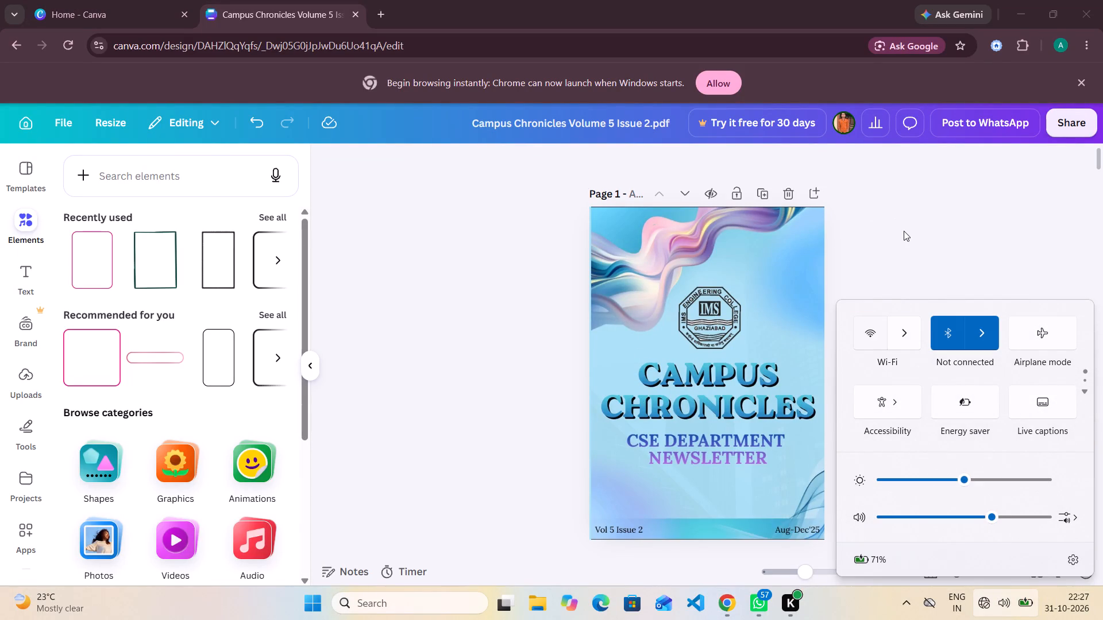
{"action": "left_click", "coordinate": [904, 231]}
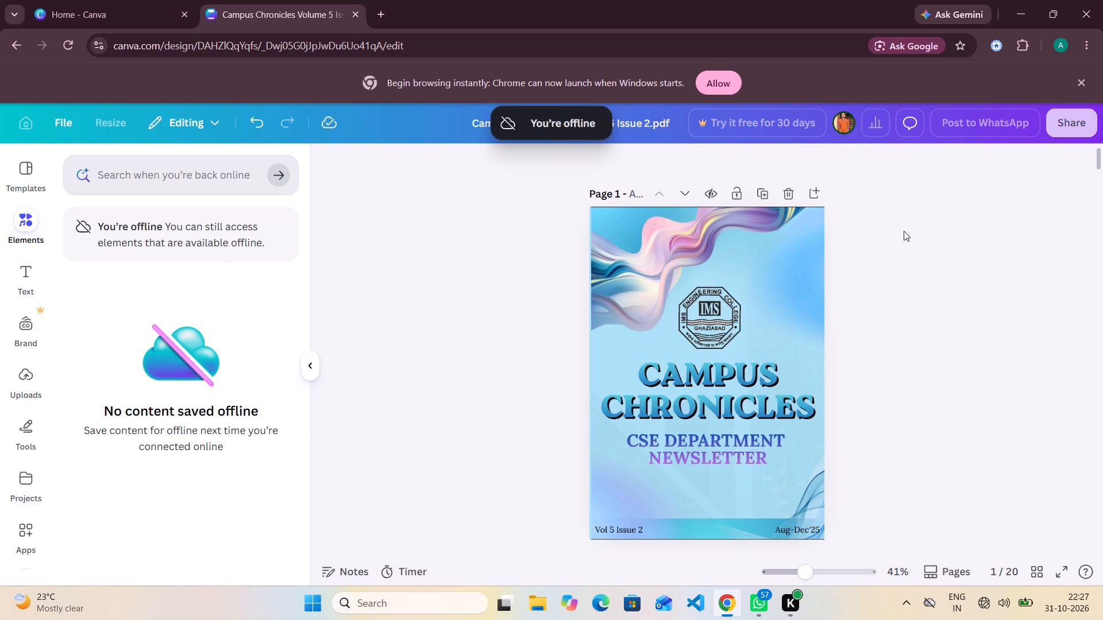
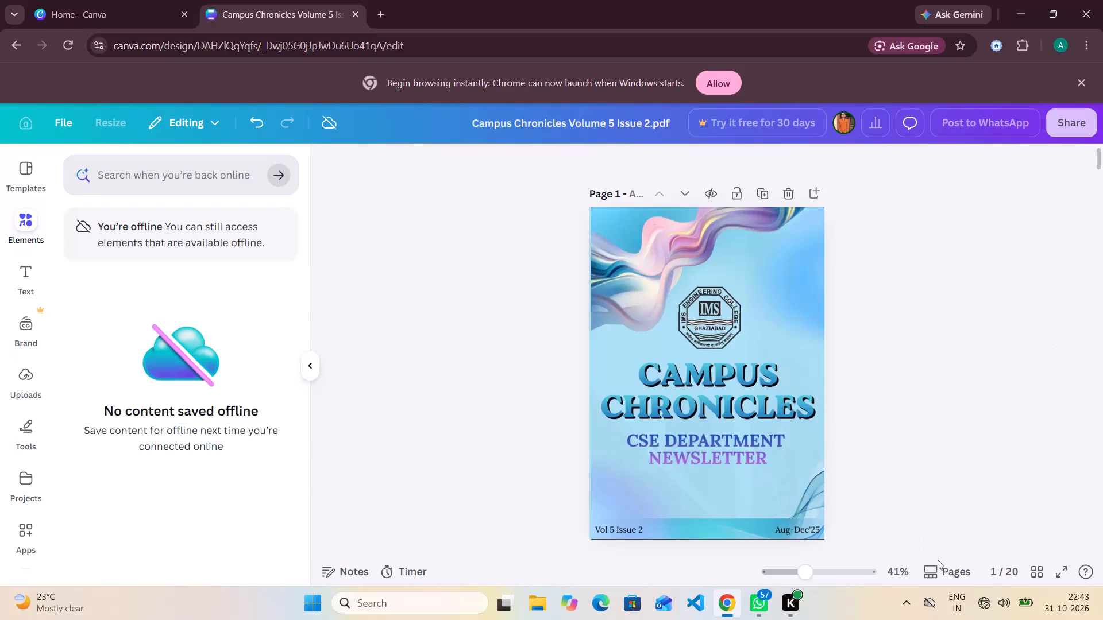
Turn on the computer's Wi-Fi to reconnect to the internet.
{"action": "left_click", "coordinate": [990, 600]}
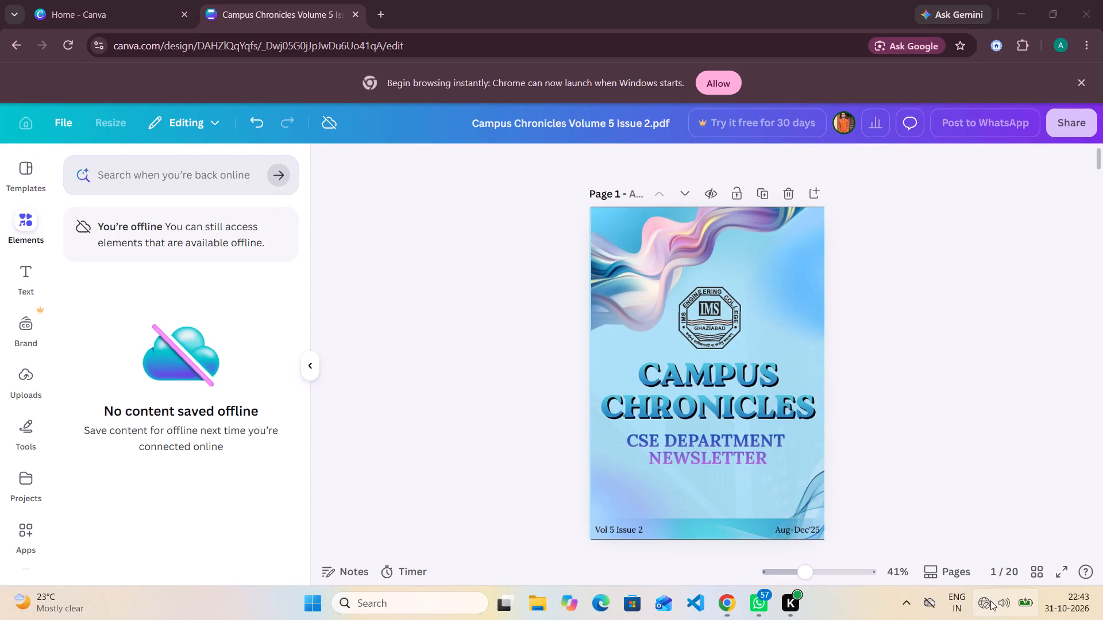
{"action": "left_click", "coordinate": [871, 329]}
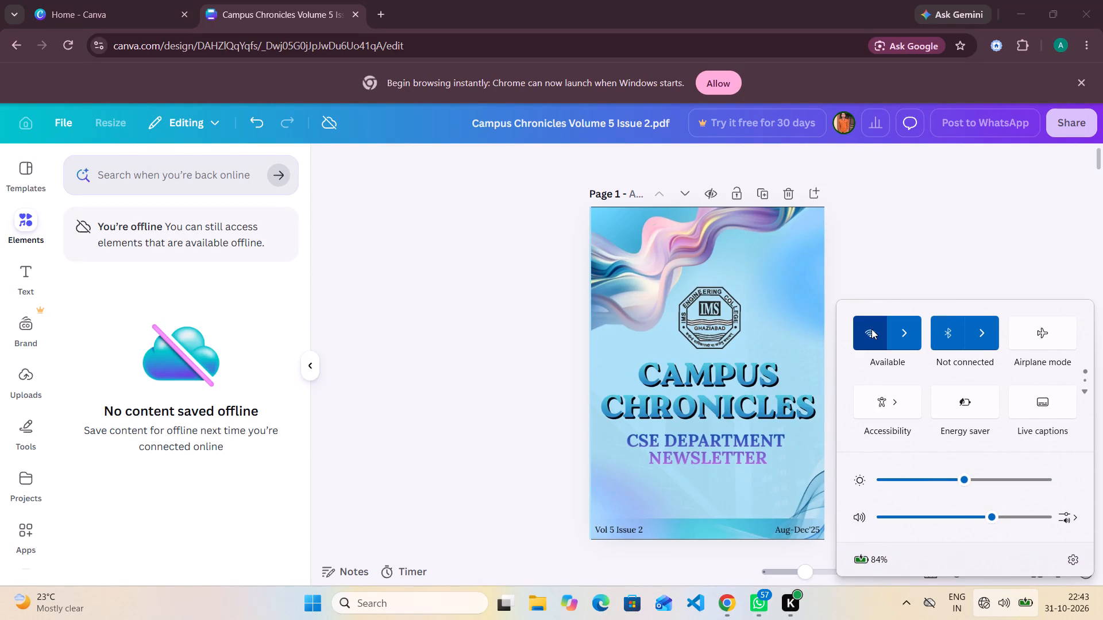
{"action": "left_click", "coordinate": [880, 246]}
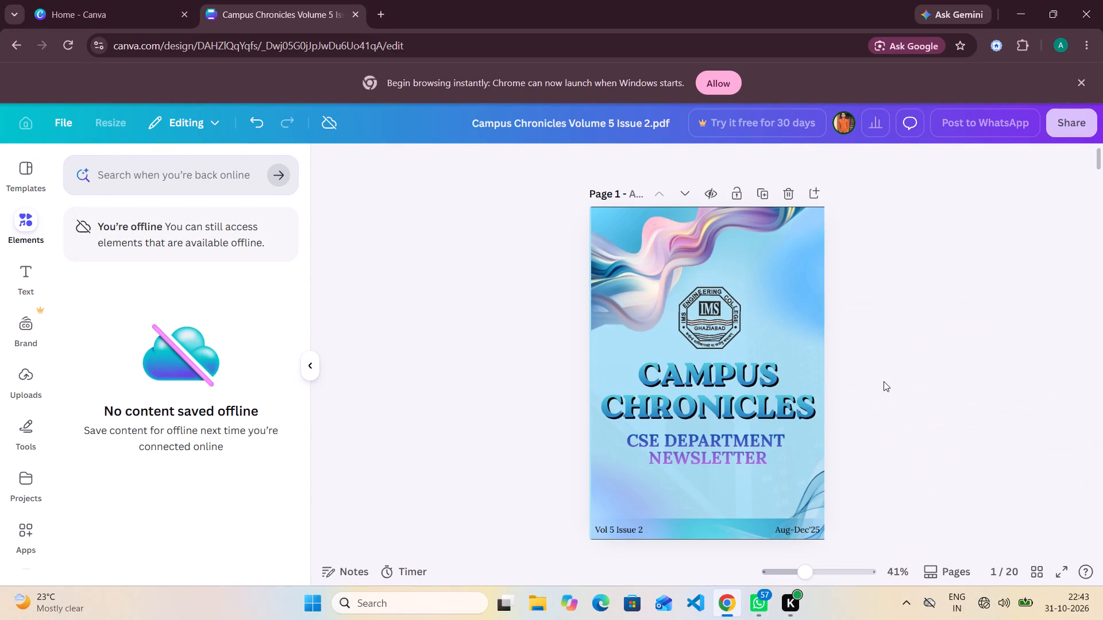
Dismiss the WhatsApp notification, go to the Departmental Activities page (page 7), and open the elements search.
{"action": "scroll", "coordinate": [884, 381], "scroll_direction": "down", "scroll_amount": 6}
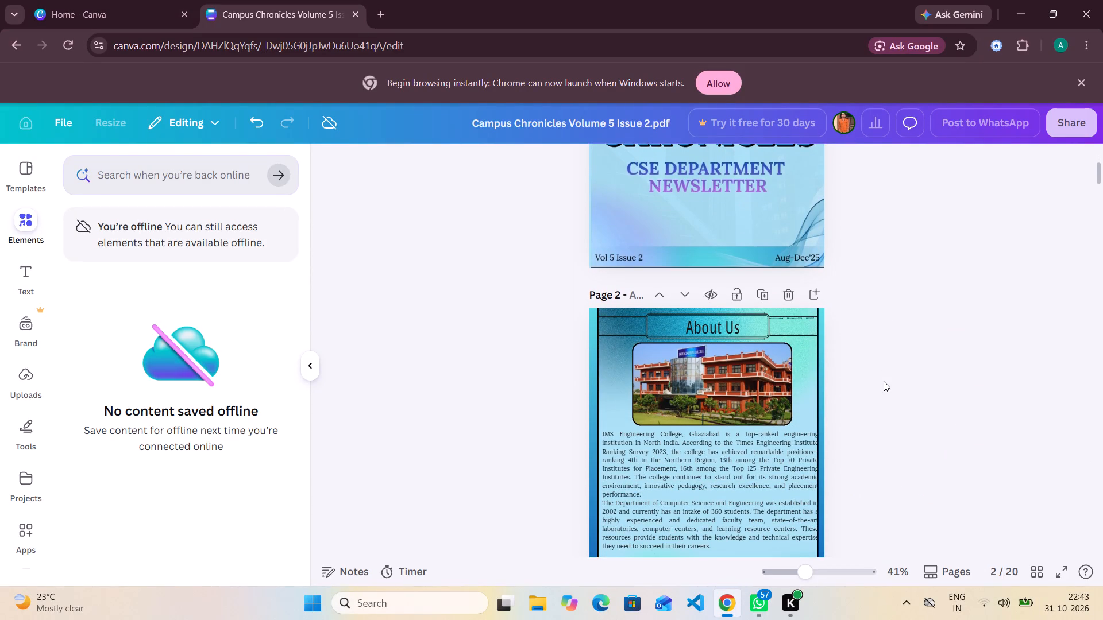
{"action": "scroll", "coordinate": [884, 381], "scroll_direction": "down", "scroll_amount": 6}
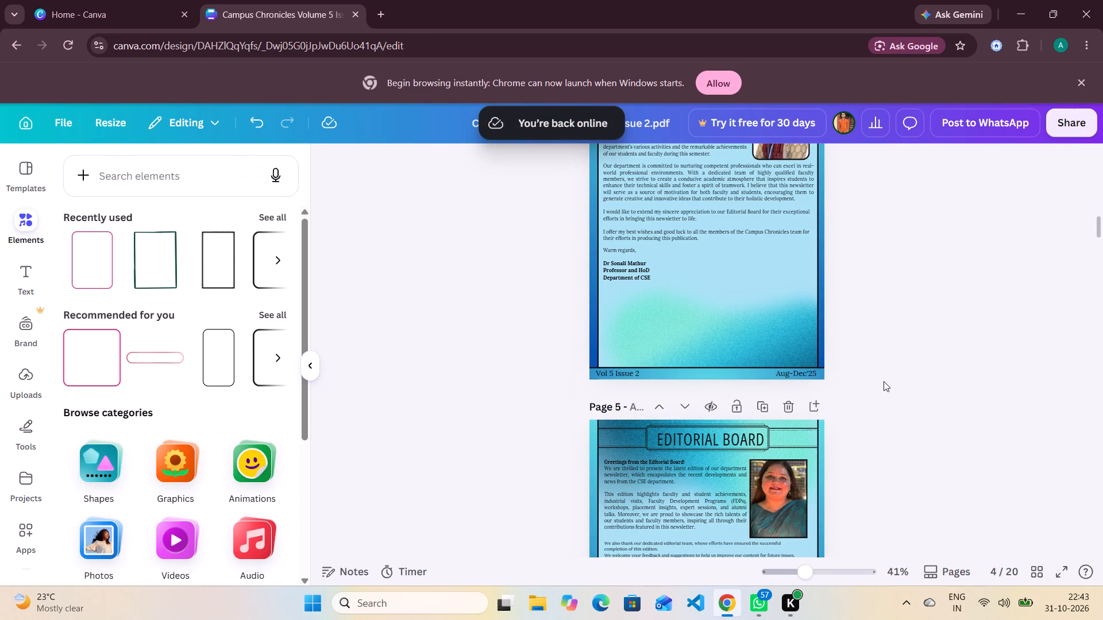
{"action": "scroll", "coordinate": [877, 439], "scroll_direction": "up", "scroll_amount": 1}
{"action": "scroll", "coordinate": [877, 439], "scroll_direction": "down", "scroll_amount": 2}
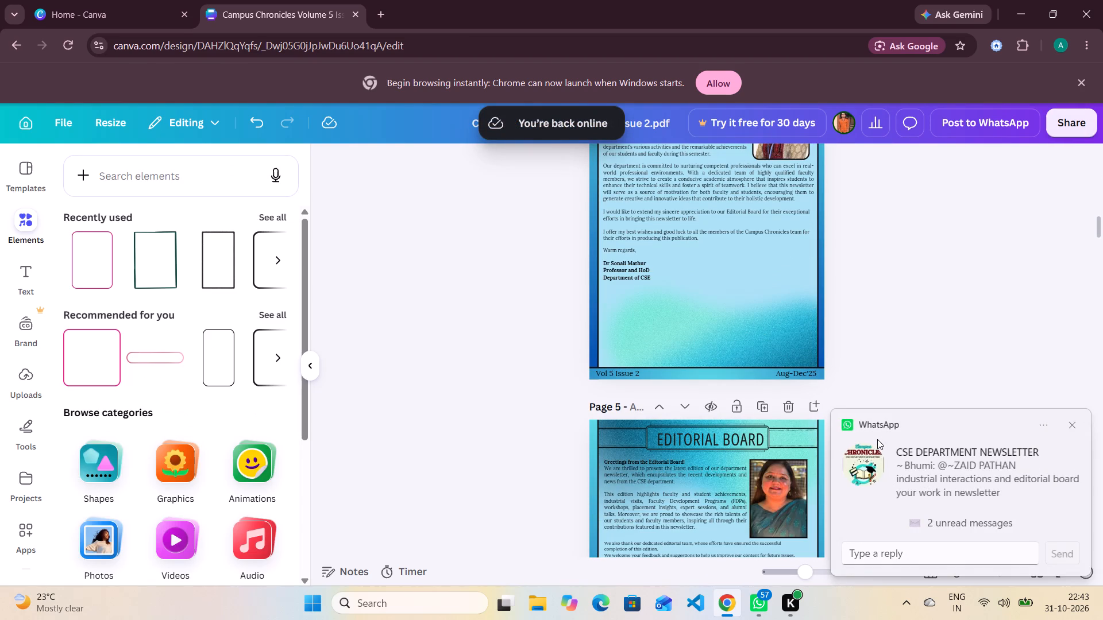
{"action": "scroll", "coordinate": [877, 439], "scroll_direction": "down", "scroll_amount": 1}
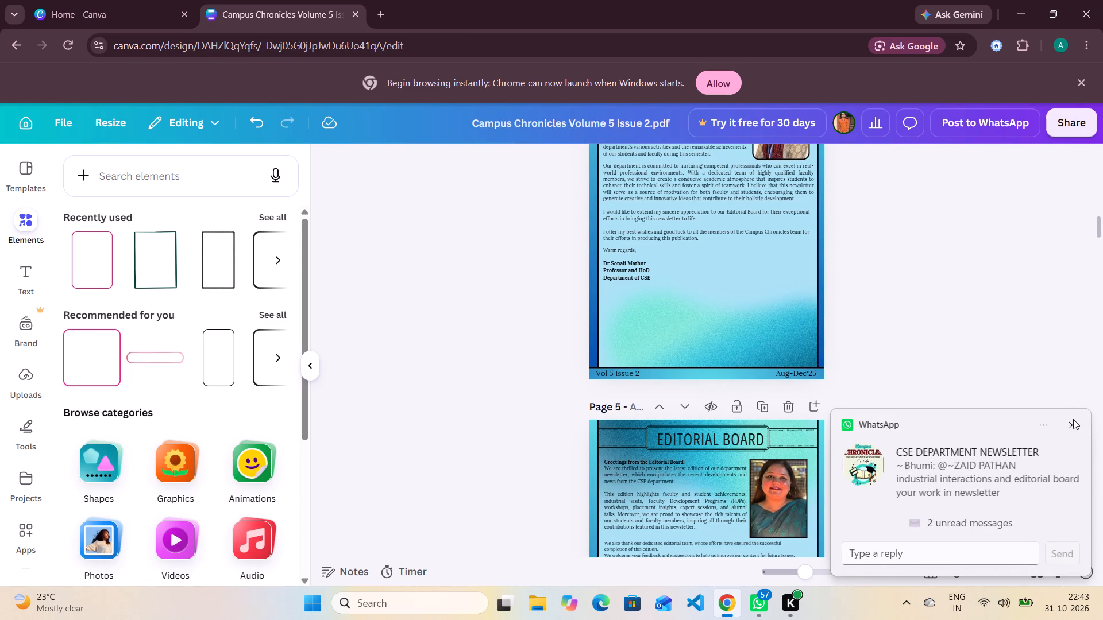
{"action": "left_click", "coordinate": [1073, 419]}
{"action": "scroll", "coordinate": [1001, 320], "scroll_direction": "down", "scroll_amount": 5}
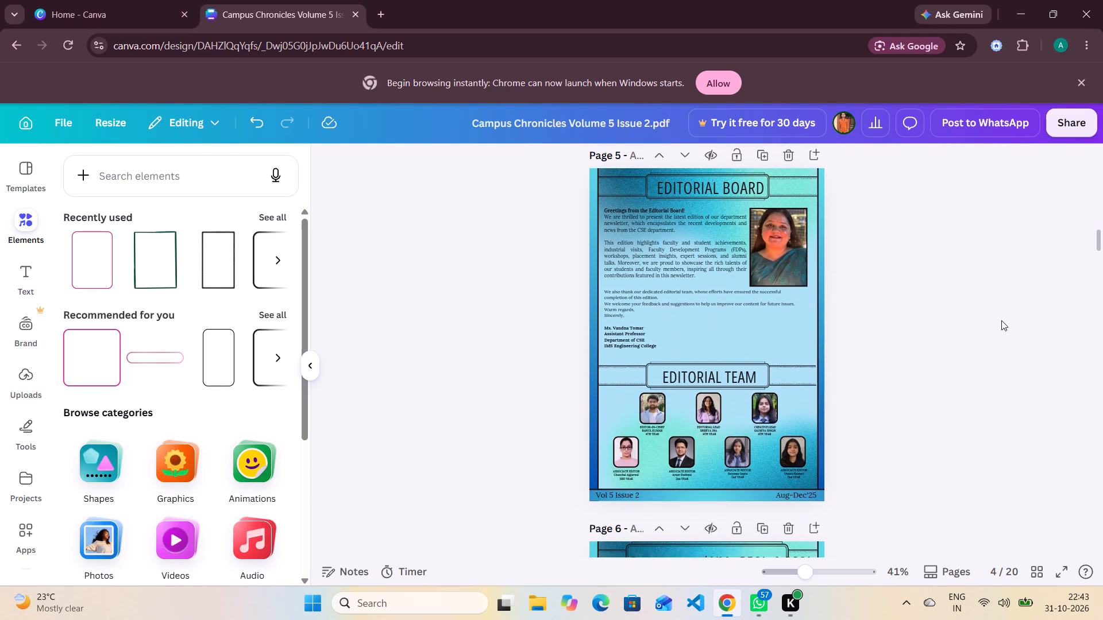
{"action": "scroll", "coordinate": [1001, 320], "scroll_direction": "down", "scroll_amount": 8}
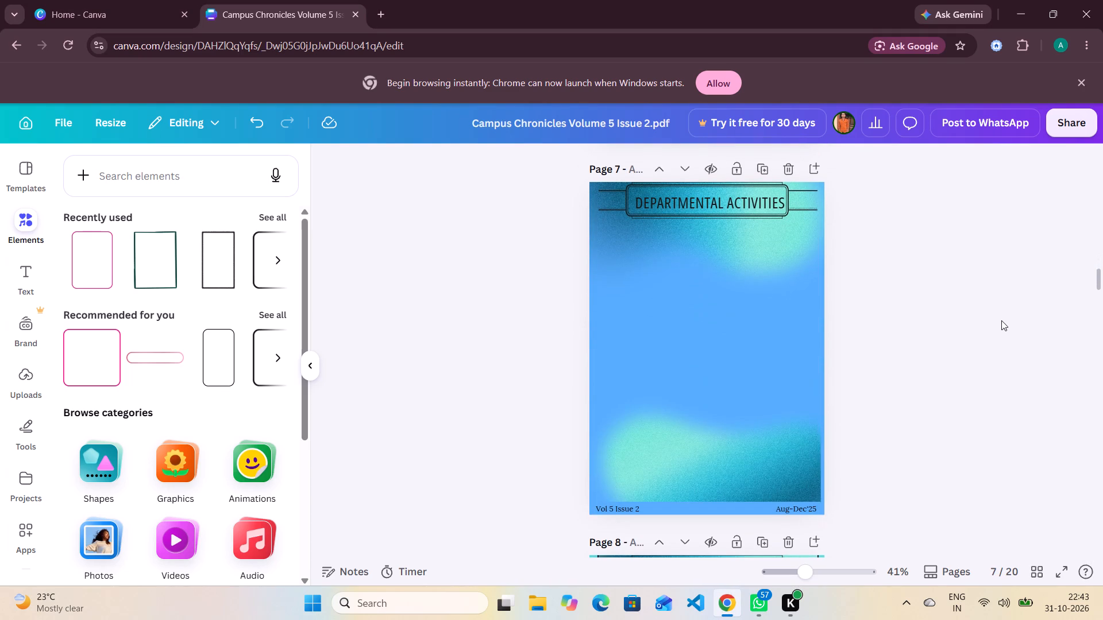
{"action": "left_click", "coordinate": [140, 192]}
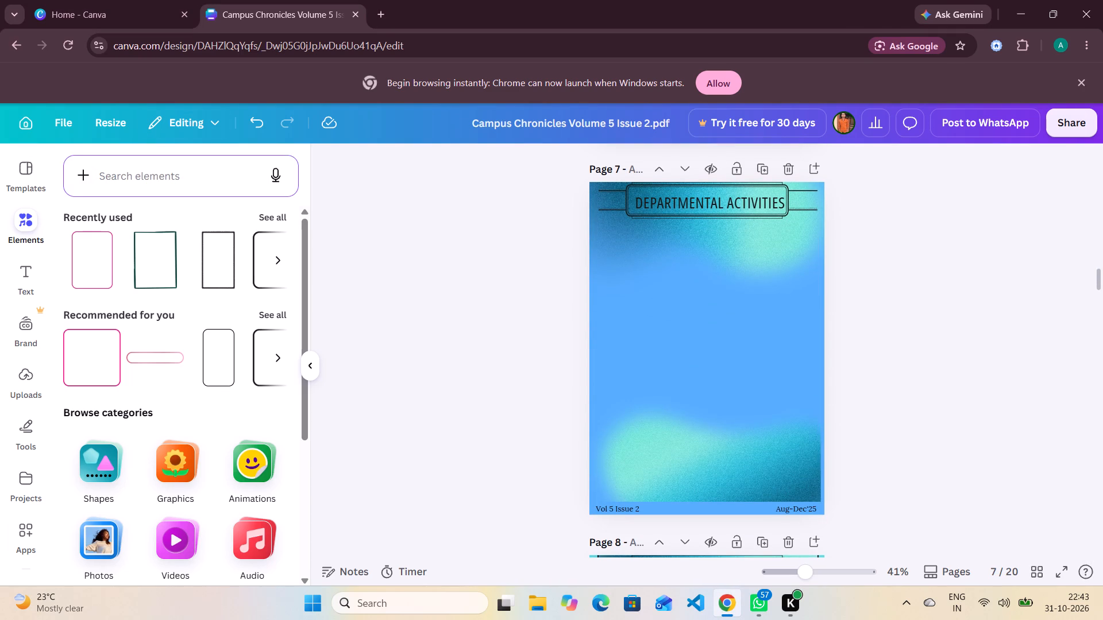
{"action": "left_click", "coordinate": [129, 181]}
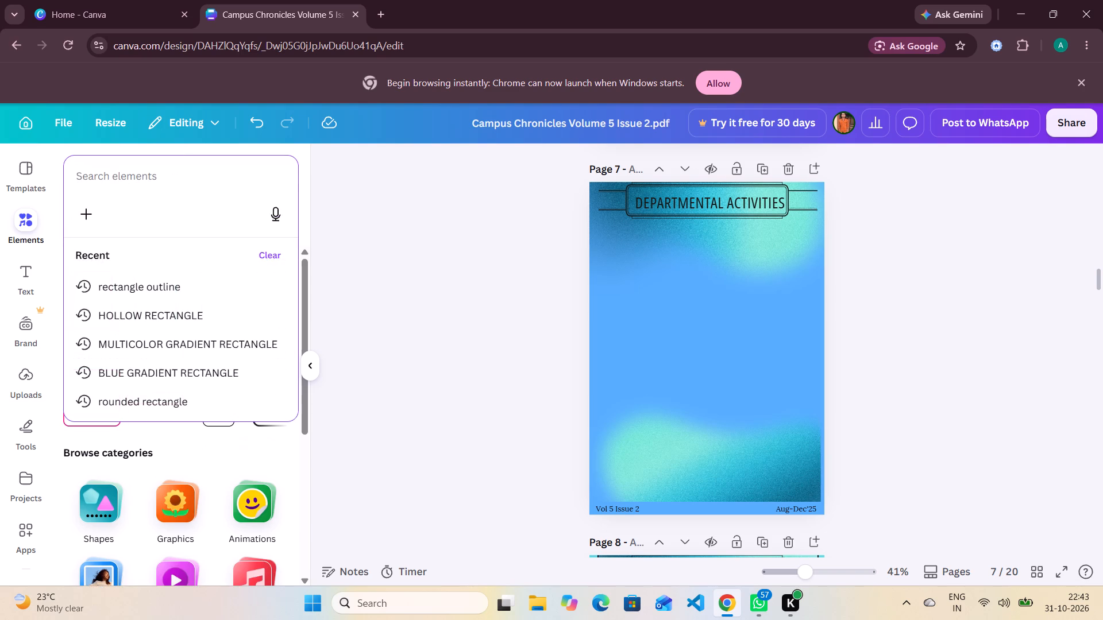
Add a plain line to page 7 and rotate it to vertical at 90°.
{"action": "type", "text": "LINE"}
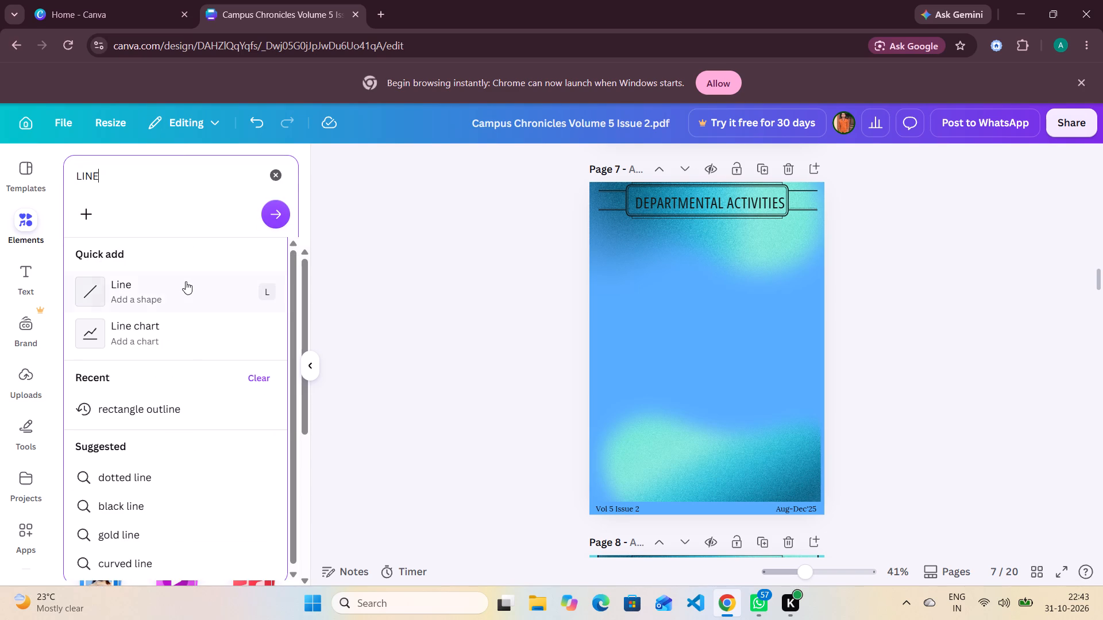
{"action": "left_click", "coordinate": [185, 282]}
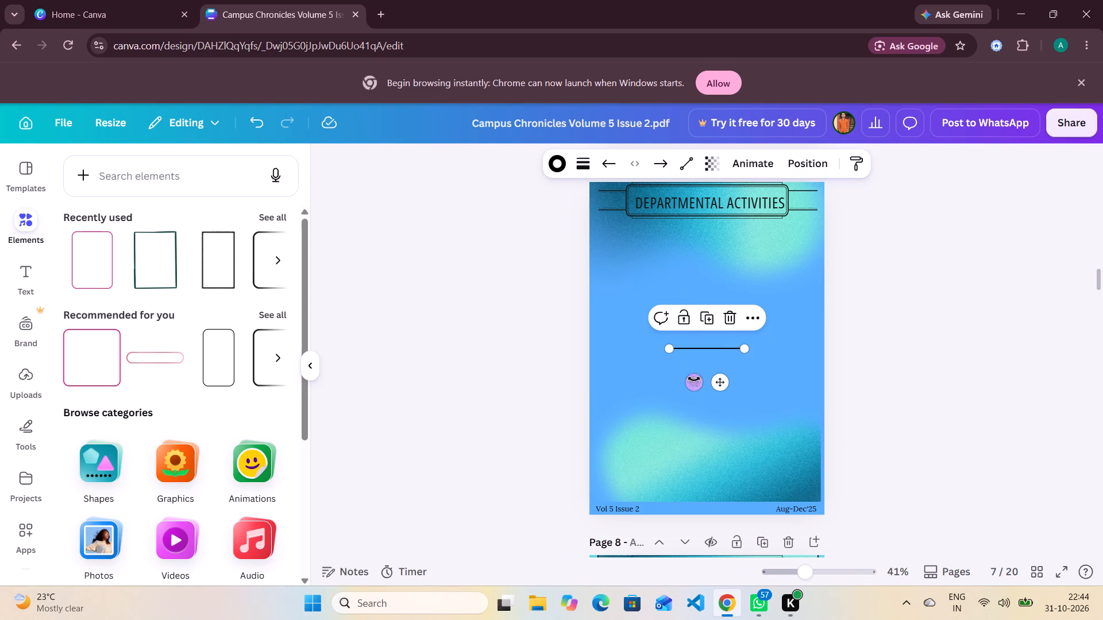
{"action": "left_click_drag", "start_coordinate": [693, 381], "coordinate": [682, 350]}
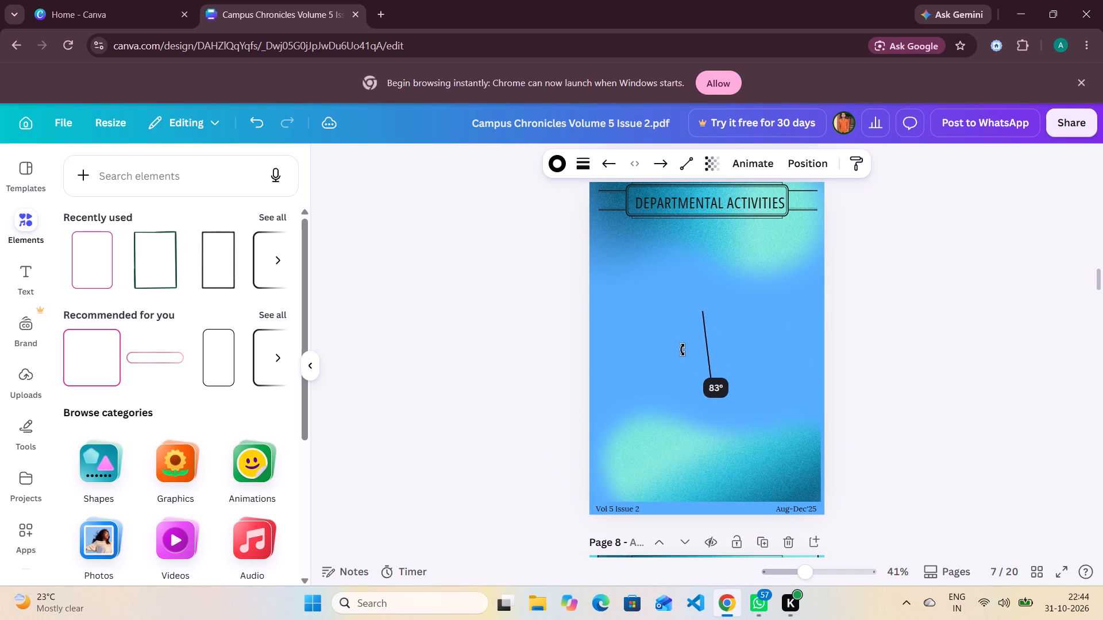
{"action": "left_click_drag", "start_coordinate": [682, 350], "coordinate": [684, 349]}
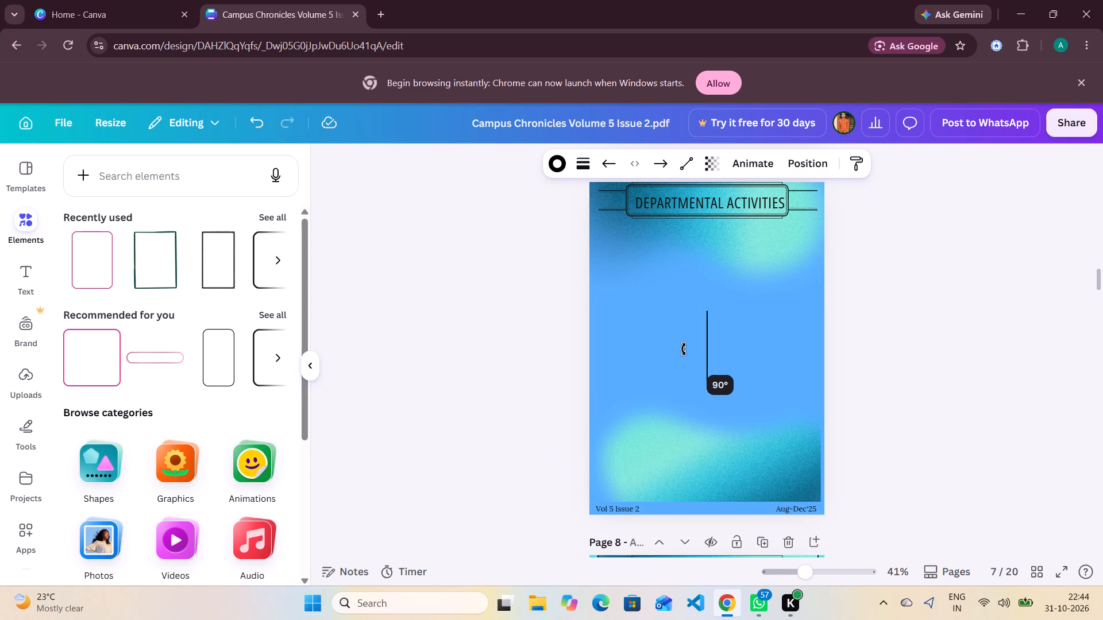
{"action": "left_click_drag", "start_coordinate": [684, 349], "coordinate": [685, 348]}
{"action": "left_click_drag", "start_coordinate": [685, 348], "coordinate": [689, 346]}
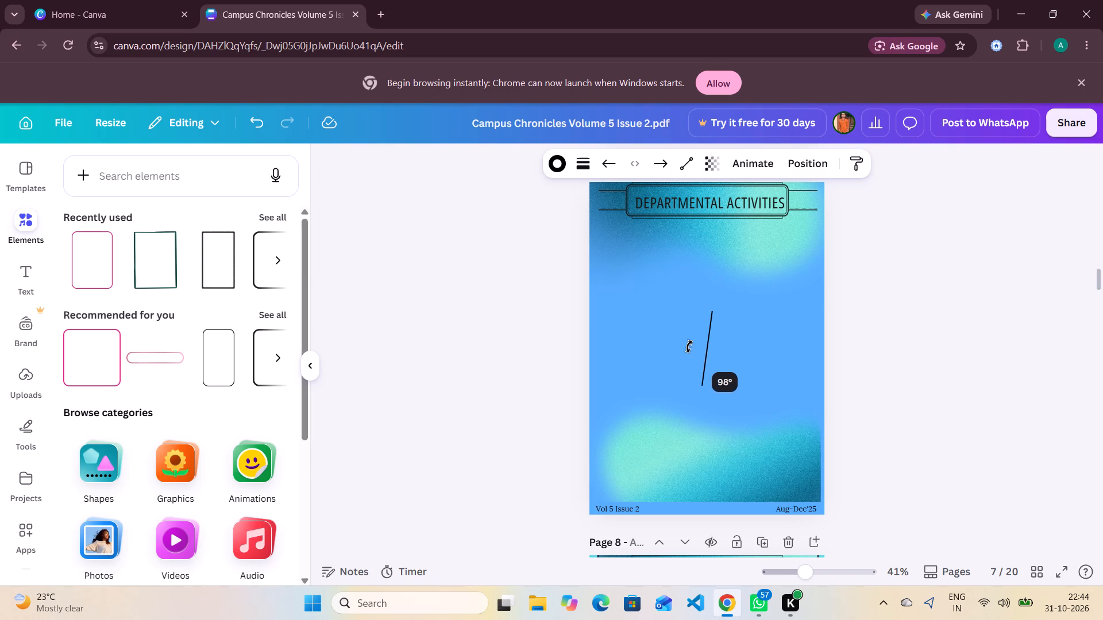
{"action": "left_click_drag", "start_coordinate": [689, 346], "coordinate": [689, 346]}
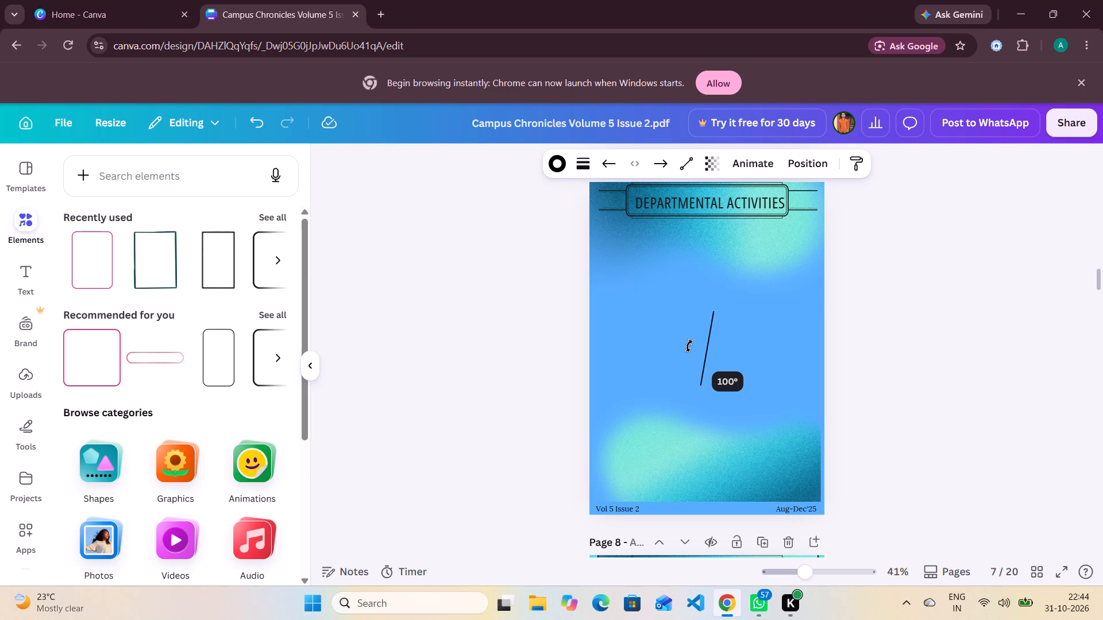
{"action": "left_click_drag", "start_coordinate": [689, 346], "coordinate": [686, 348]}
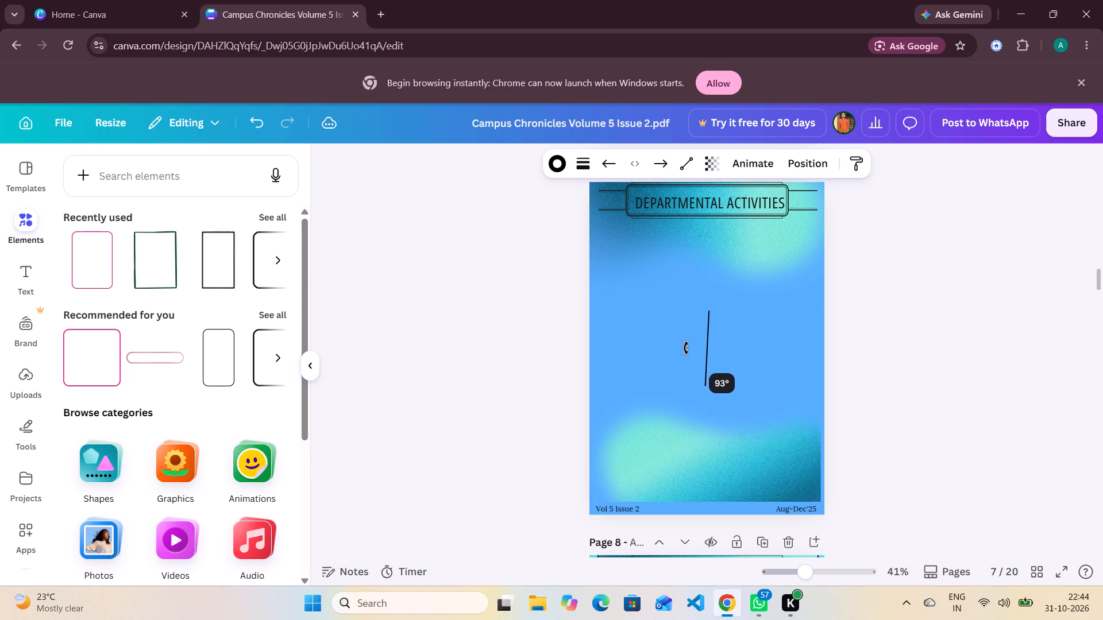
{"action": "left_click_drag", "start_coordinate": [686, 348], "coordinate": [685, 350]}
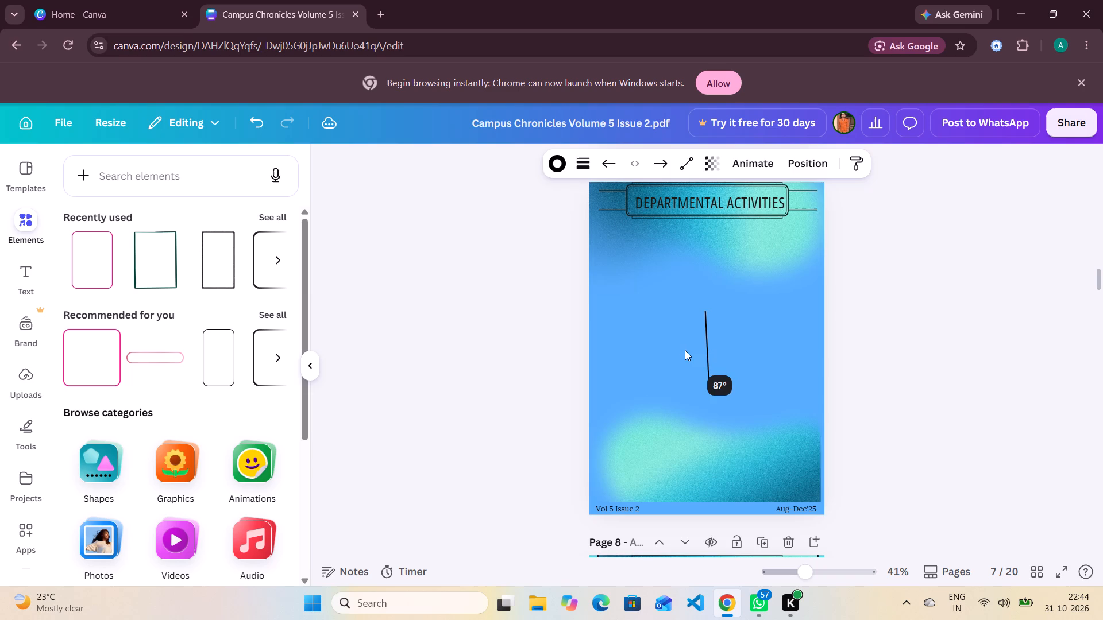
{"action": "left_click_drag", "start_coordinate": [672, 340], "coordinate": [674, 336]}
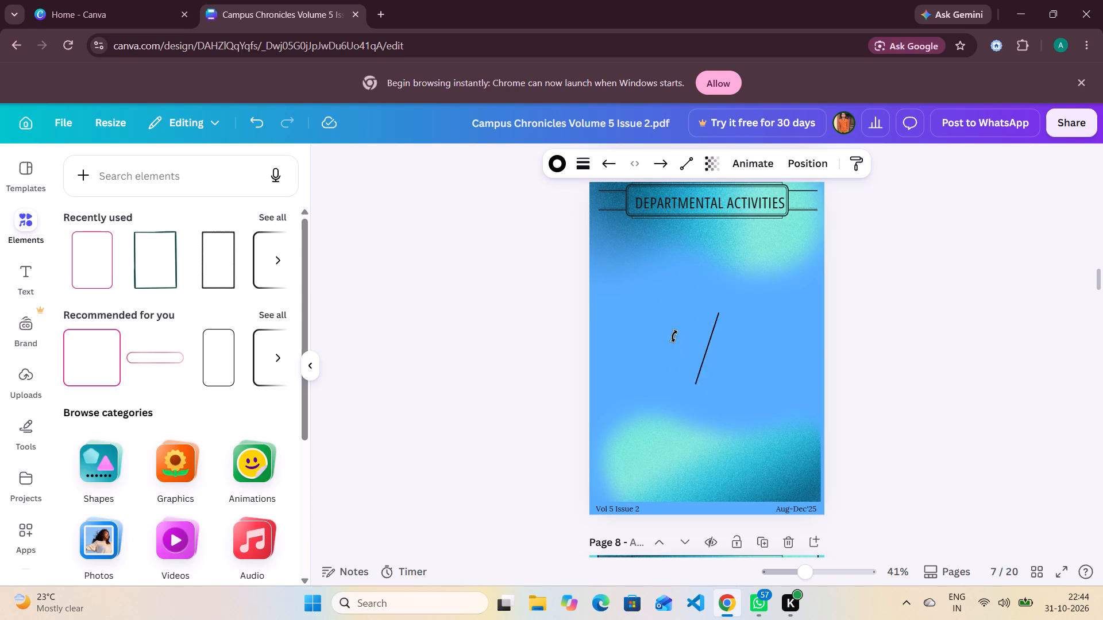
{"action": "left_click_drag", "start_coordinate": [674, 336], "coordinate": [673, 343]}
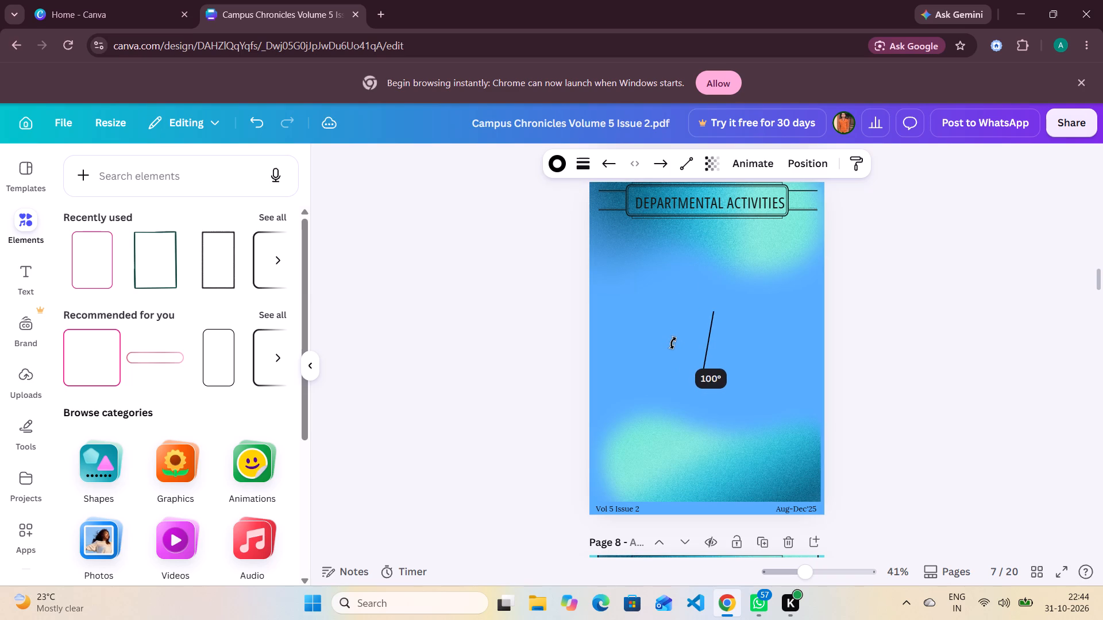
{"action": "left_click_drag", "start_coordinate": [673, 343], "coordinate": [672, 349]}
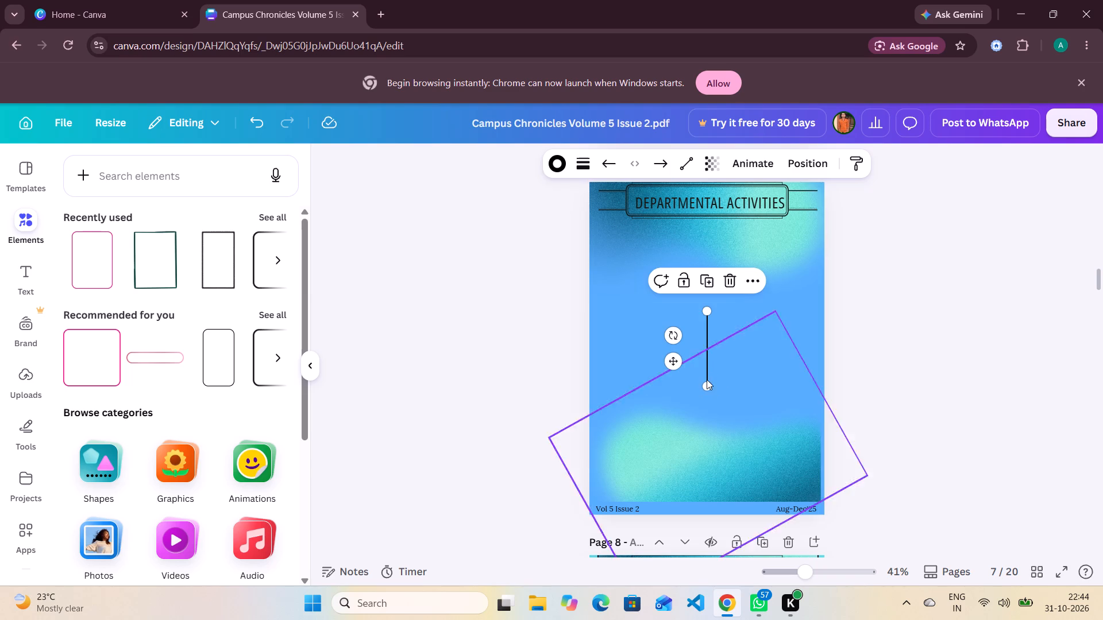
Move the vertical line to the right edge of page 7, just below the Departmental Activities header.
{"action": "left_click_drag", "start_coordinate": [677, 360], "coordinate": [745, 322]}
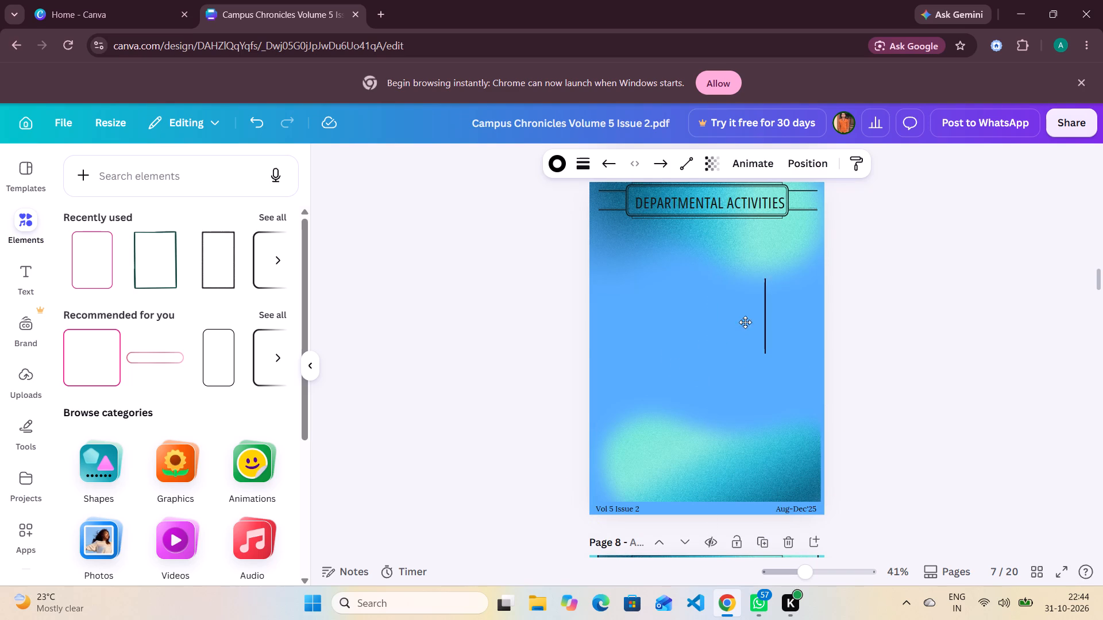
{"action": "left_click_drag", "start_coordinate": [745, 322], "coordinate": [784, 275]}
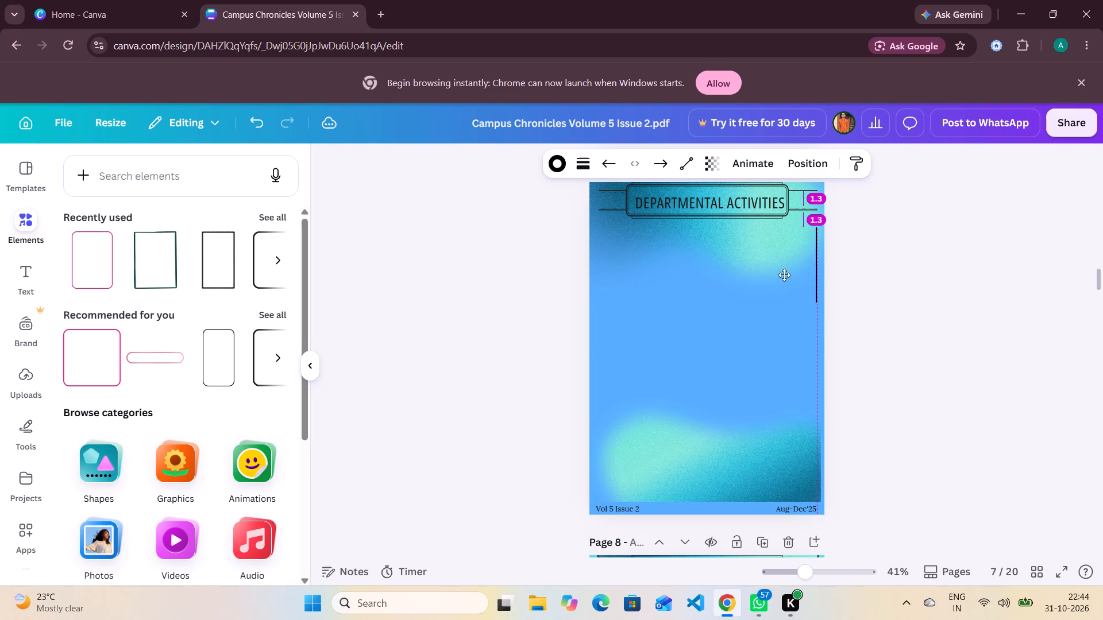
{"action": "left_click_drag", "start_coordinate": [784, 275], "coordinate": [787, 269]}
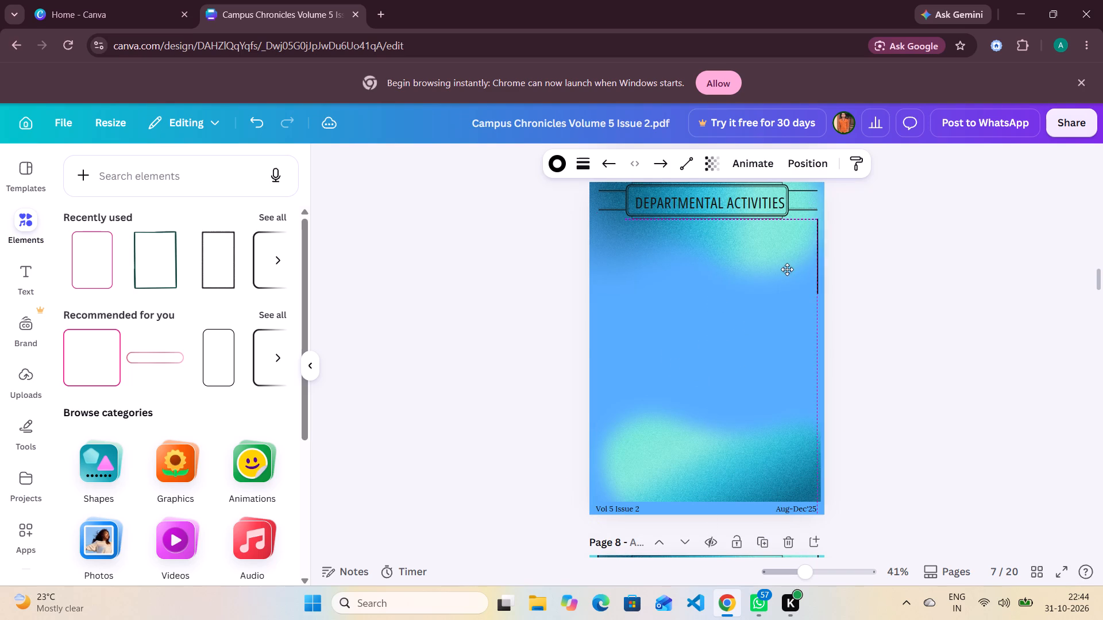
{"action": "left_click_drag", "start_coordinate": [787, 269], "coordinate": [788, 270]}
{"action": "left_click_drag", "start_coordinate": [788, 270], "coordinate": [785, 272]}
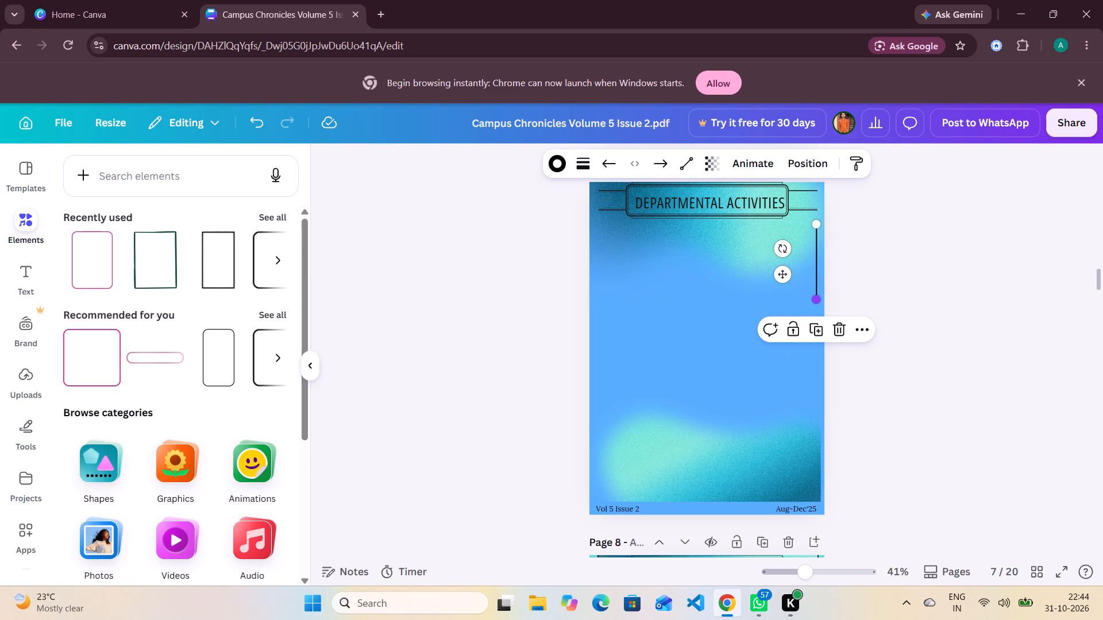
Stretch the line's lower end down to just above the page 7 footer, making the line about 24 units long.
{"action": "left_click_drag", "start_coordinate": [815, 300], "coordinate": [815, 390]}
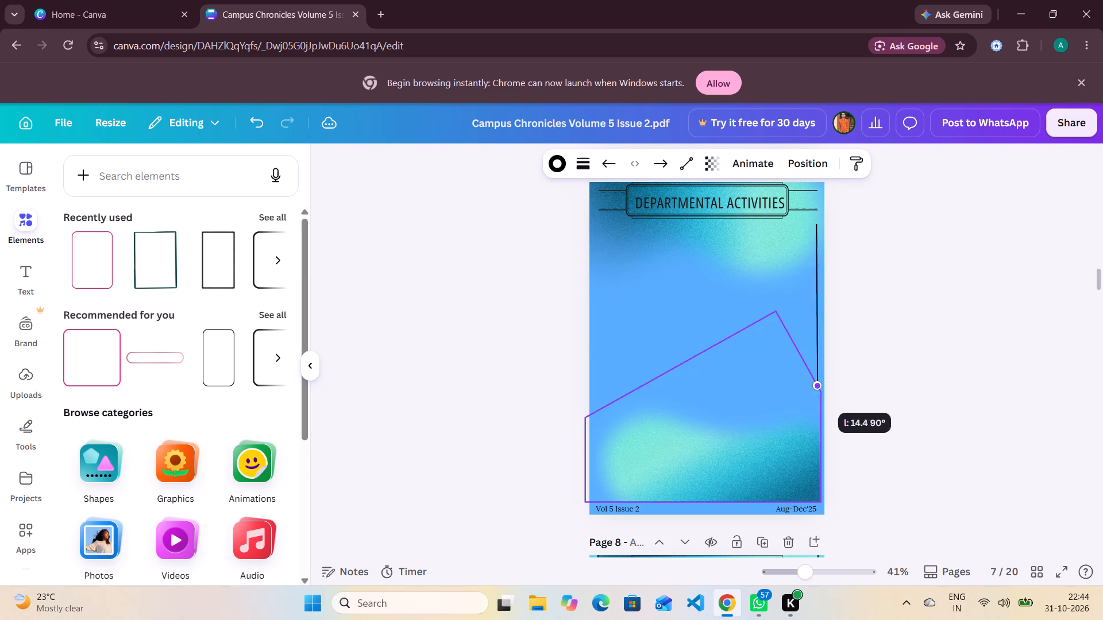
{"action": "left_click_drag", "start_coordinate": [815, 390], "coordinate": [812, 492]}
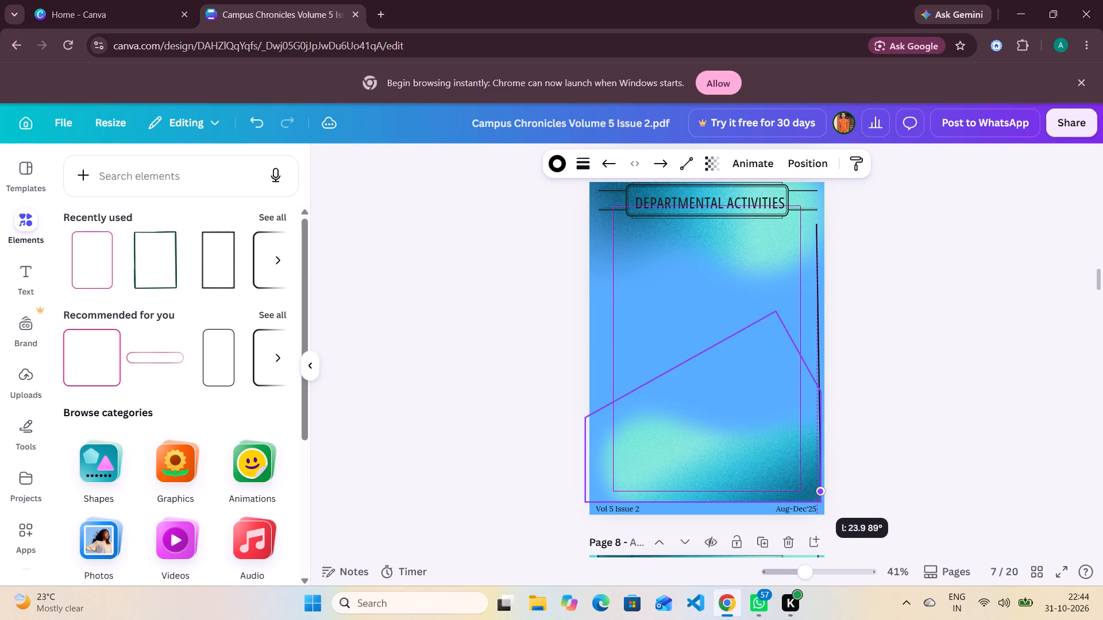
{"action": "left_click_drag", "start_coordinate": [812, 492], "coordinate": [812, 493]}
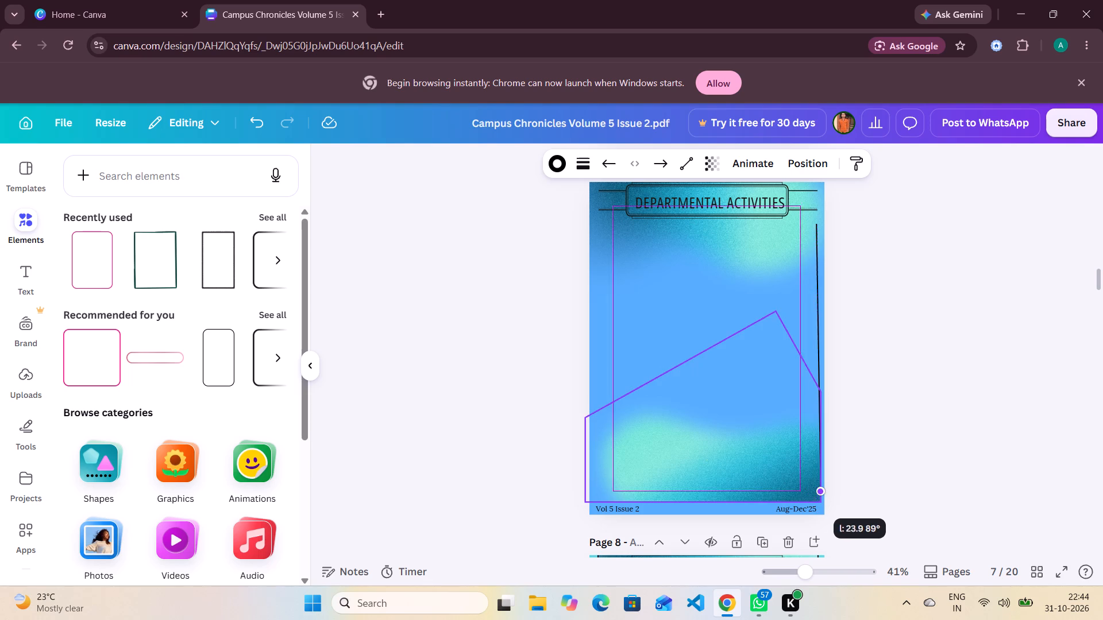
{"action": "left_click_drag", "start_coordinate": [812, 493], "coordinate": [810, 493]}
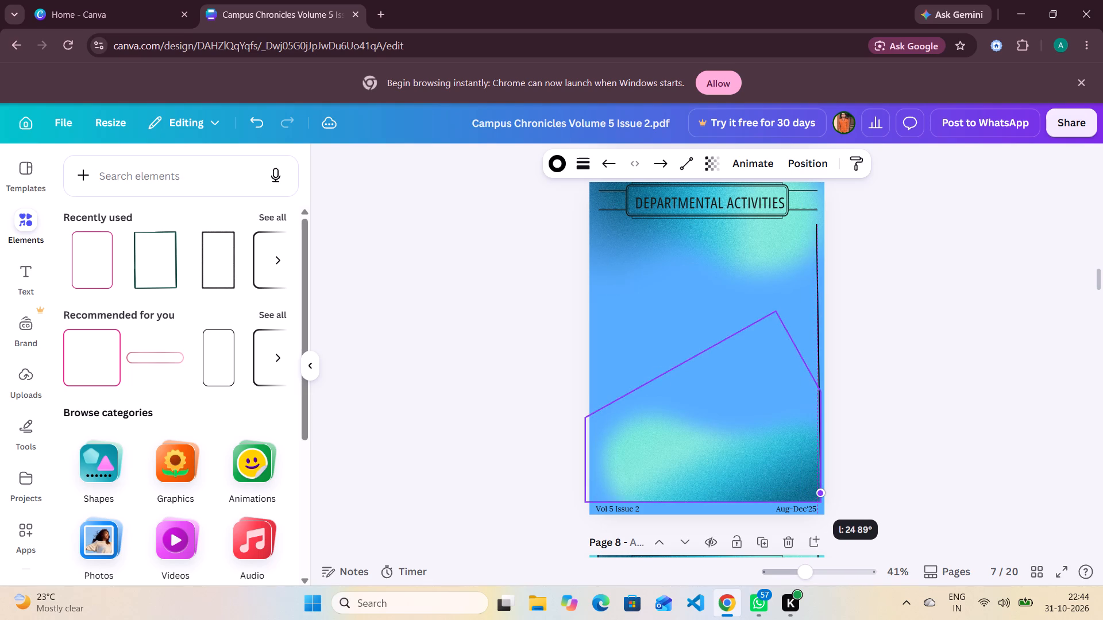
{"action": "left_click_drag", "start_coordinate": [810, 493], "coordinate": [811, 493]}
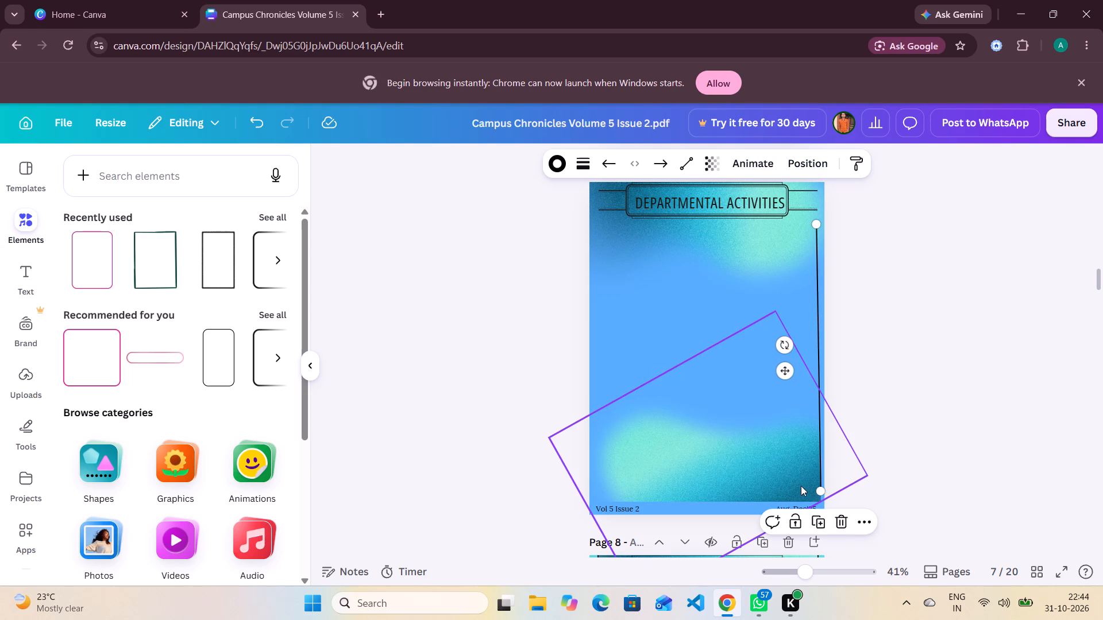
{"action": "left_click_drag", "start_coordinate": [820, 491], "coordinate": [813, 487]}
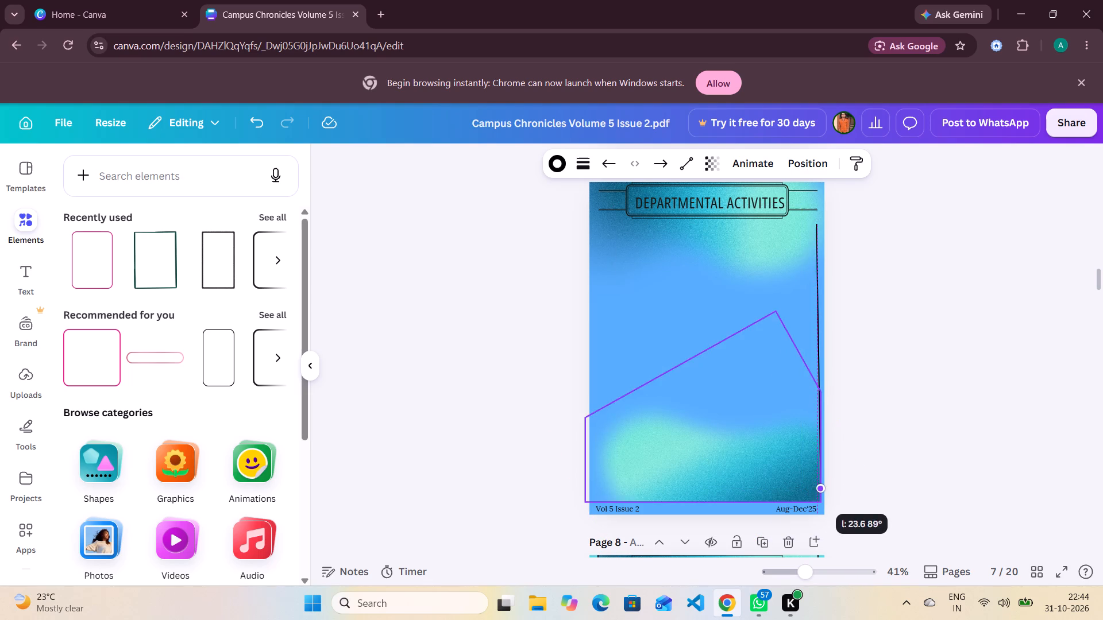
{"action": "left_click_drag", "start_coordinate": [813, 487], "coordinate": [809, 494]}
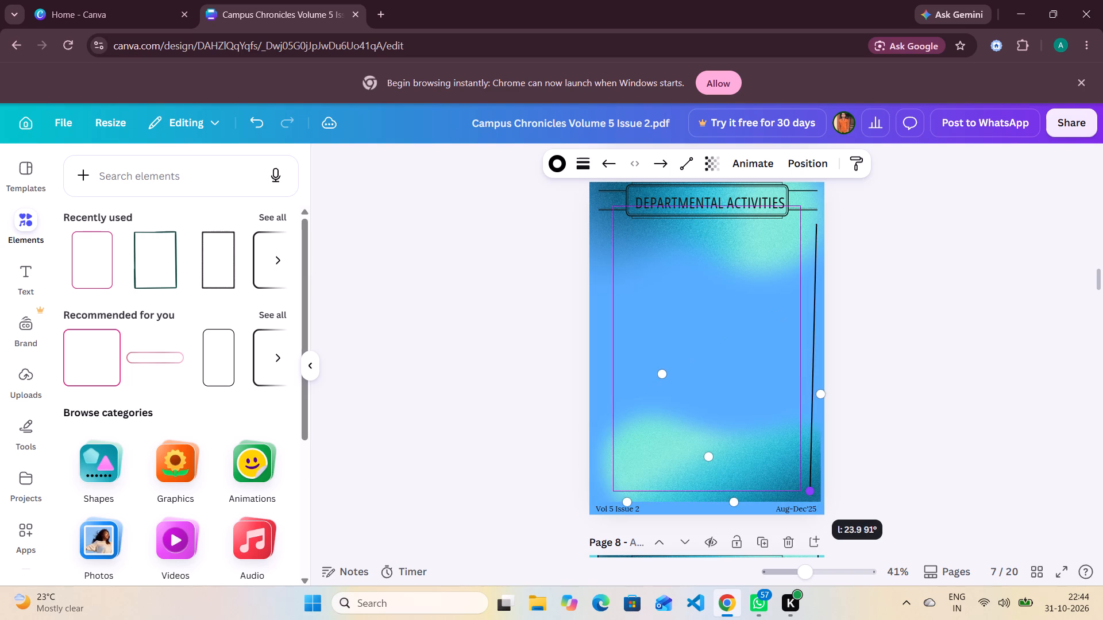
{"action": "left_click_drag", "start_coordinate": [809, 494], "coordinate": [811, 494]}
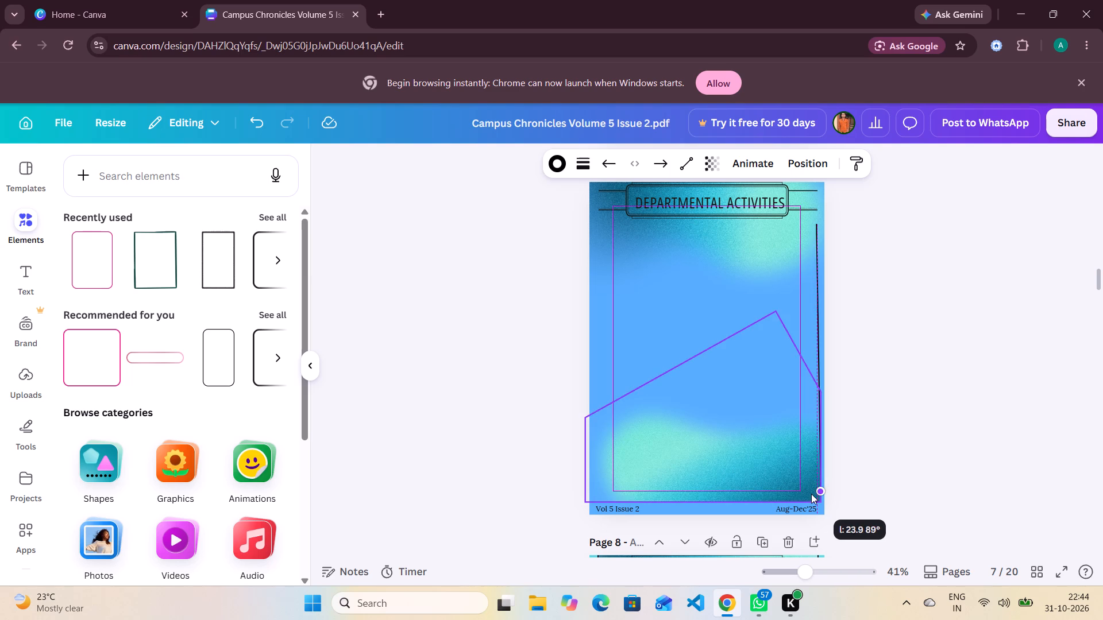
{"action": "left_click_drag", "start_coordinate": [811, 494], "coordinate": [809, 494]}
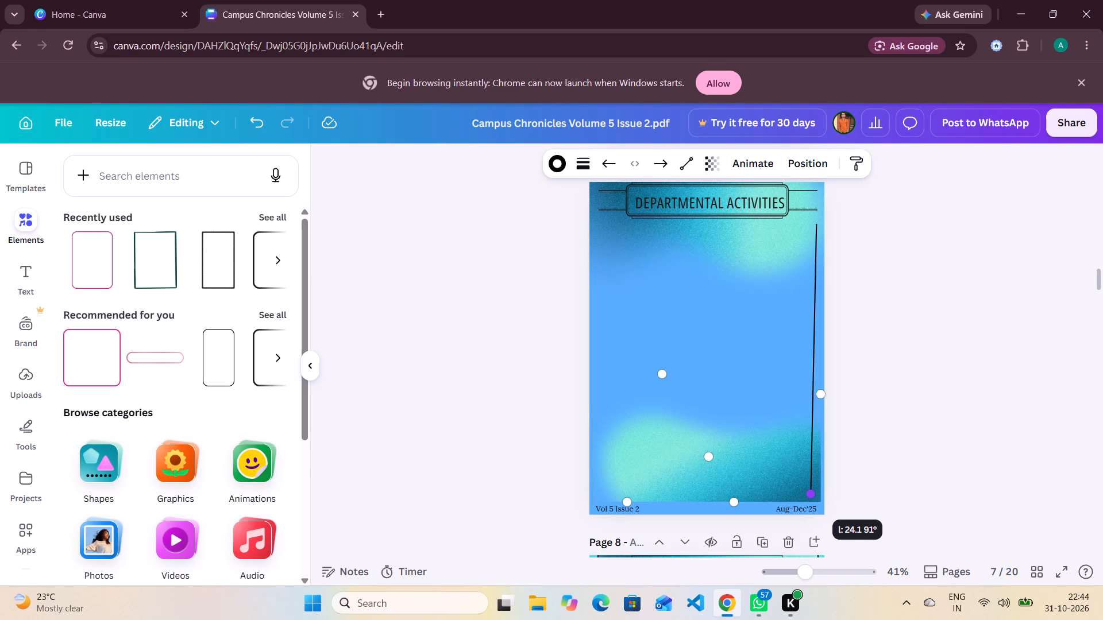
{"action": "left_click_drag", "start_coordinate": [809, 494], "coordinate": [811, 494]}
{"action": "left_click", "coordinate": [757, 454]}
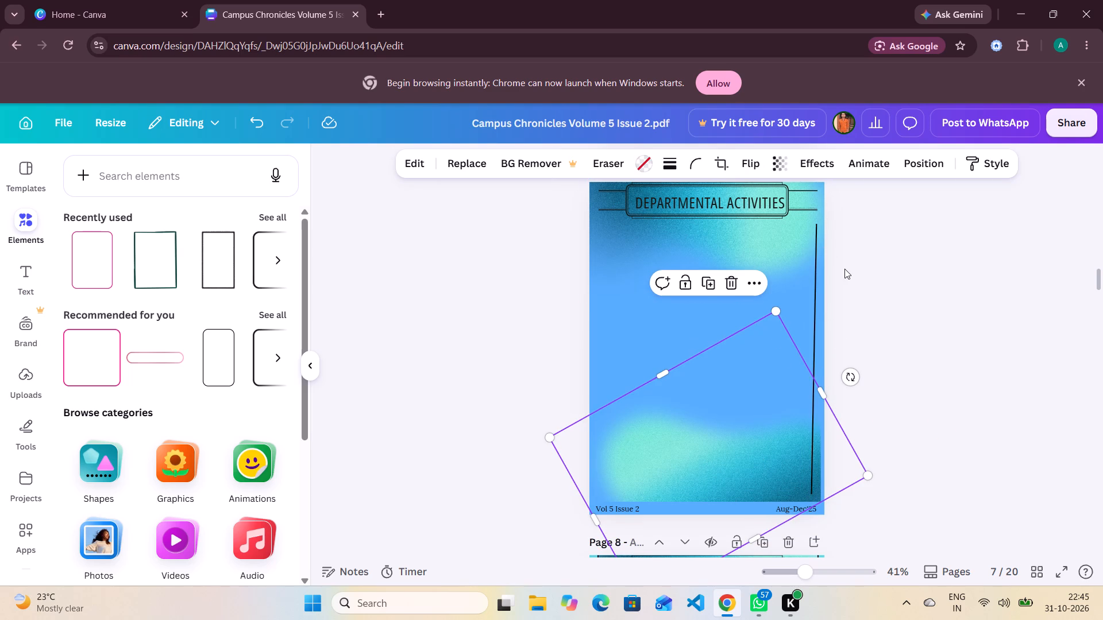
Look through the pages from page 18 back to page 7, examining the black border lines.
{"action": "scroll", "coordinate": [844, 269], "scroll_direction": "up", "scroll_amount": 1}
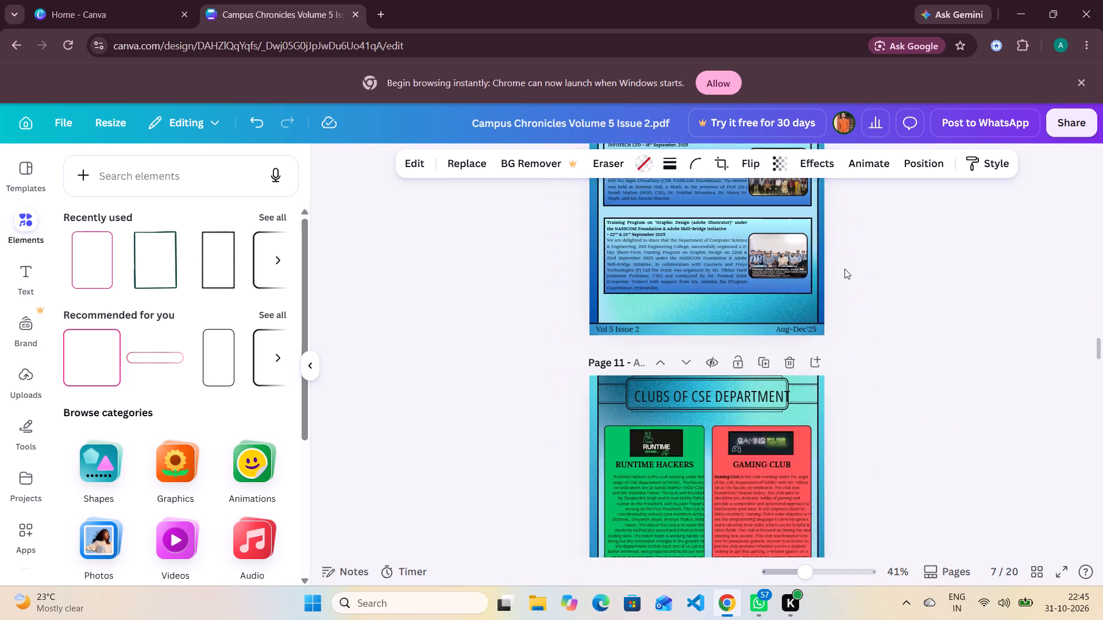
{"action": "scroll", "coordinate": [844, 269], "scroll_direction": "up", "scroll_amount": 1}
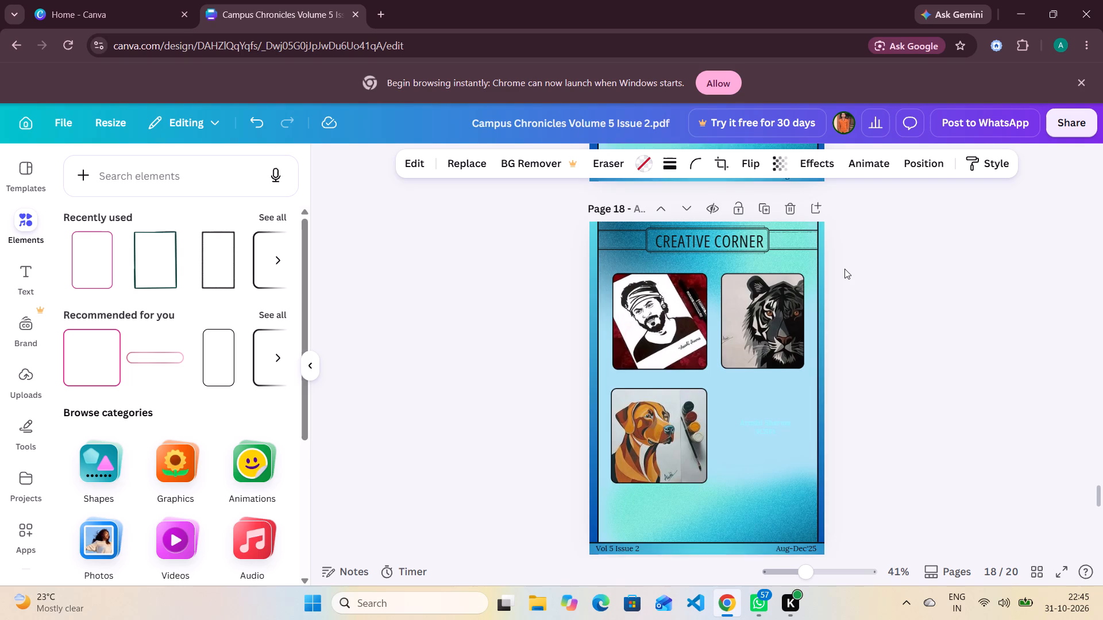
{"action": "scroll", "coordinate": [844, 269], "scroll_direction": "up", "scroll_amount": 5}
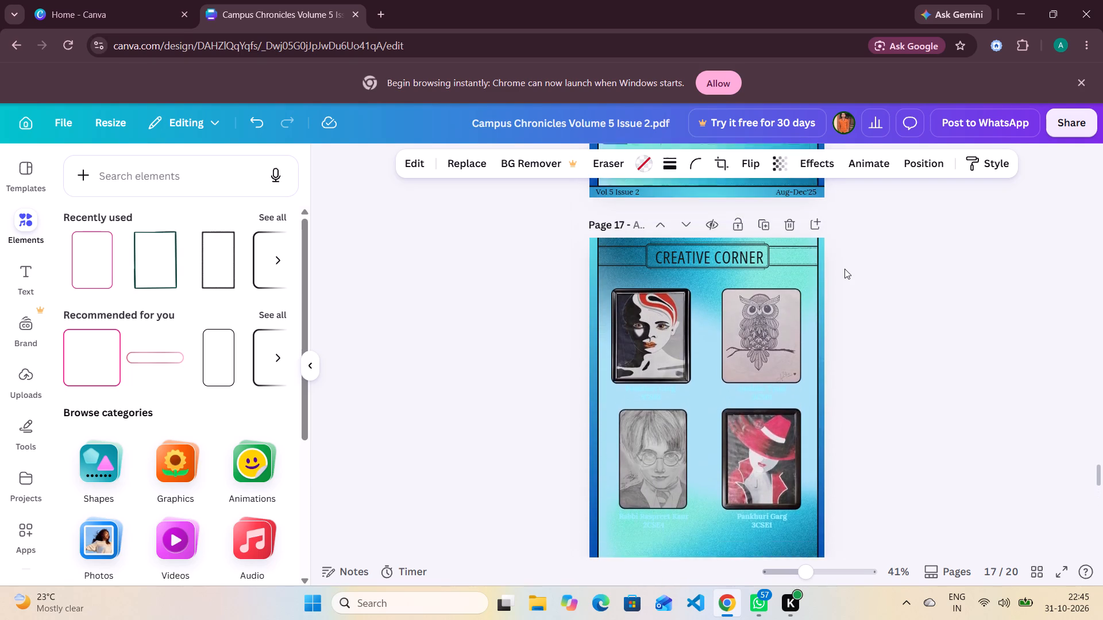
{"action": "scroll", "coordinate": [844, 269], "scroll_direction": "up", "scroll_amount": 11}
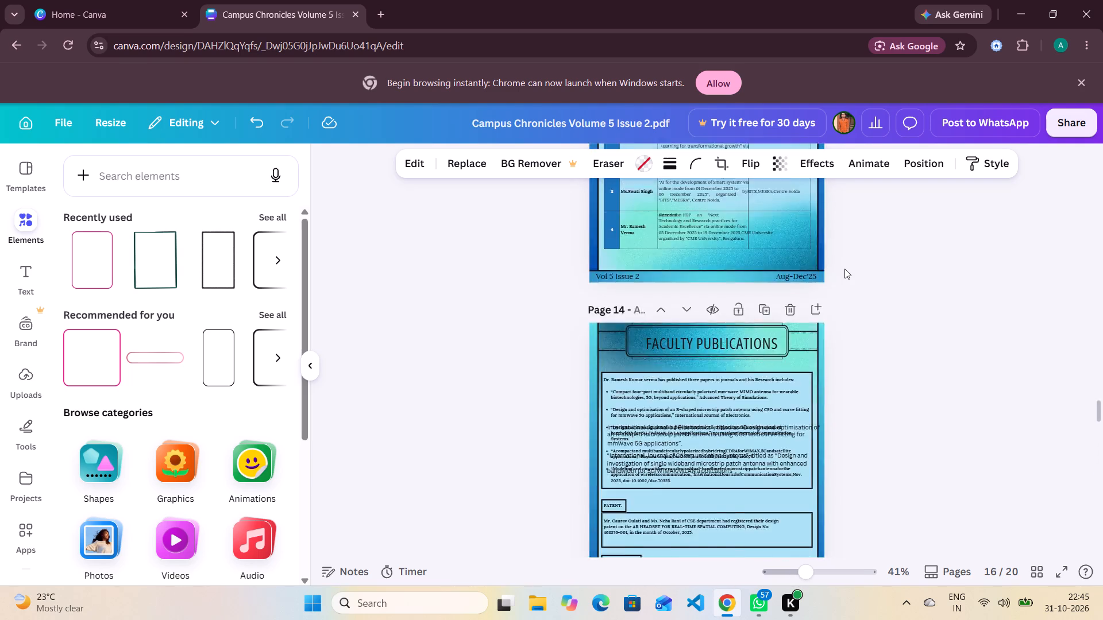
{"action": "scroll", "coordinate": [844, 269], "scroll_direction": "up", "scroll_amount": 4}
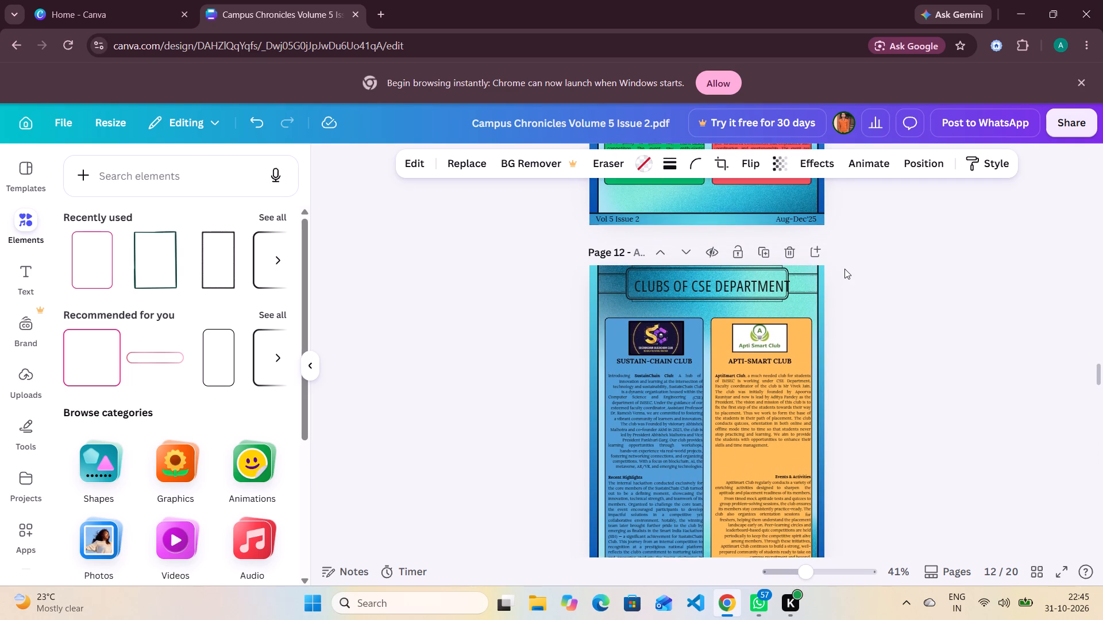
{"action": "scroll", "coordinate": [844, 269], "scroll_direction": "up", "scroll_amount": 3}
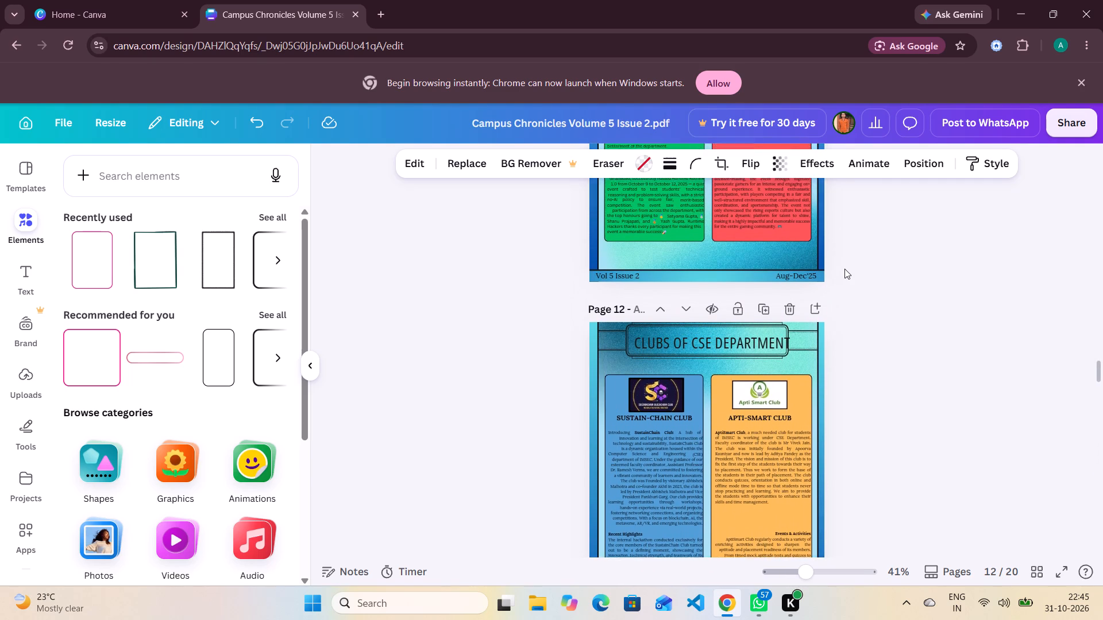
{"action": "scroll", "coordinate": [844, 269], "scroll_direction": "up", "scroll_amount": 3}
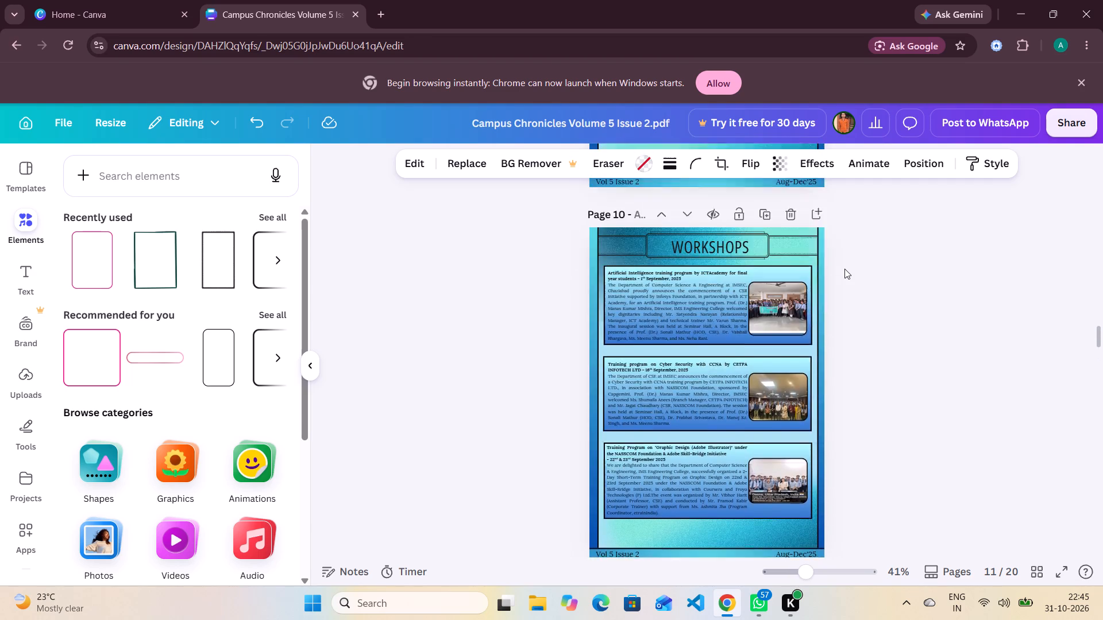
{"action": "scroll", "coordinate": [844, 269], "scroll_direction": "up", "scroll_amount": 6}
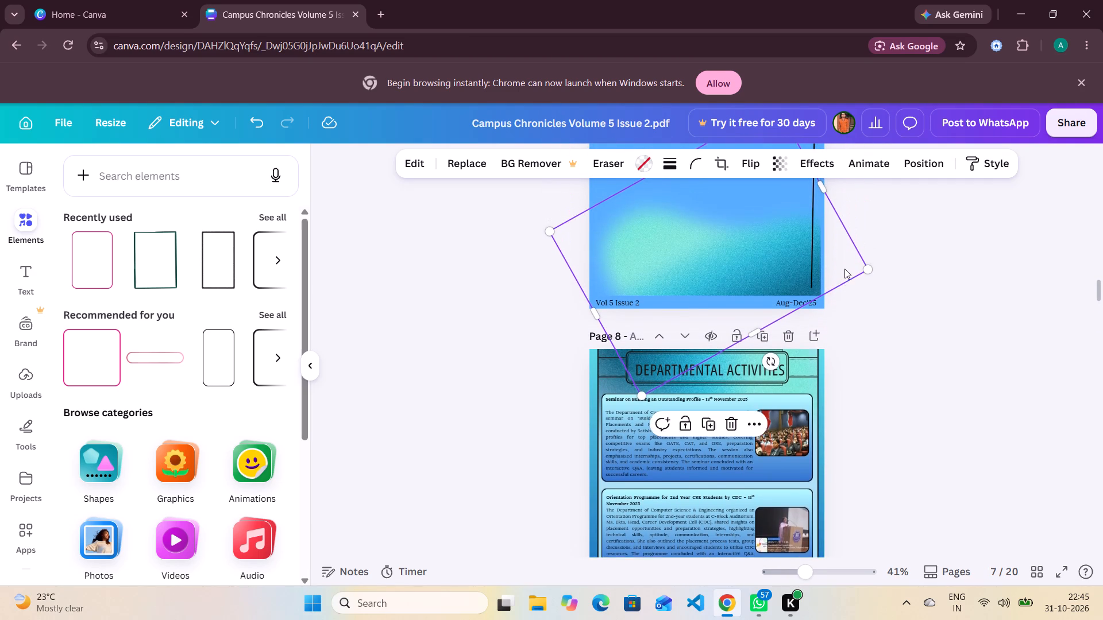
Stretch the upper end of page 7's right border line up to the level of the header's upper horizontal line.
{"action": "scroll", "coordinate": [844, 269], "scroll_direction": "up", "scroll_amount": 3}
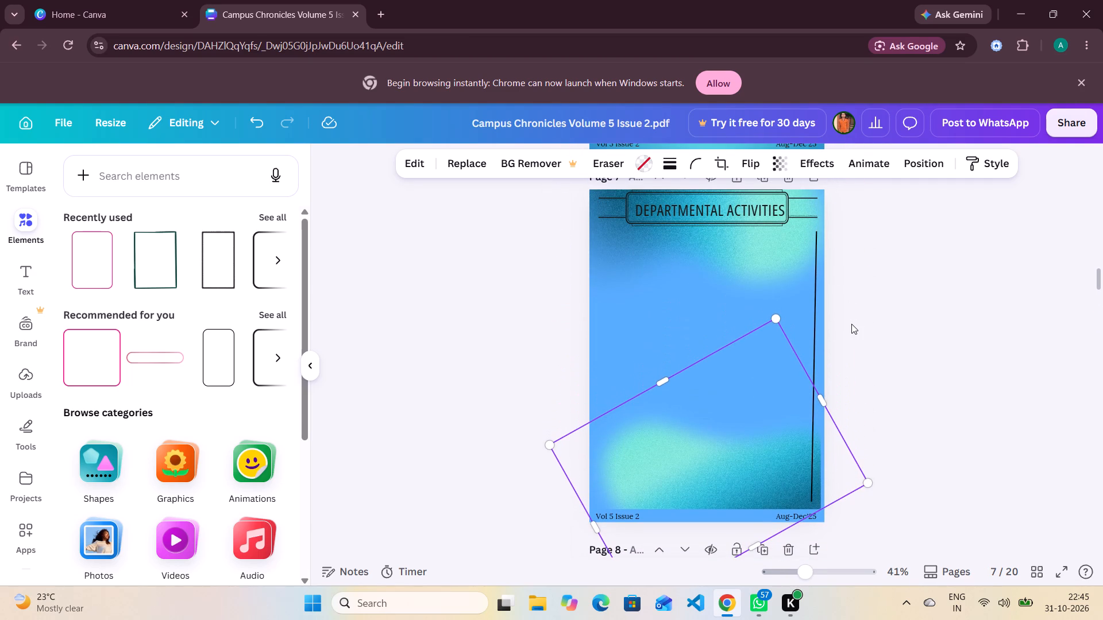
{"action": "left_click", "coordinate": [851, 324]}
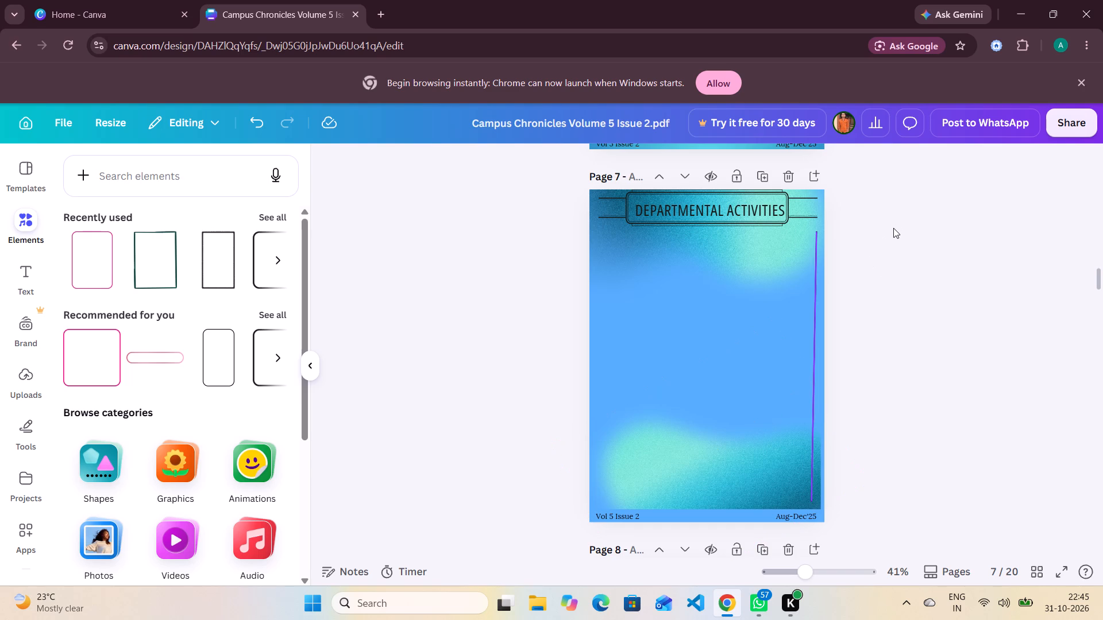
{"action": "left_click", "coordinate": [815, 236]}
{"action": "left_click_drag", "start_coordinate": [816, 234], "coordinate": [813, 197]}
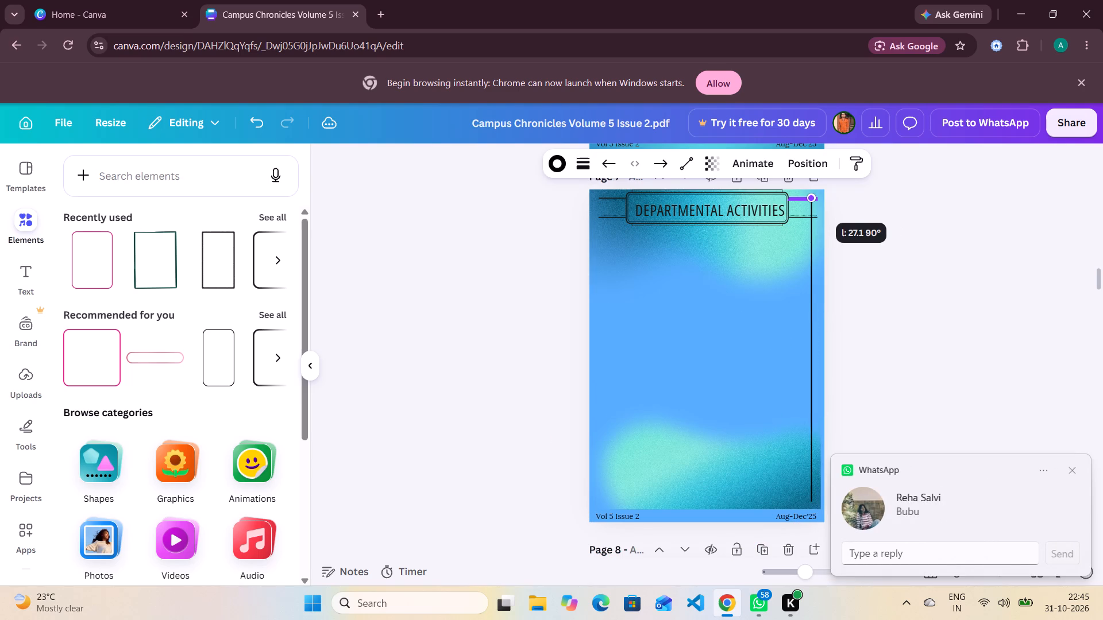
Shift the upper end of page 7's right border line slightly outward to meet the outer end of the header's upper horizontal line.
{"action": "left_click_drag", "start_coordinate": [813, 197], "coordinate": [809, 198]}
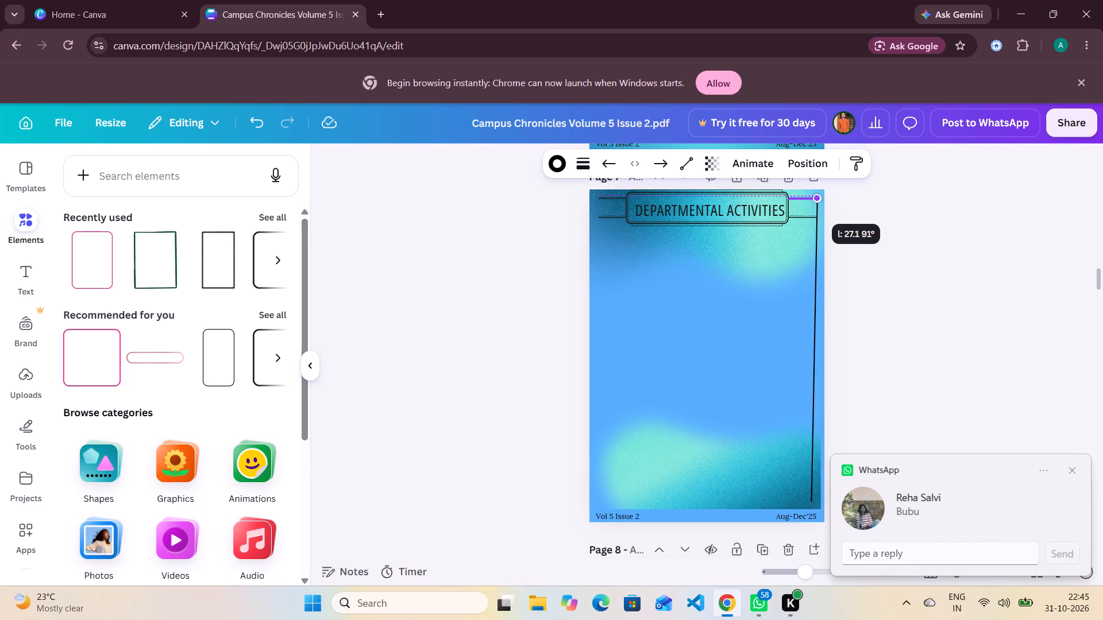
{"action": "left_click_drag", "start_coordinate": [809, 198], "coordinate": [809, 198]}
{"action": "left_click_drag", "start_coordinate": [809, 198], "coordinate": [806, 197]}
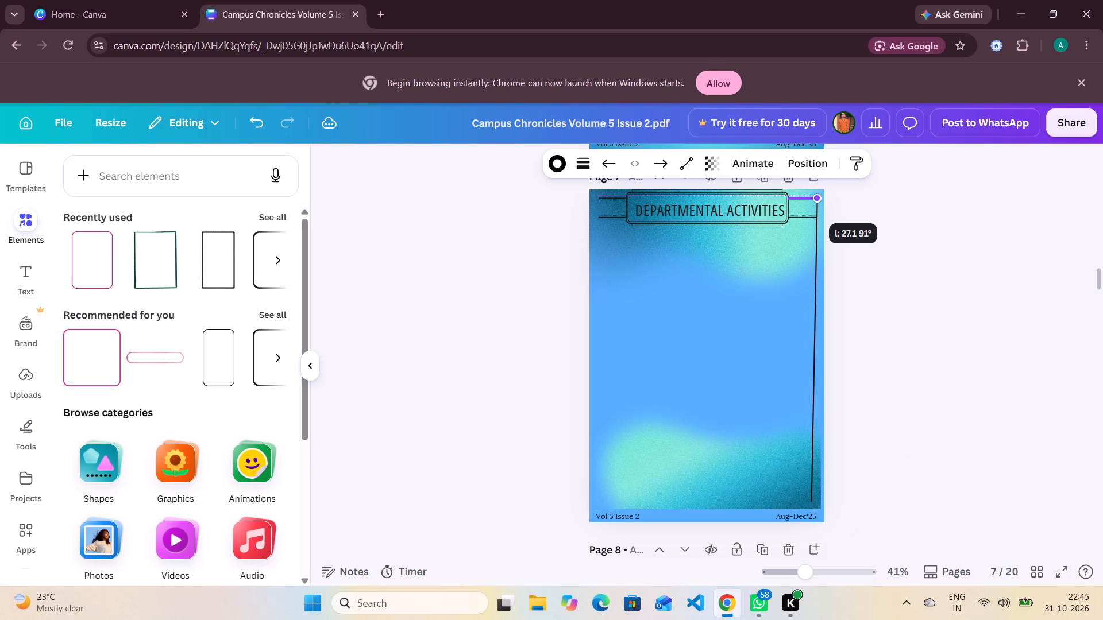
{"action": "left_click_drag", "start_coordinate": [806, 197], "coordinate": [808, 199]}
{"action": "left_click", "coordinate": [876, 280]}
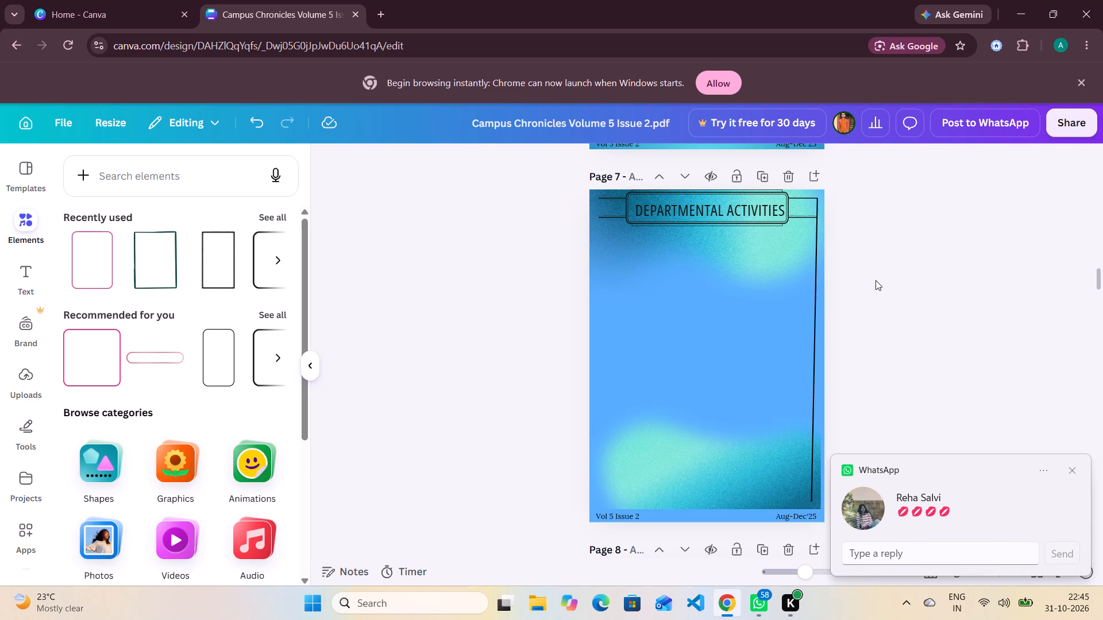
Lower the computer's sound volume to roughly a fifth of its range.
{"action": "left_click", "coordinate": [979, 611]}
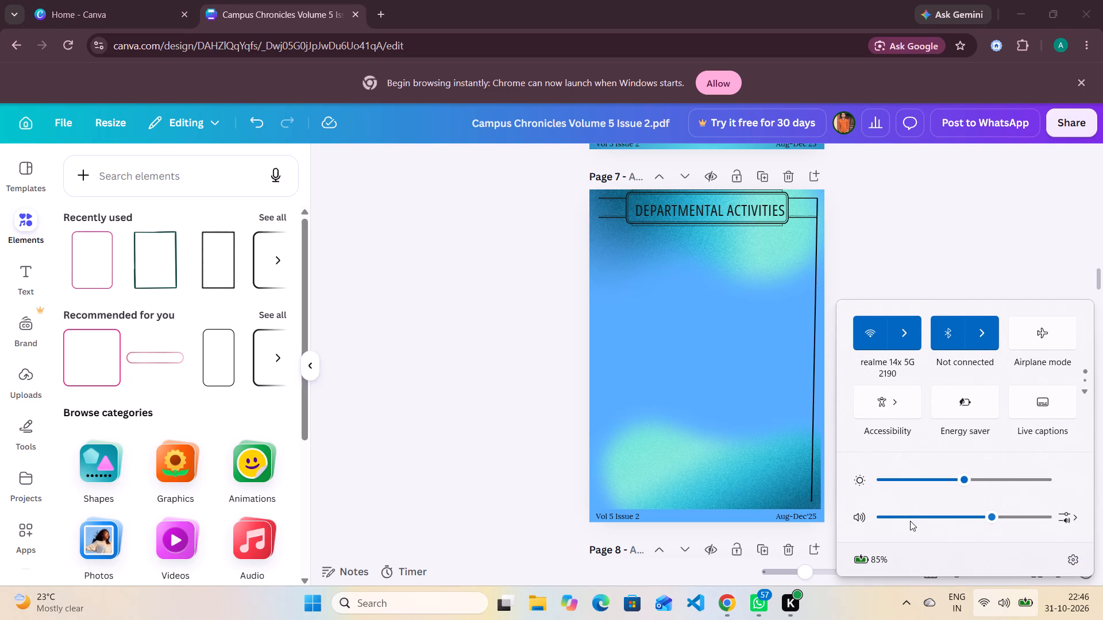
{"action": "left_click", "coordinate": [910, 521]}
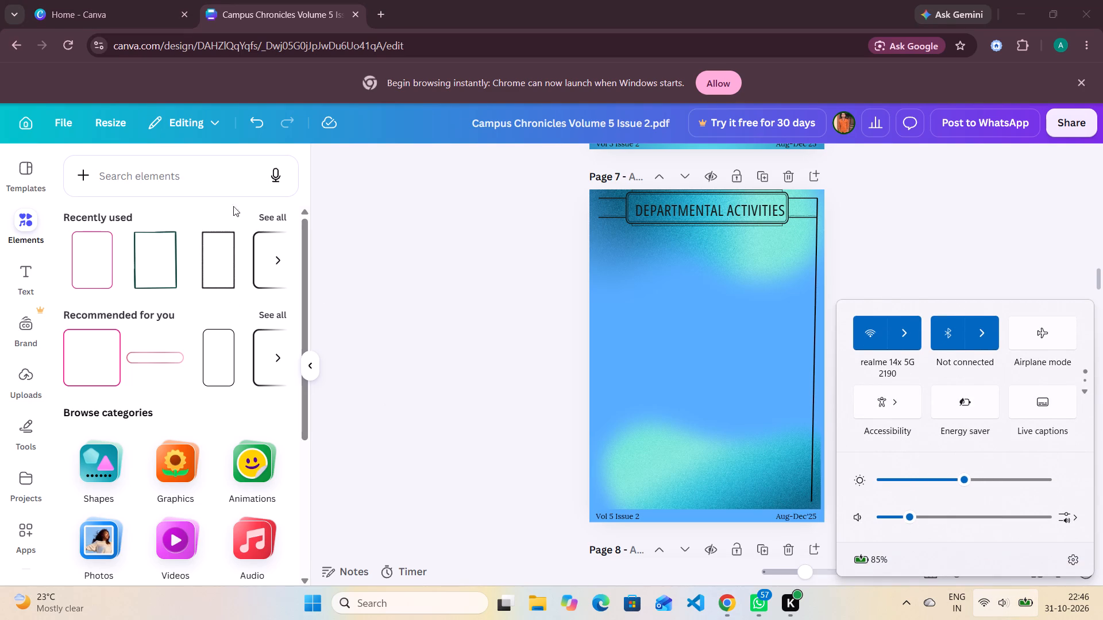
Duplicate page 7's right border line and move the copy inward toward the page's left side.
{"action": "left_click", "coordinate": [813, 366]}
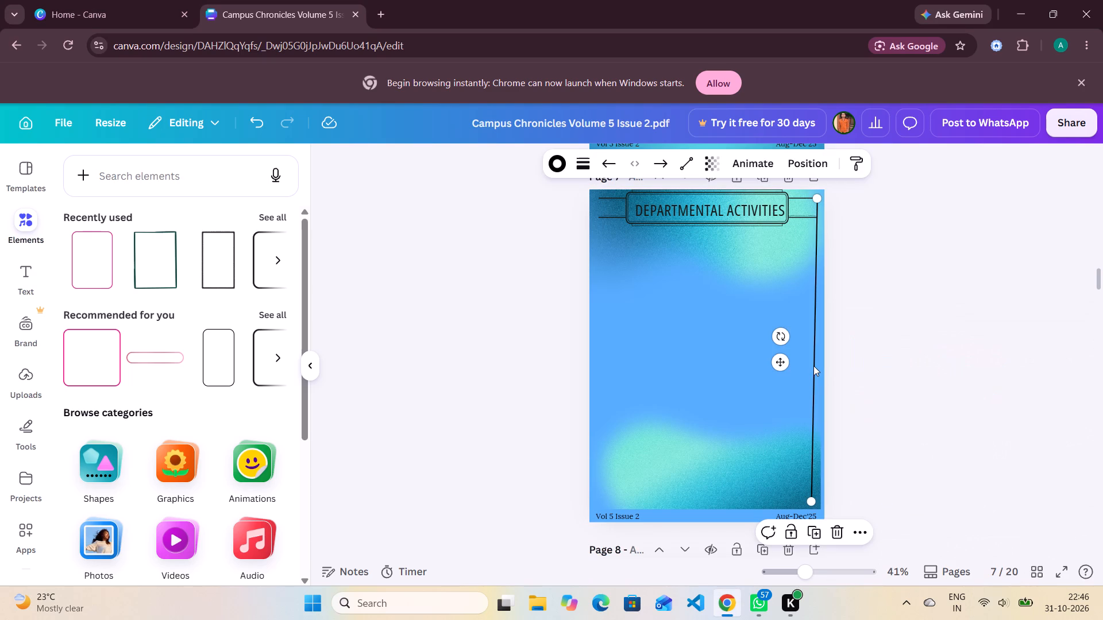
{"action": "left_click", "coordinate": [816, 534]}
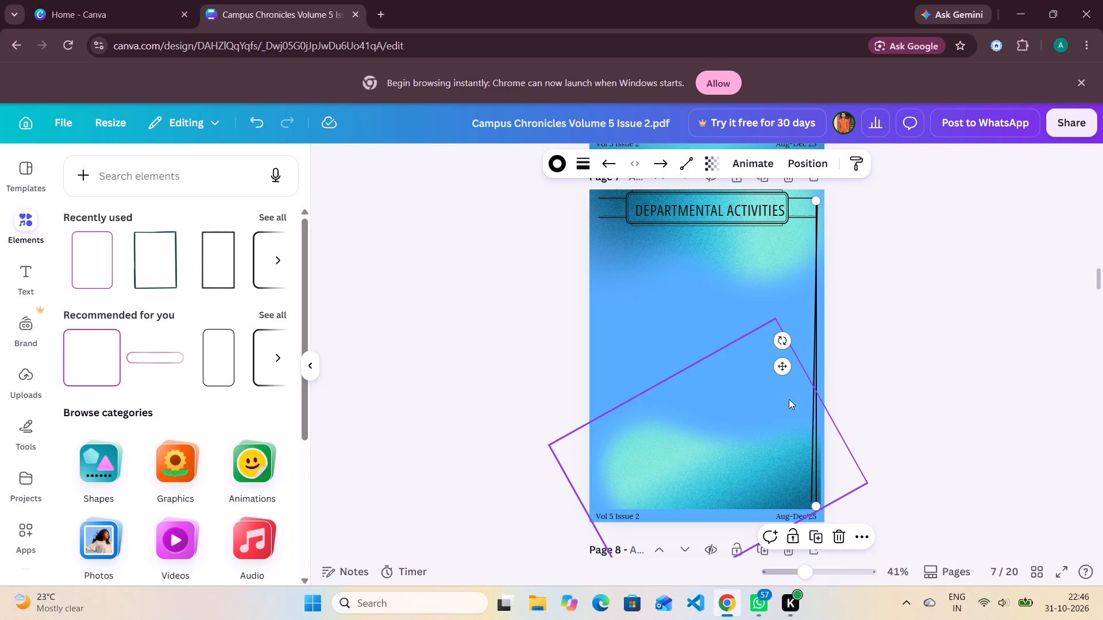
{"action": "left_click_drag", "start_coordinate": [782, 367], "coordinate": [720, 371]}
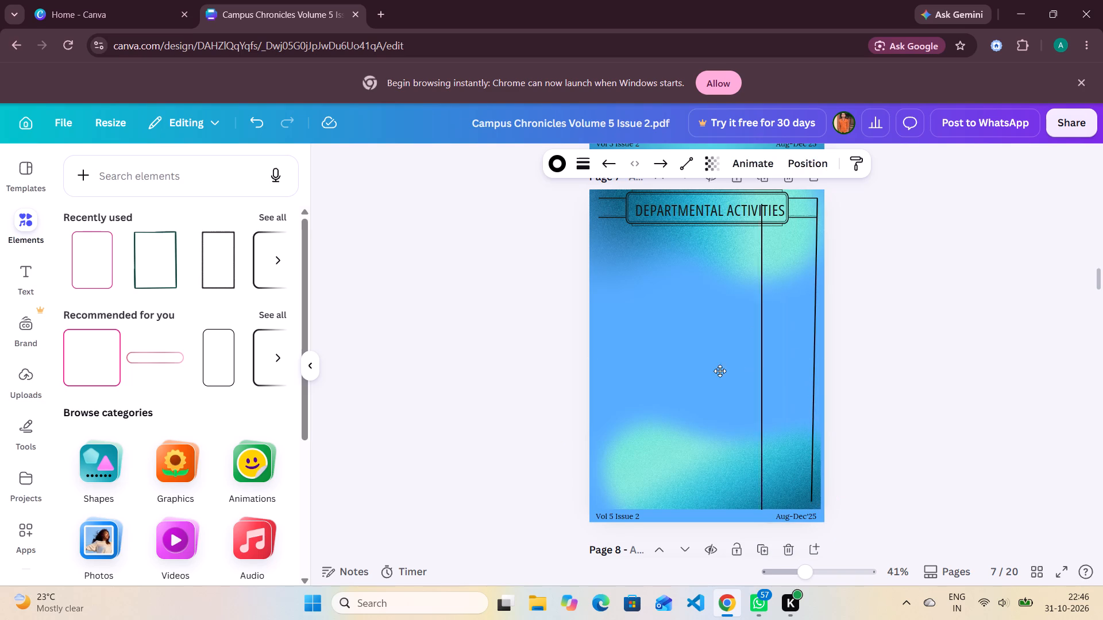
Move the second vertical line to the left edge of page 7, with its top level with the header's upper line.
{"action": "left_click_drag", "start_coordinate": [720, 371], "coordinate": [569, 364]}
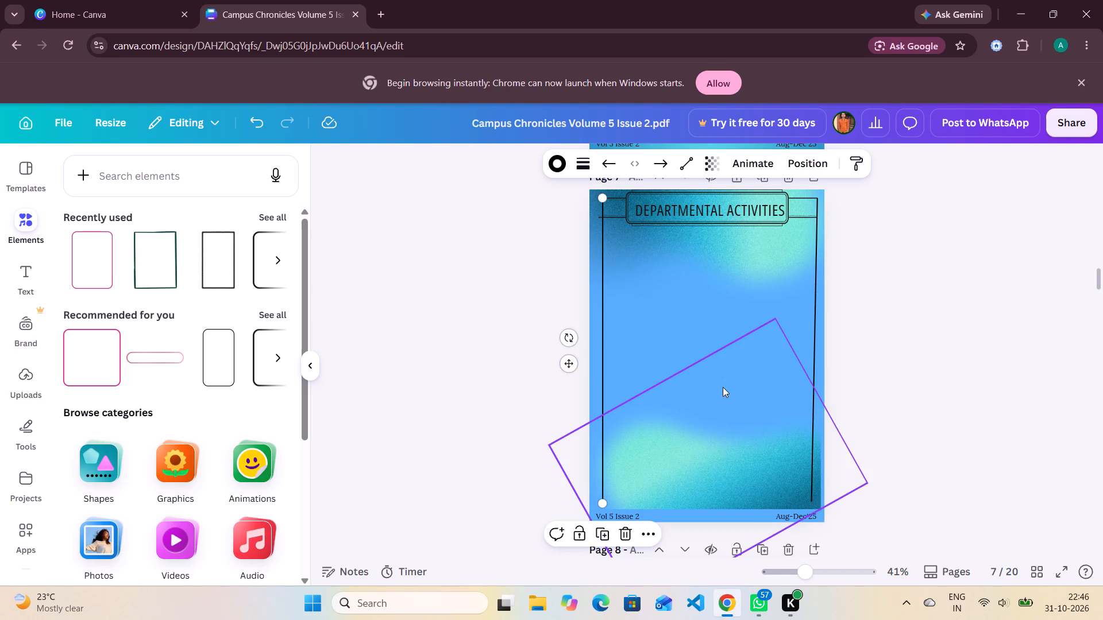
{"action": "left_click", "coordinate": [1002, 301]}
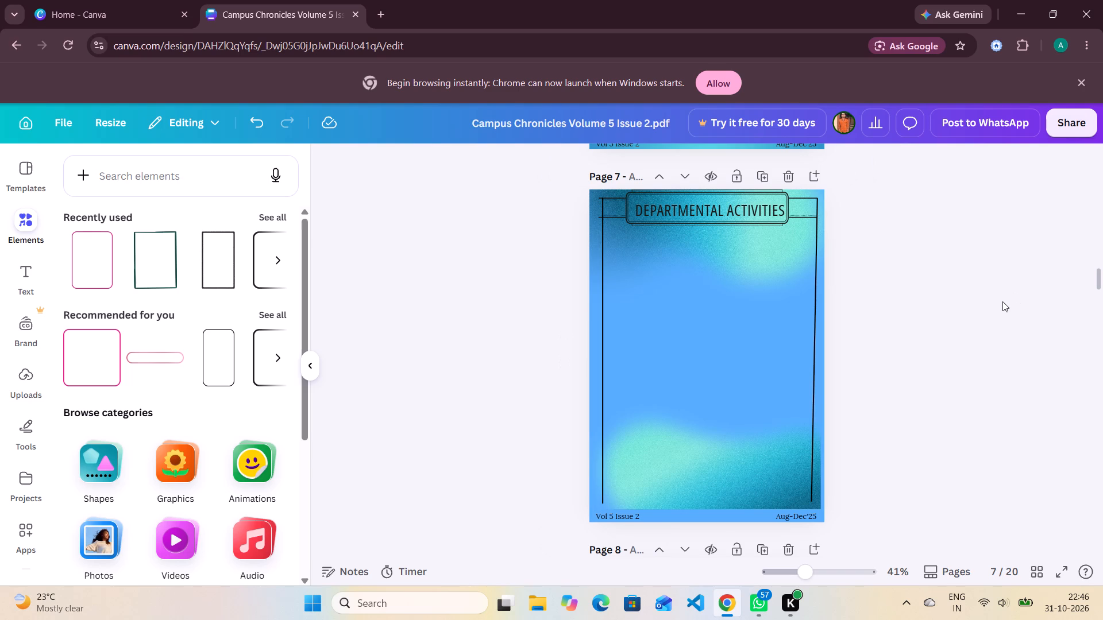
Duplicate the left border line, move the copy into the lower middle of page 7 and rotate it to horizontal at 0°.
{"action": "left_click", "coordinate": [603, 340]}
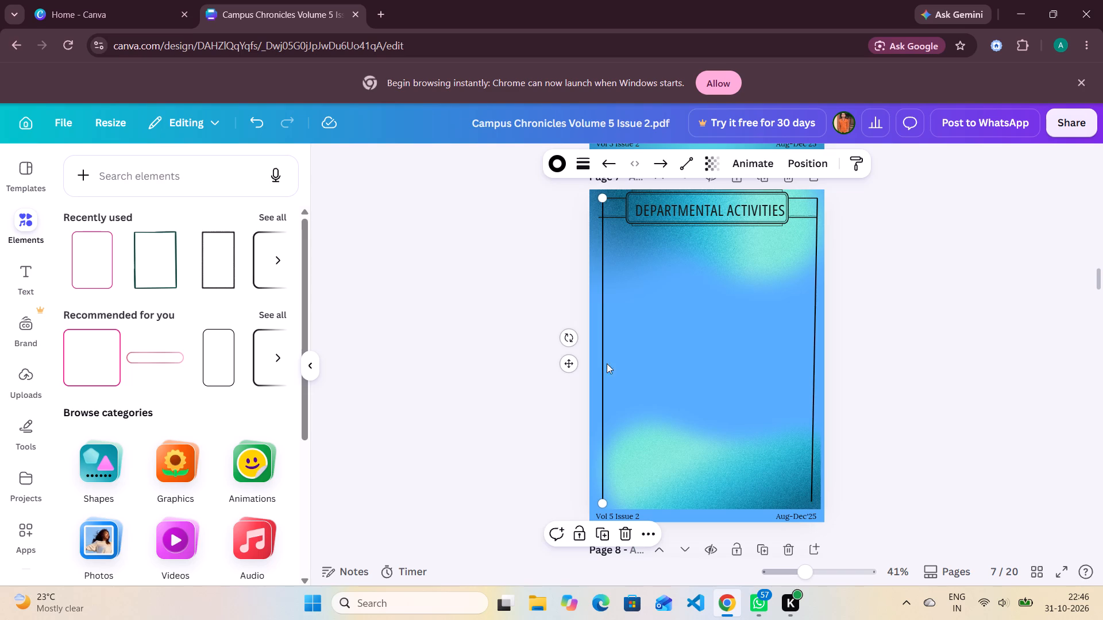
{"action": "left_click", "coordinate": [599, 536]}
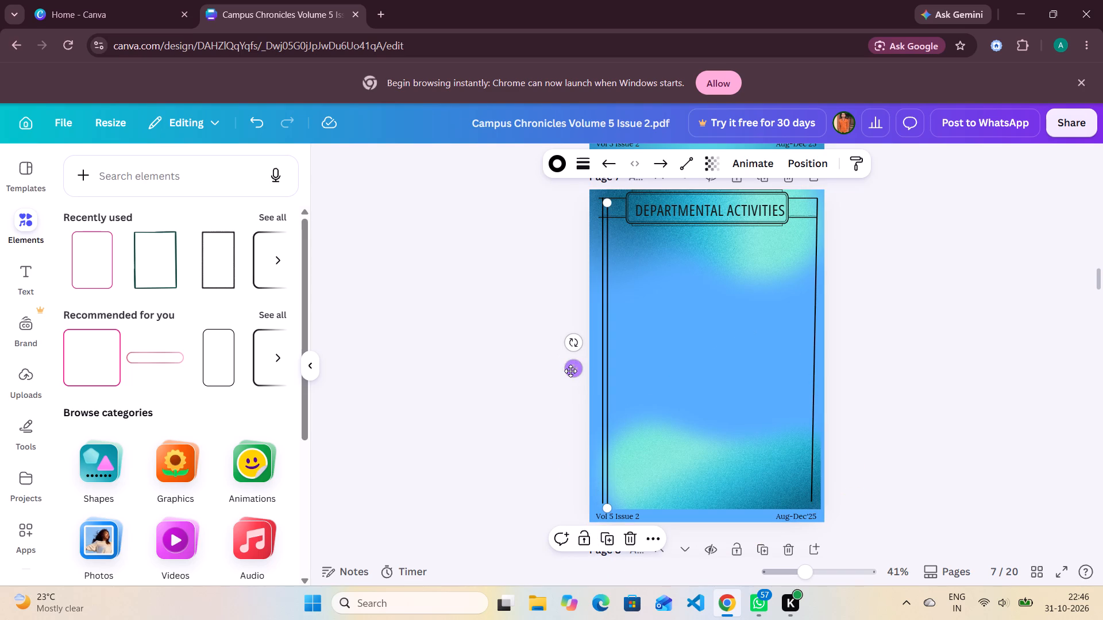
{"action": "left_click_drag", "start_coordinate": [570, 371], "coordinate": [645, 428]}
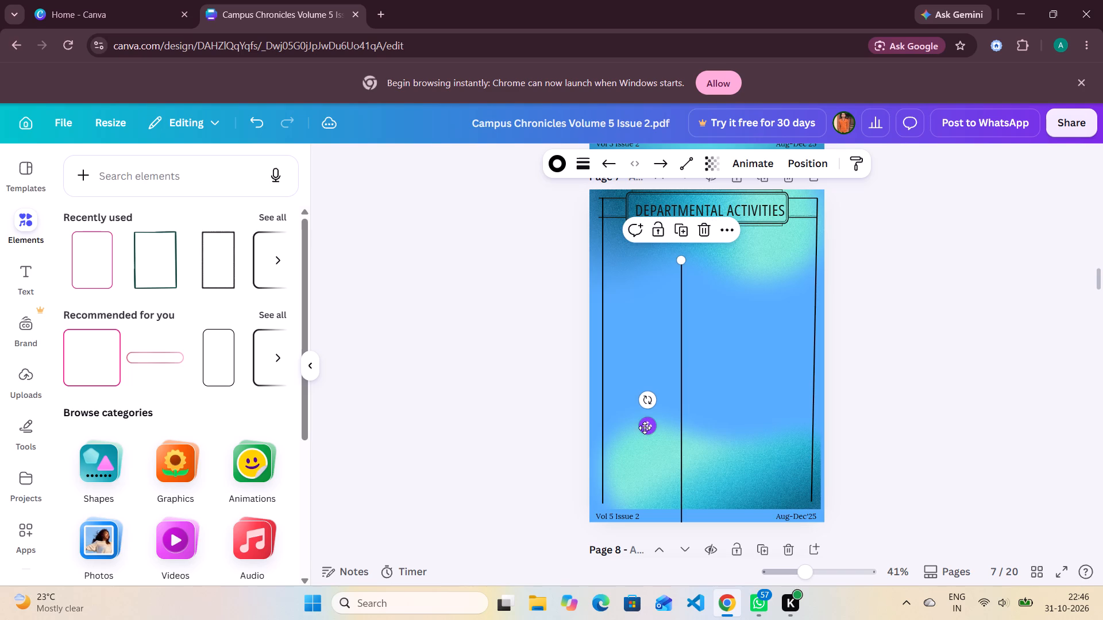
{"action": "left_click_drag", "start_coordinate": [645, 406], "coordinate": [695, 391]}
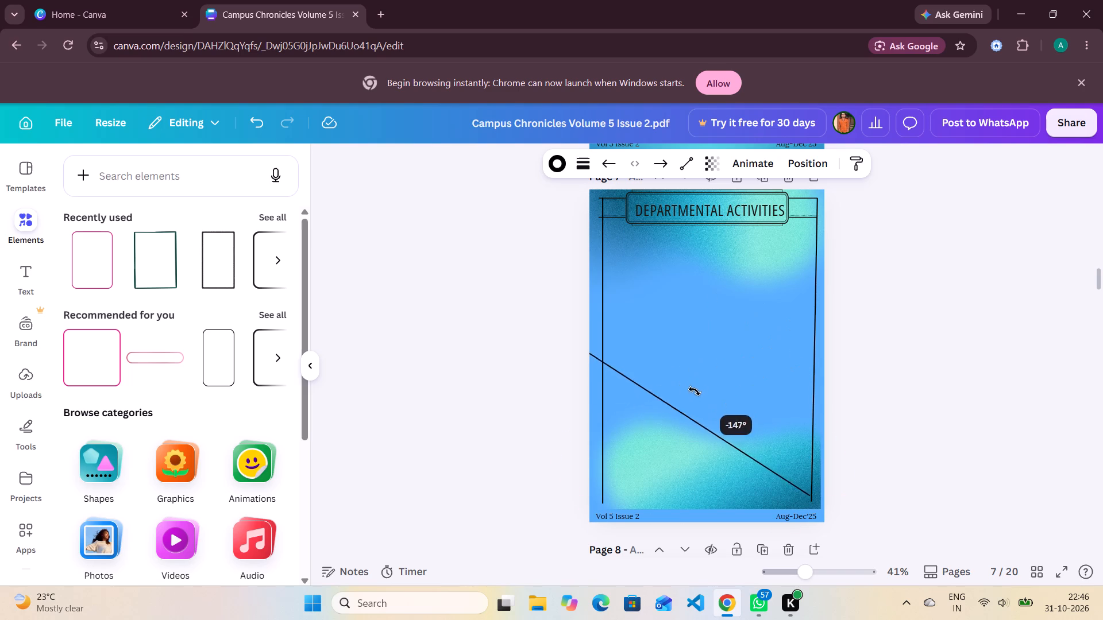
{"action": "left_click_drag", "start_coordinate": [695, 391], "coordinate": [684, 434]}
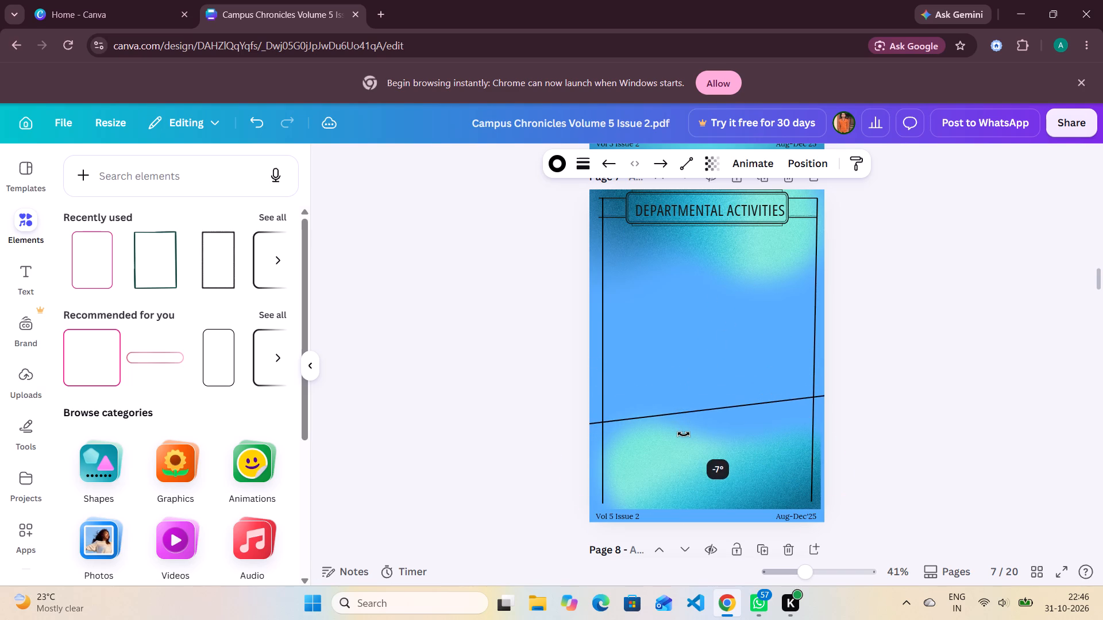
{"action": "left_click_drag", "start_coordinate": [684, 434], "coordinate": [681, 458]}
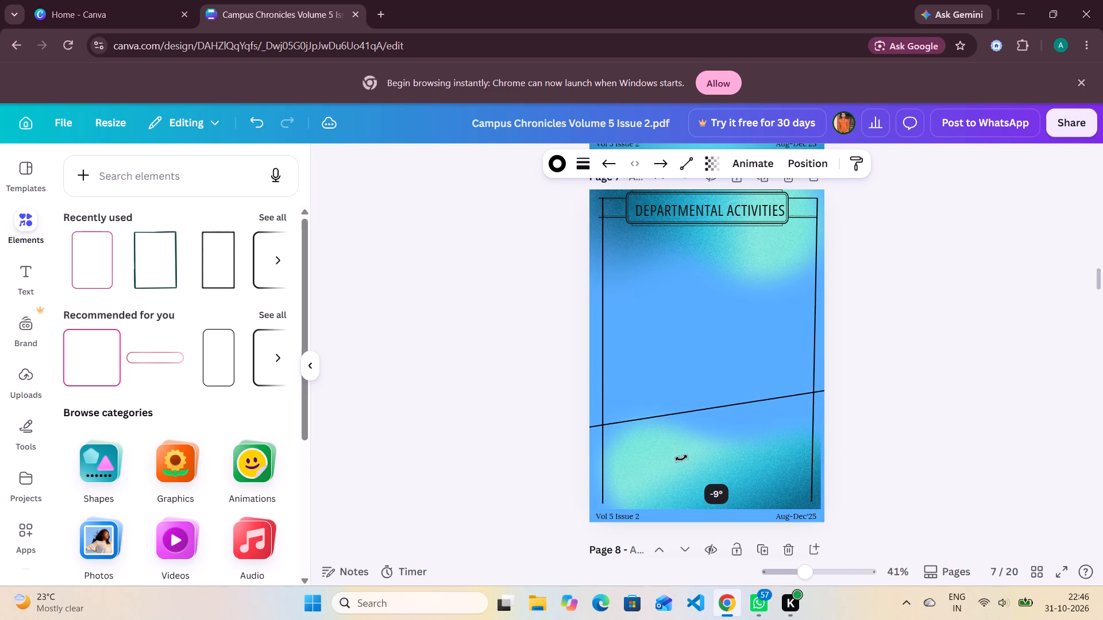
{"action": "left_click_drag", "start_coordinate": [681, 458], "coordinate": [680, 446]}
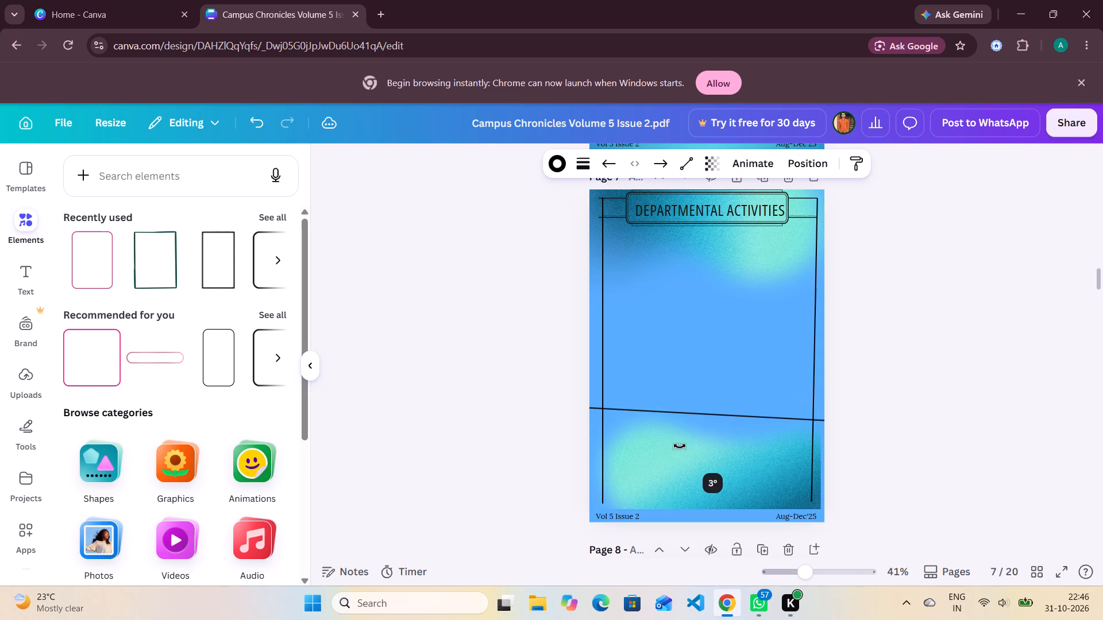
{"action": "left_click_drag", "start_coordinate": [680, 446], "coordinate": [682, 448]}
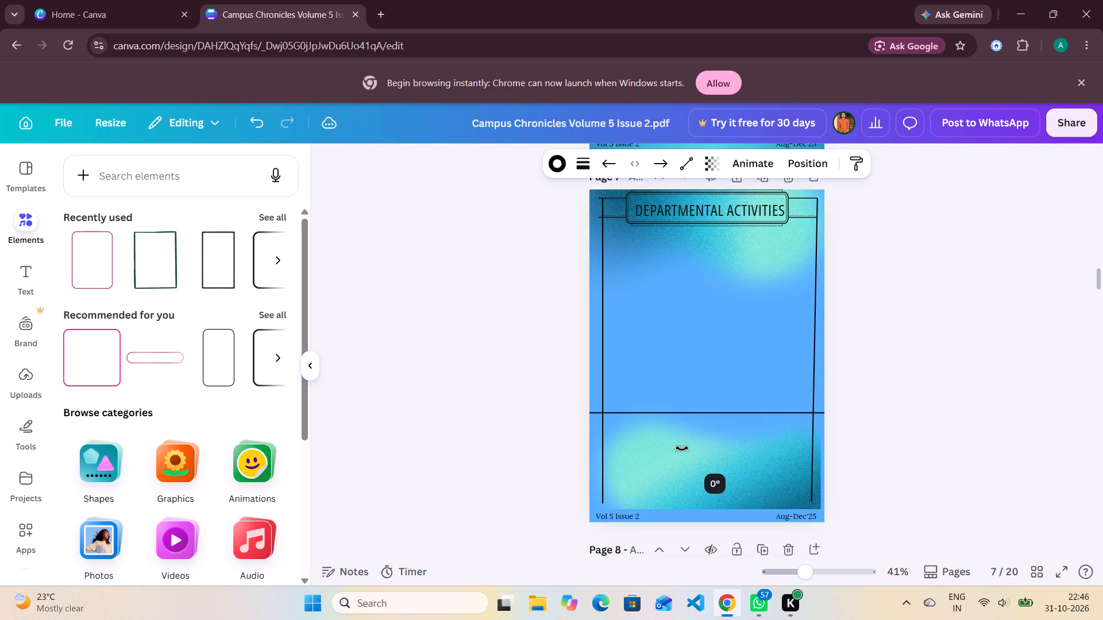
{"action": "left_click_drag", "start_coordinate": [682, 448], "coordinate": [681, 443]}
Move the horizontal line down to the bottom of page 7, just above the footer, crossing the lower ends of both side lines.
{"action": "left_click_drag", "start_coordinate": [681, 443], "coordinate": [681, 445]}
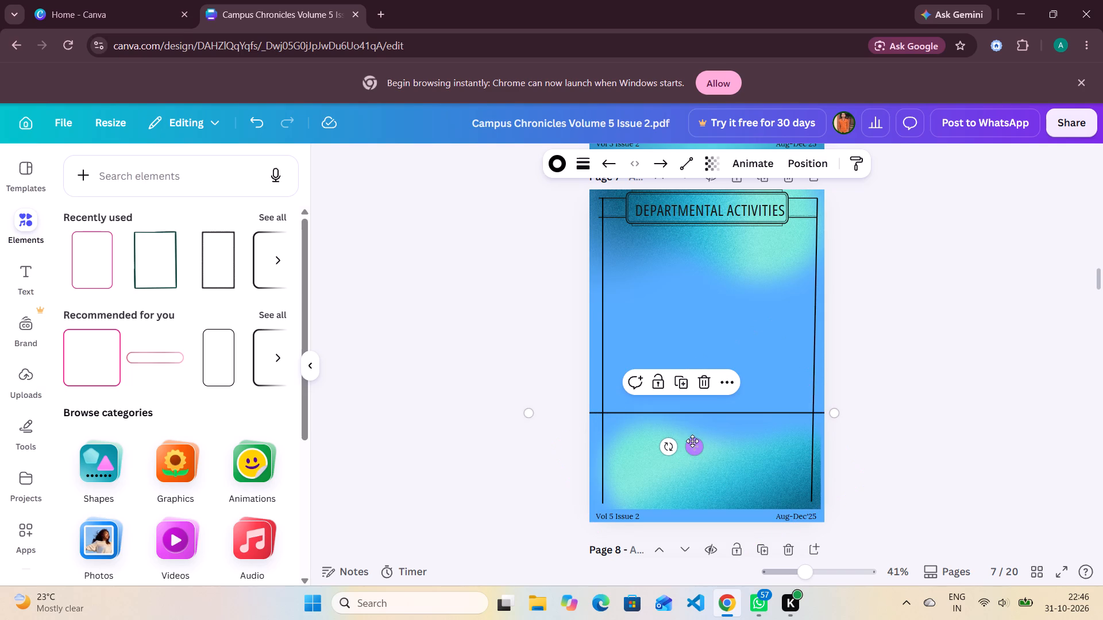
{"action": "left_click_drag", "start_coordinate": [692, 441], "coordinate": [706, 529]}
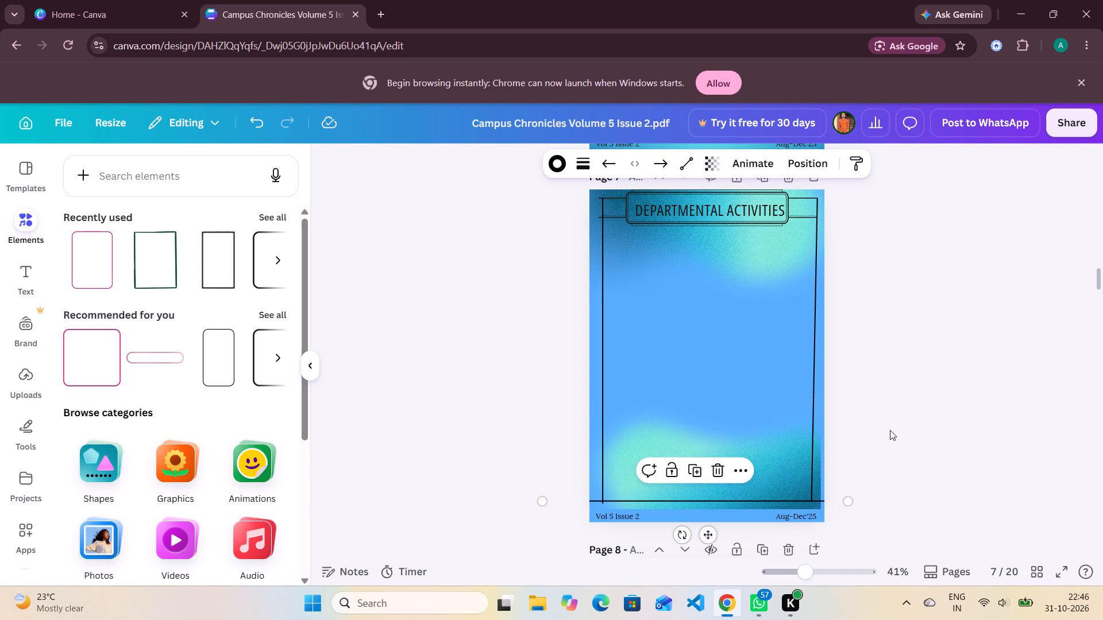
{"action": "left_click", "coordinate": [890, 430]}
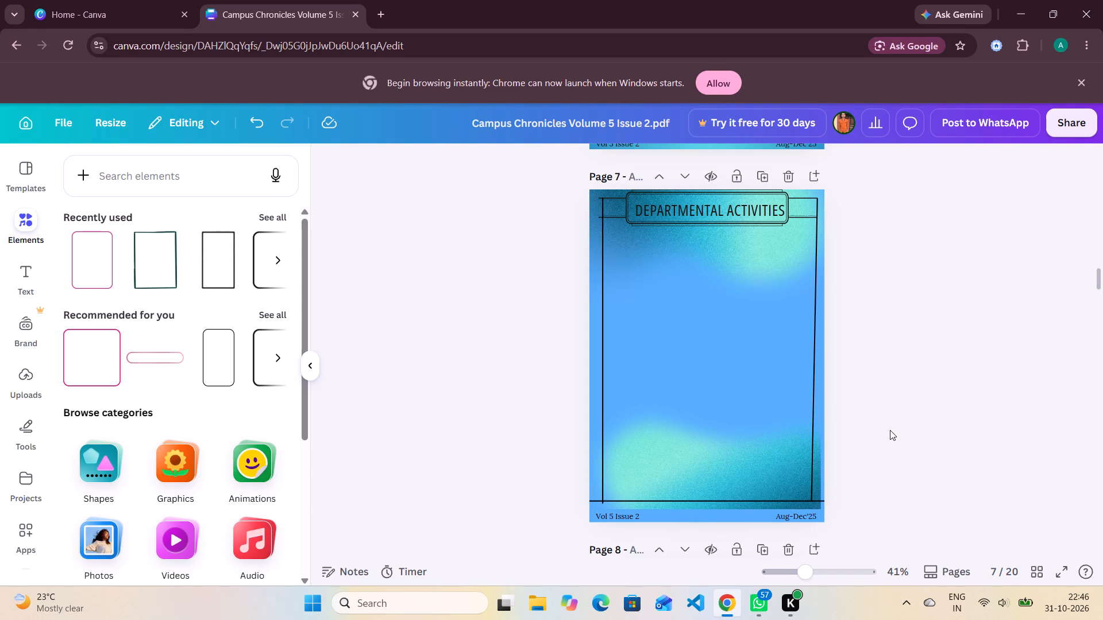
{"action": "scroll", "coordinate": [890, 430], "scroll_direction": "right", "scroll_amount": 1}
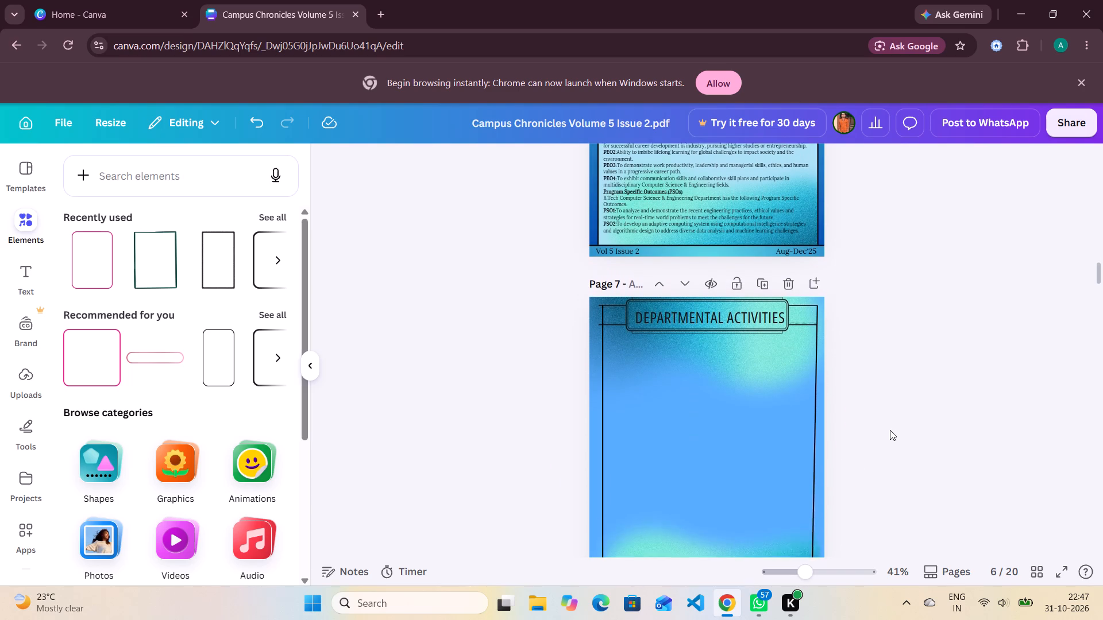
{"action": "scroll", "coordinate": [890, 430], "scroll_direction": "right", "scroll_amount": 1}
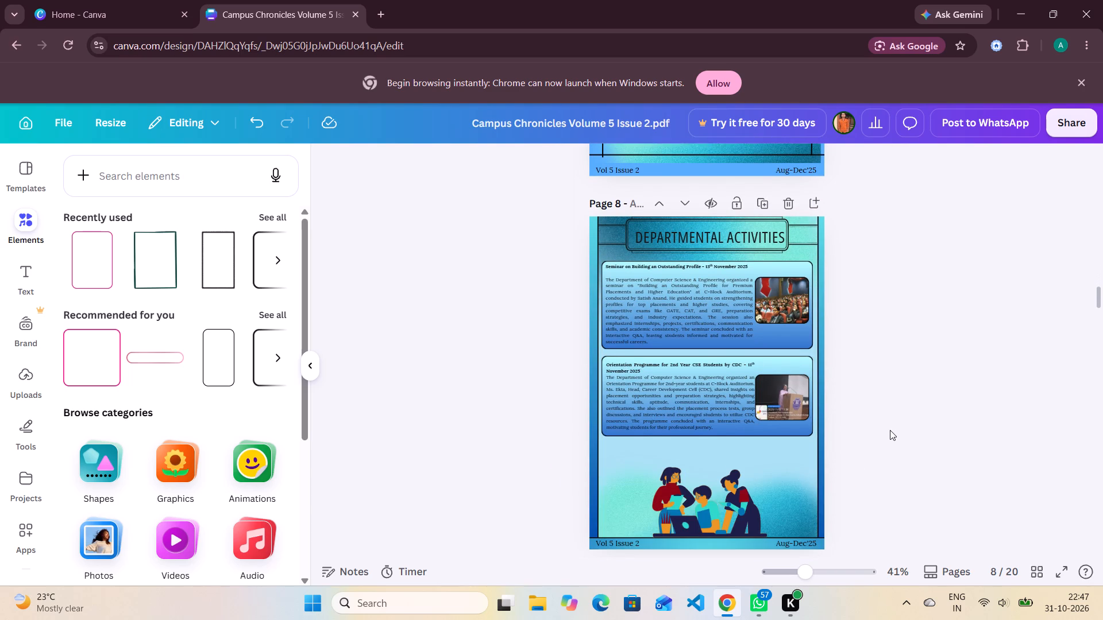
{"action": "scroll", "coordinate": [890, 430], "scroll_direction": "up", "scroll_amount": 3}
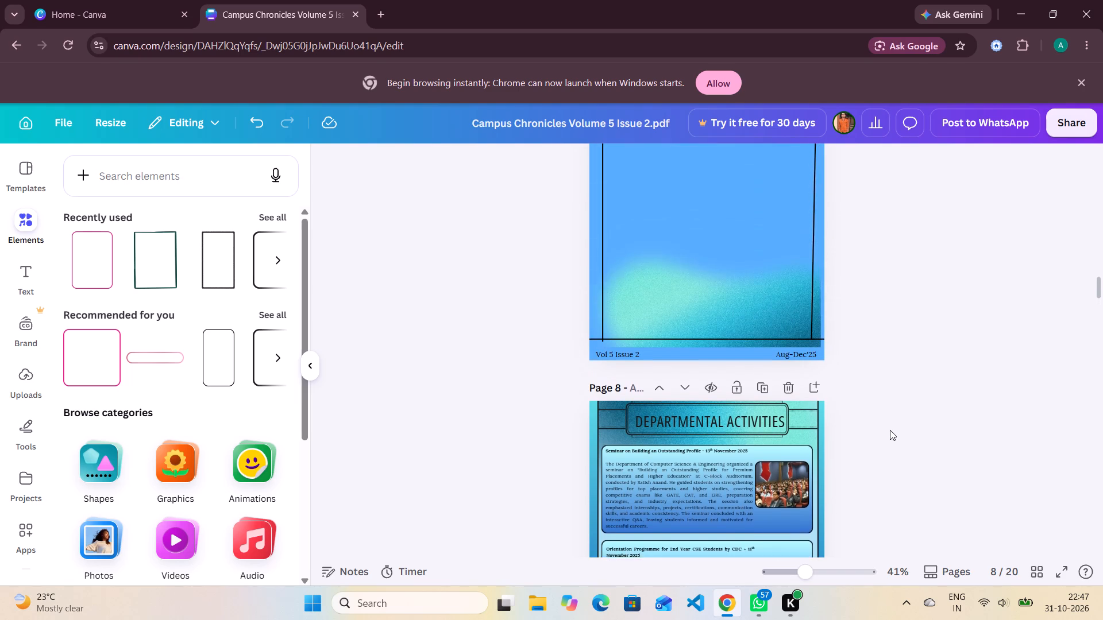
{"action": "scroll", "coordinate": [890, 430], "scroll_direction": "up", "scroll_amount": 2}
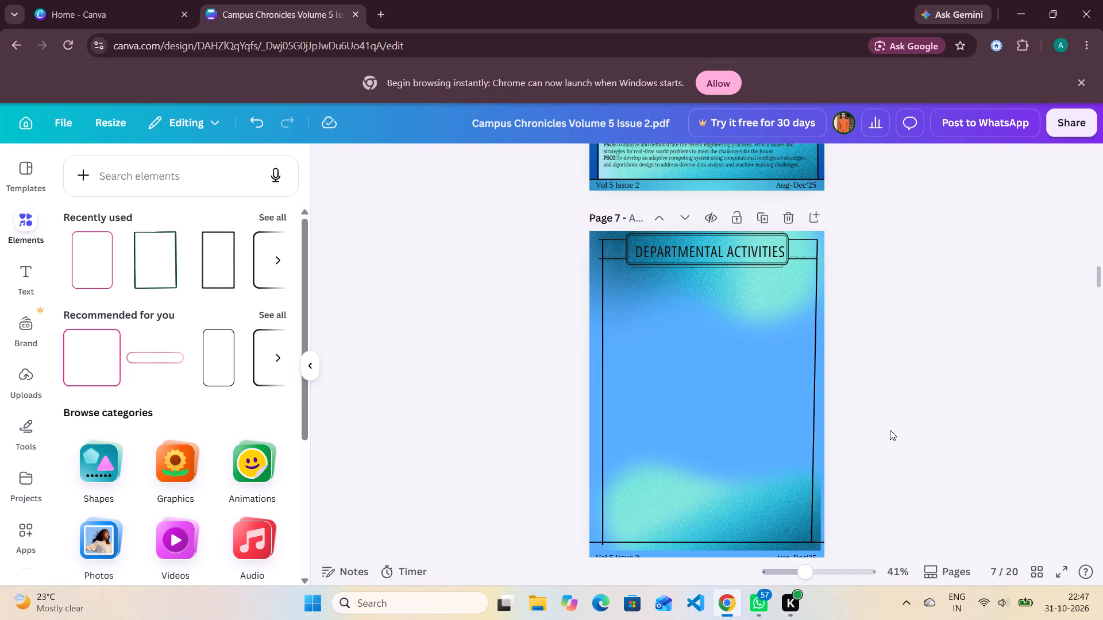
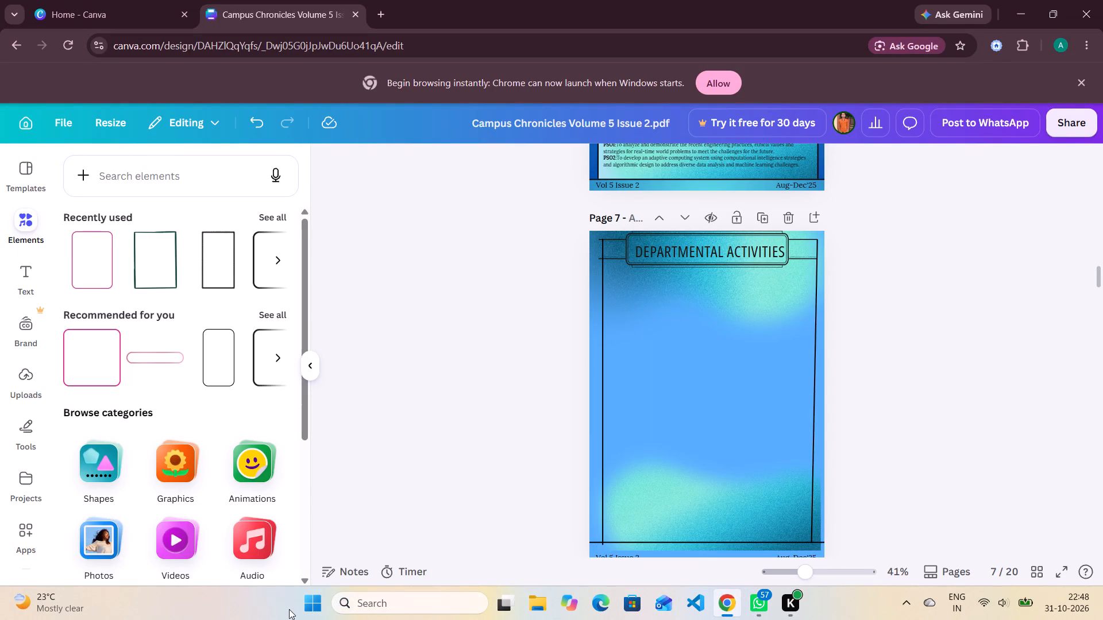
{"action": "left_click", "coordinate": [310, 613]}
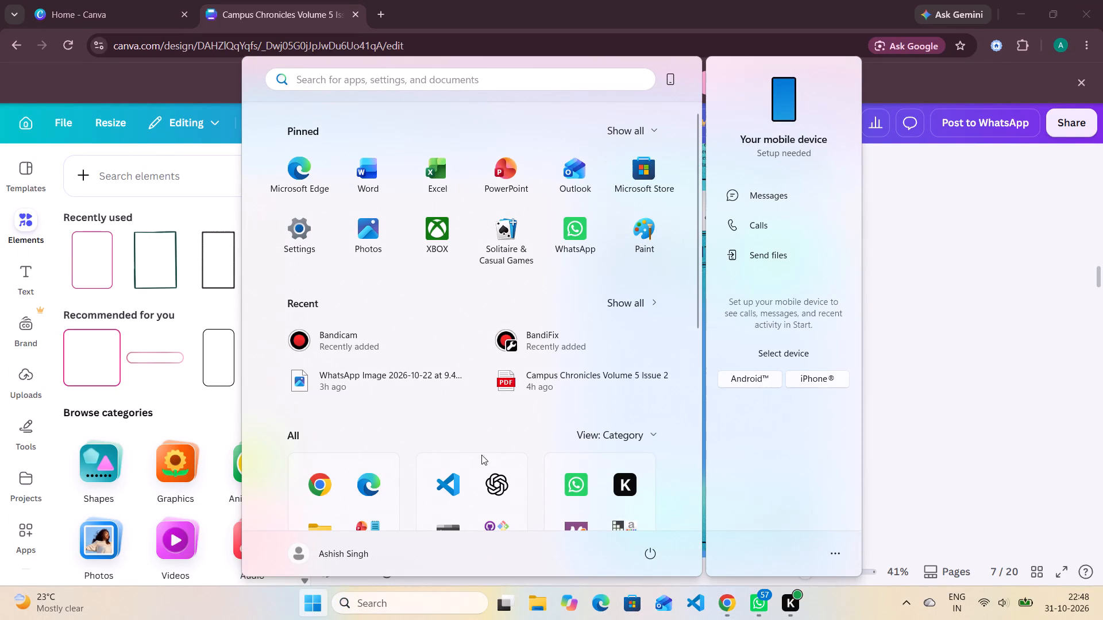
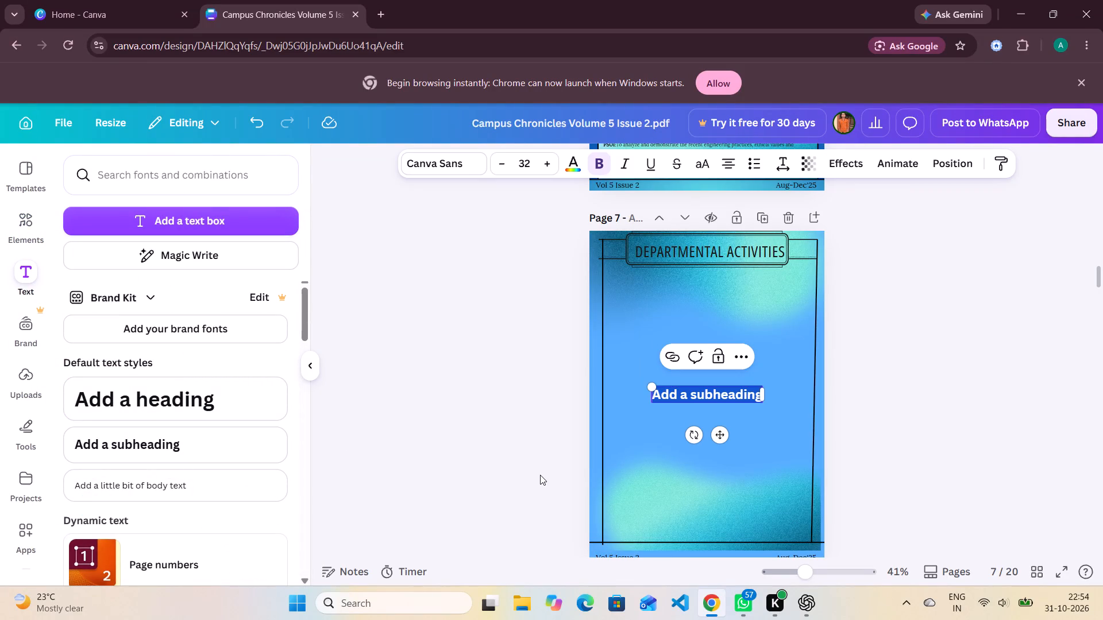
{"action": "key", "text": "ctrl+v"}
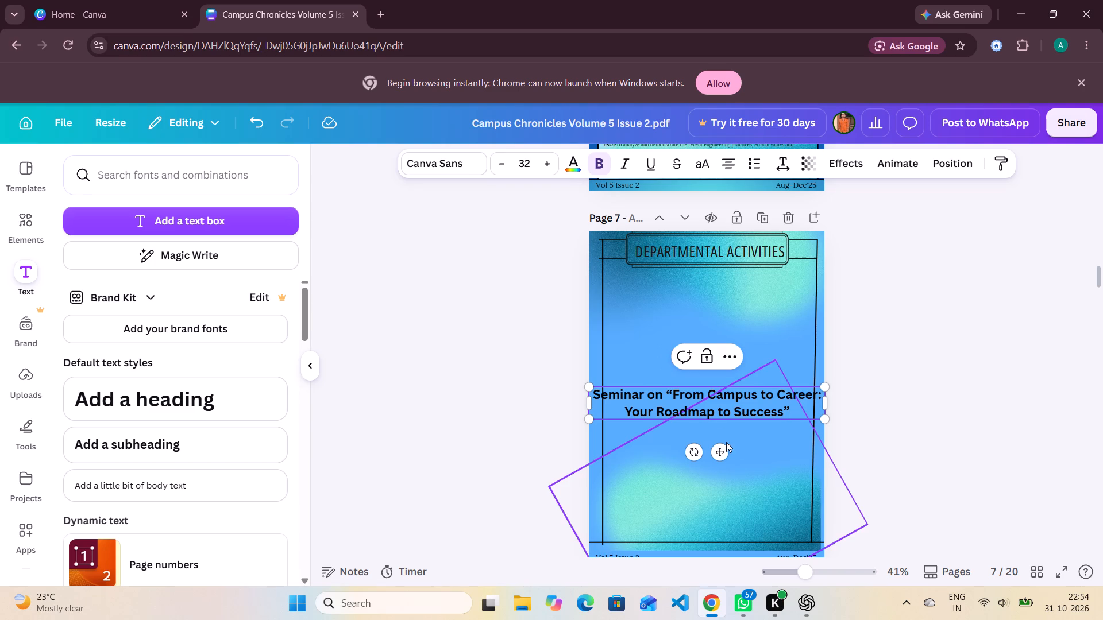
{"action": "left_click_drag", "start_coordinate": [719, 453], "coordinate": [721, 286]}
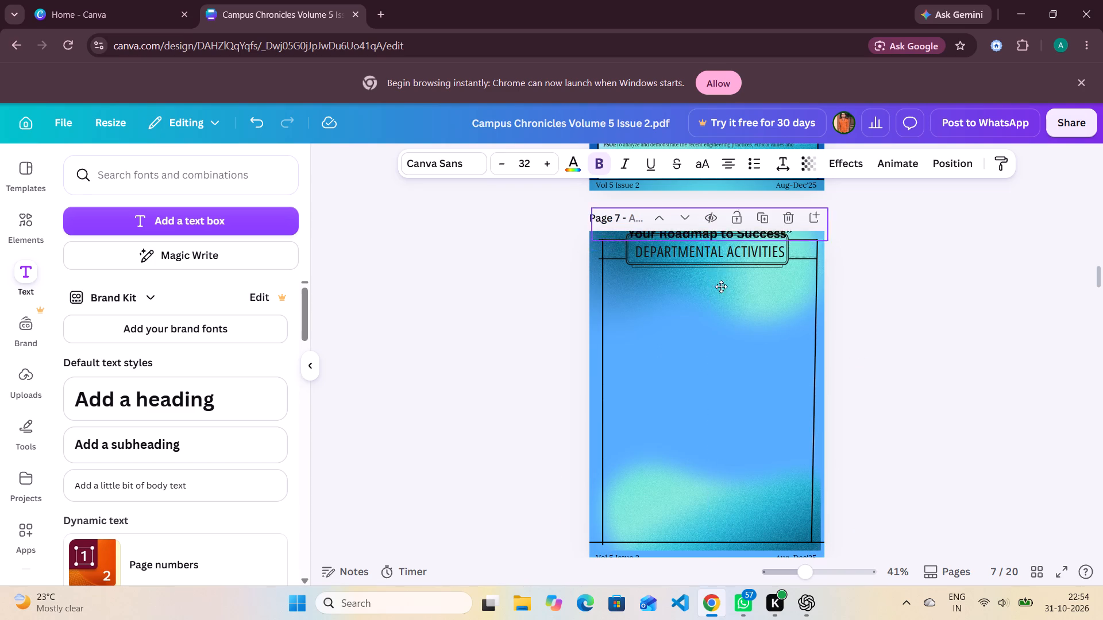
{"action": "left_click_drag", "start_coordinate": [721, 286], "coordinate": [723, 339]}
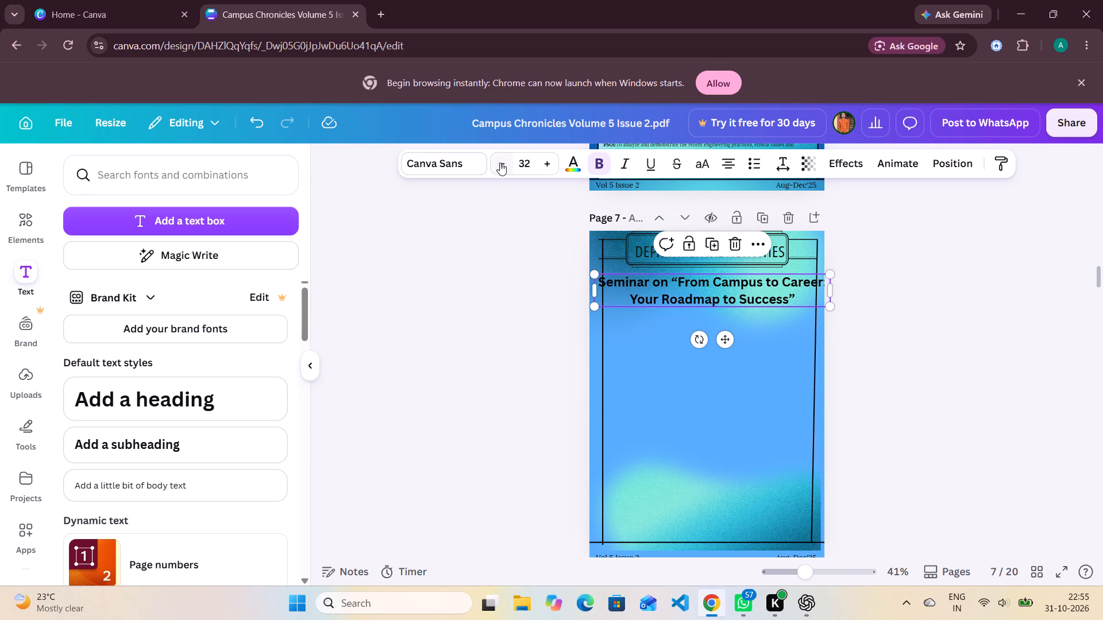
Reduce the seminar title's font size to 23 and nudge it slightly closer to the Departmental Activities banner.
{"action": "triple_click", "coordinate": [500, 163]}
{"action": "double_click", "coordinate": [500, 163]}
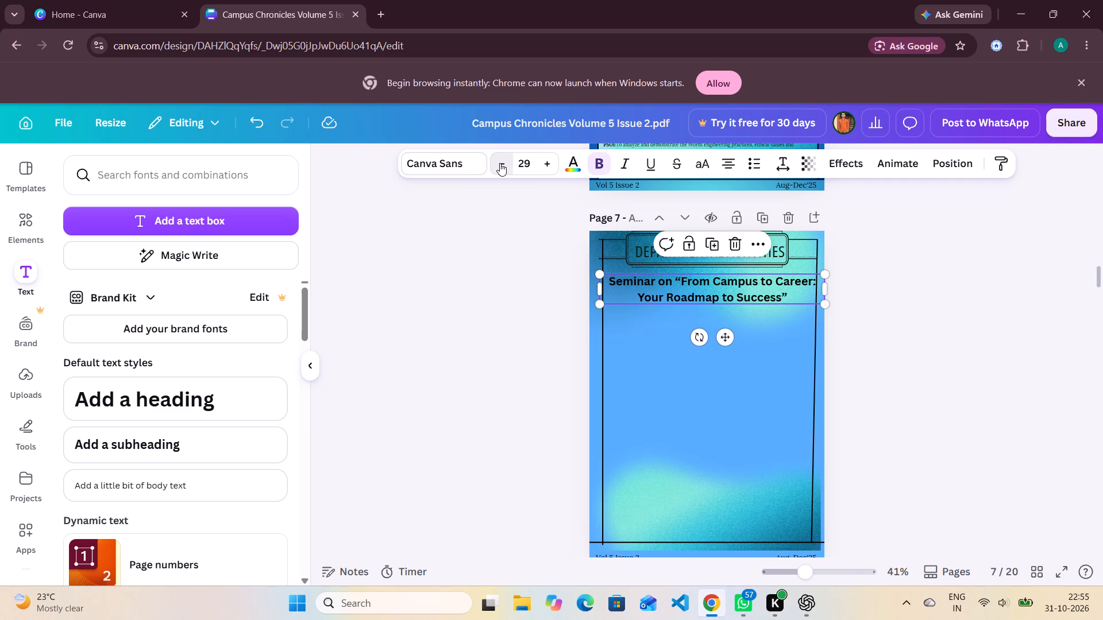
{"action": "left_click", "coordinate": [500, 163]}
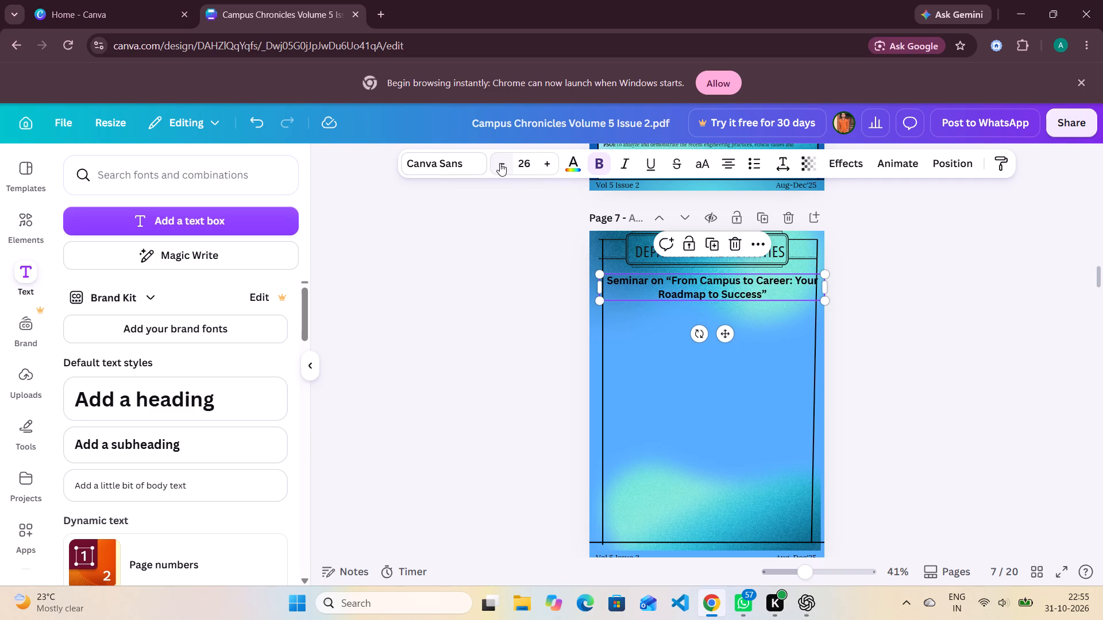
{"action": "left_click", "coordinate": [726, 336]}
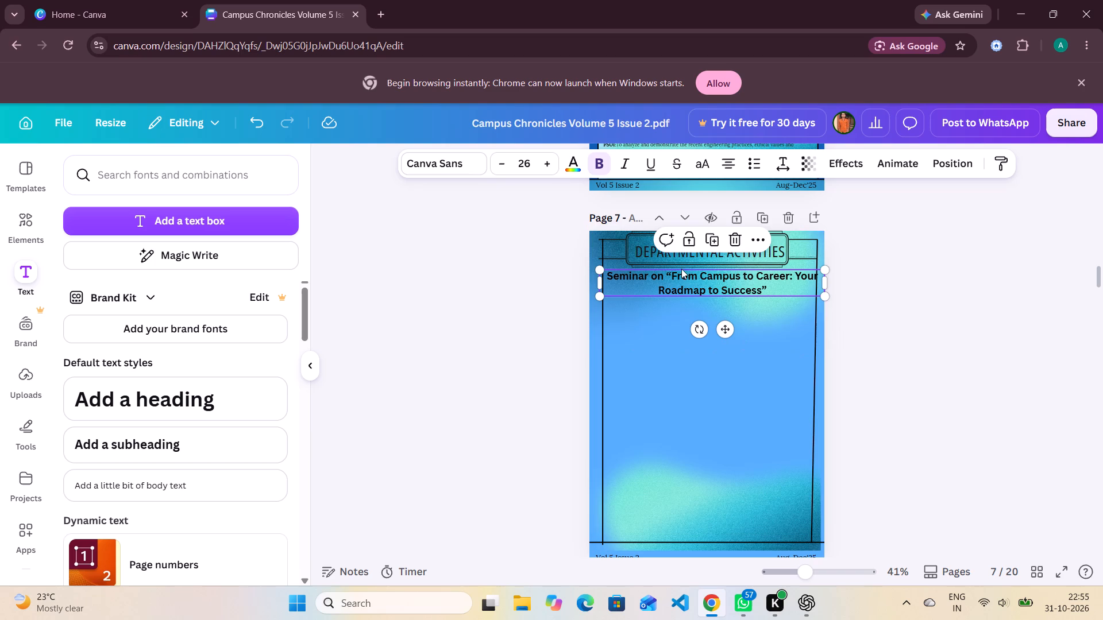
{"action": "left_click", "coordinate": [502, 161]}
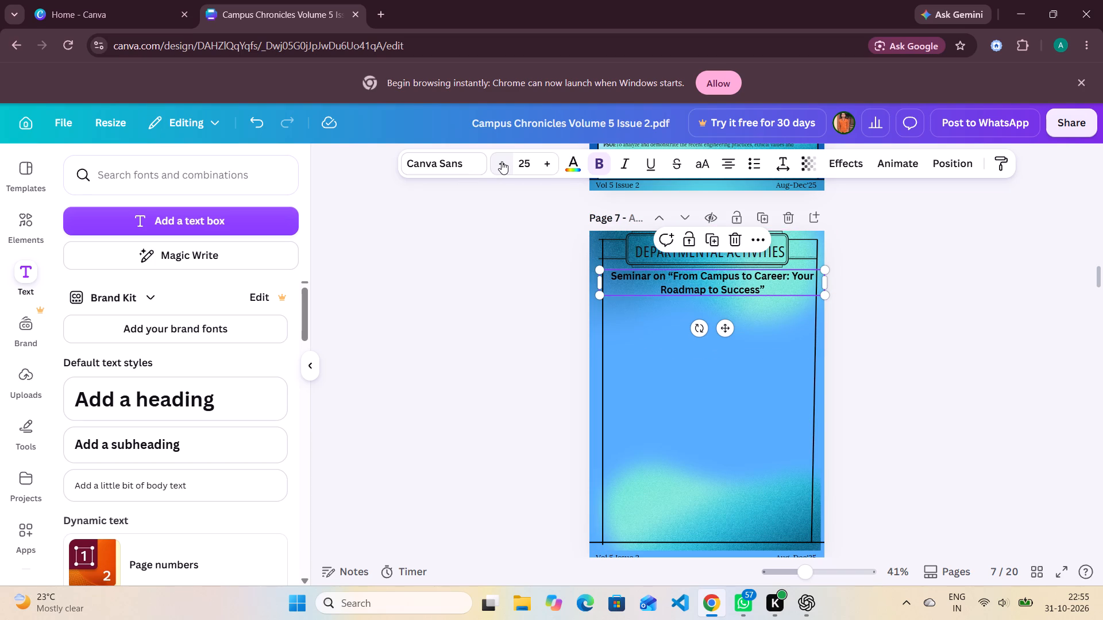
{"action": "left_click", "coordinate": [502, 161]}
{"action": "double_click", "coordinate": [502, 161]}
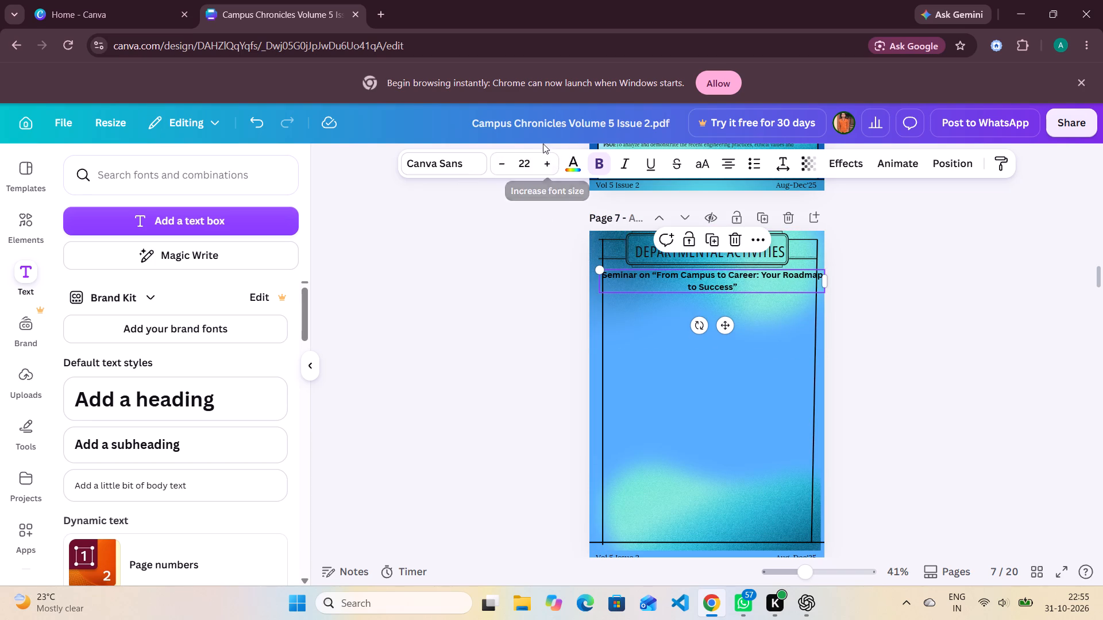
{"action": "left_click", "coordinate": [545, 164]}
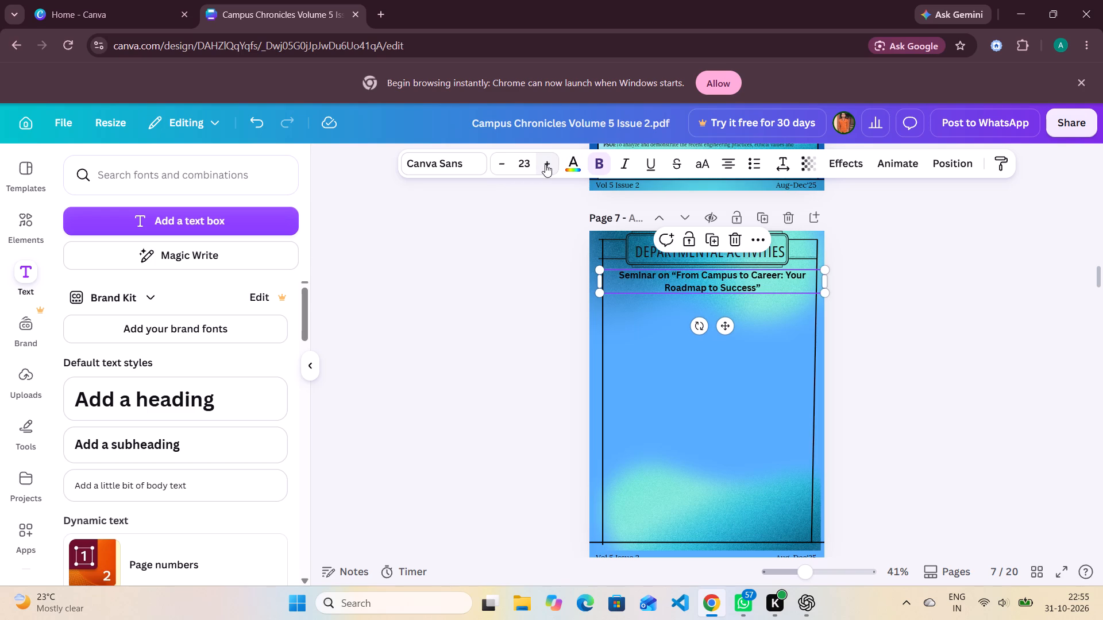
{"action": "left_click", "coordinate": [947, 342]}
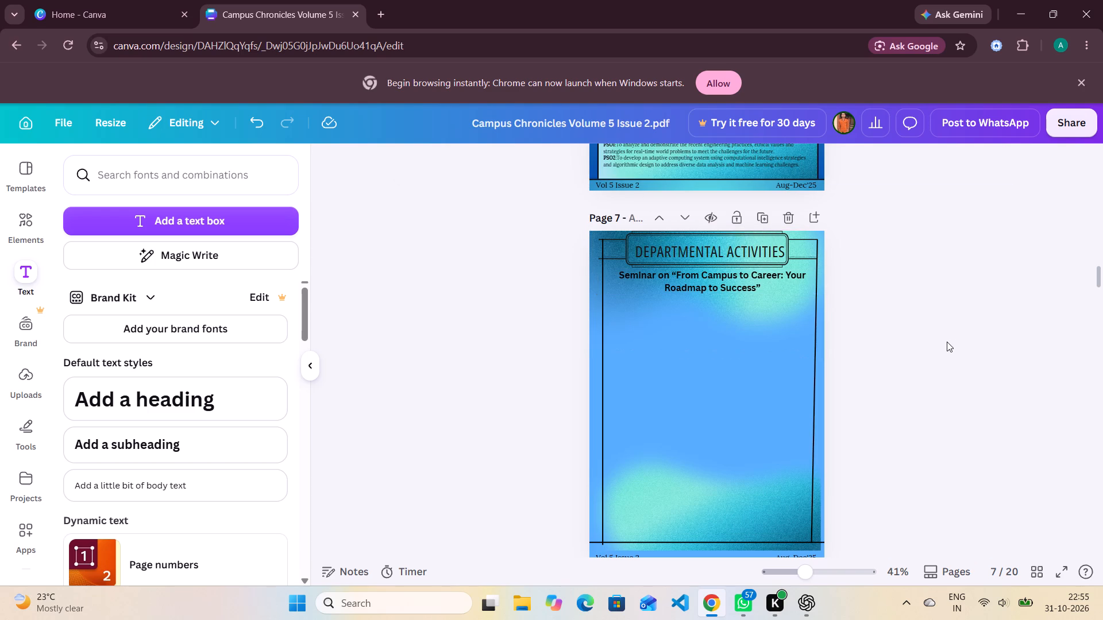
Review the layout and text styling of the other newsletter pages, ending back at page 7.
{"action": "scroll", "coordinate": [947, 342], "scroll_direction": "up", "scroll_amount": 2}
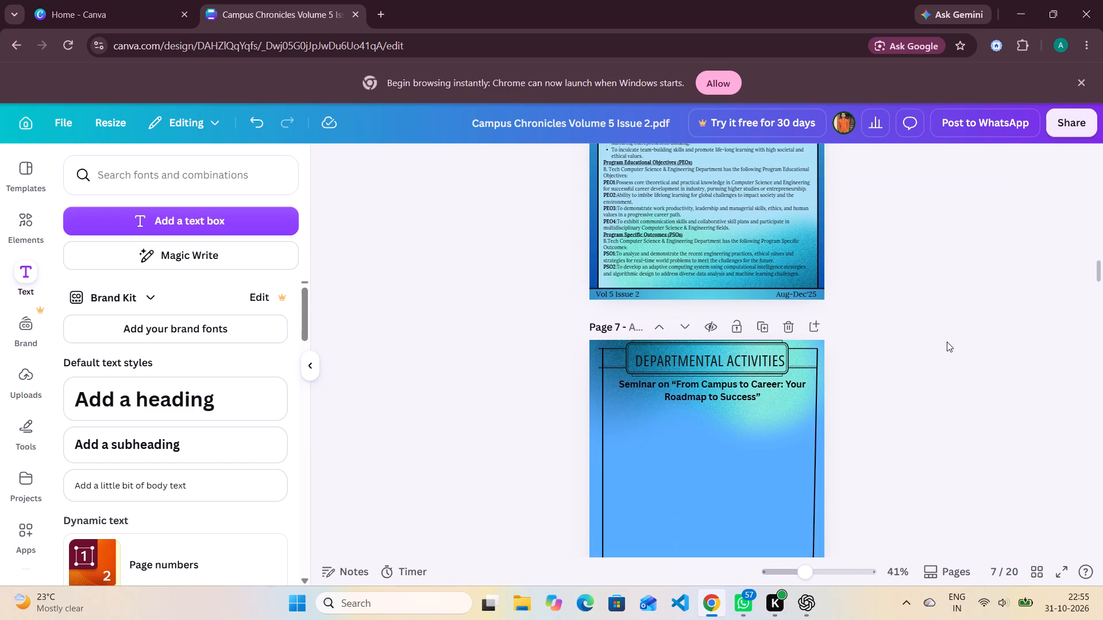
{"action": "scroll", "coordinate": [947, 342], "scroll_direction": "up", "scroll_amount": 12}
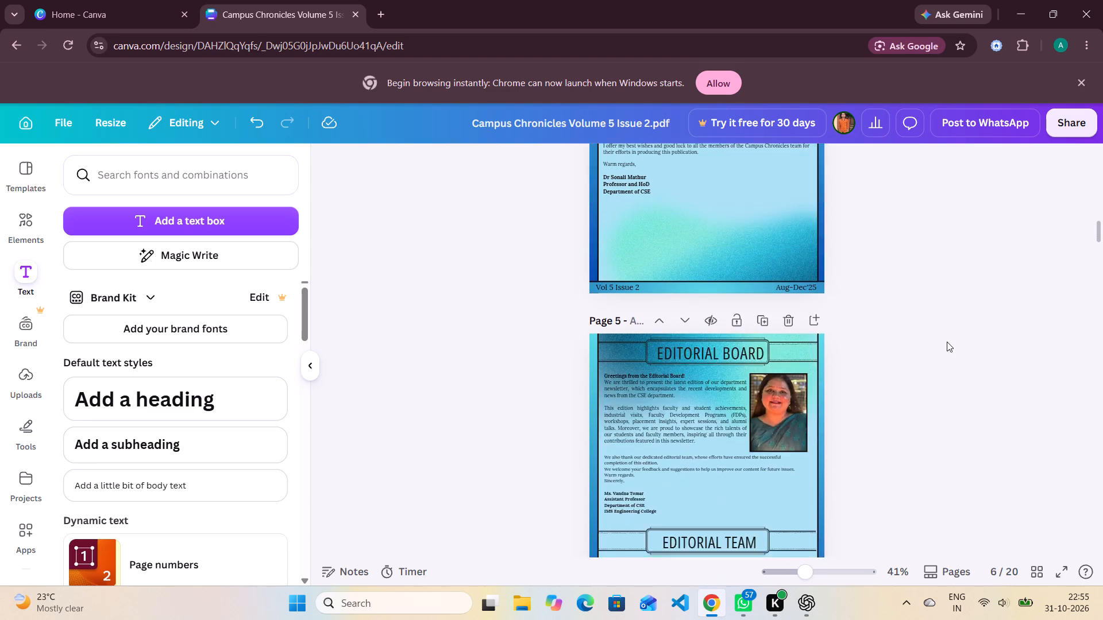
{"action": "scroll", "coordinate": [947, 342], "scroll_direction": "down", "scroll_amount": 2}
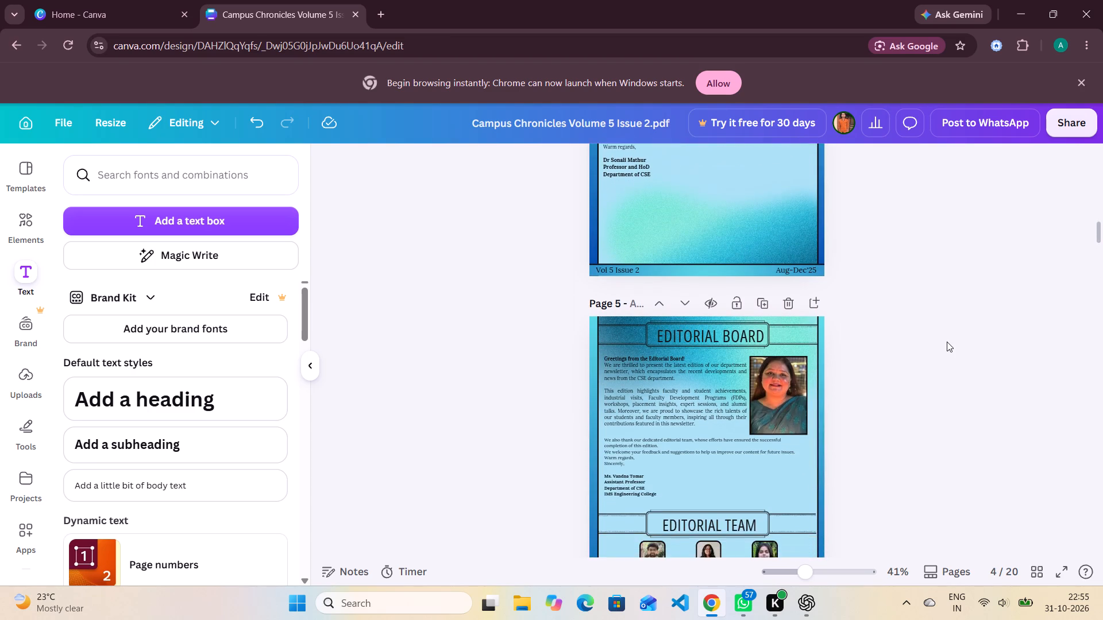
{"action": "scroll", "coordinate": [947, 342], "scroll_direction": "down", "scroll_amount": 11}
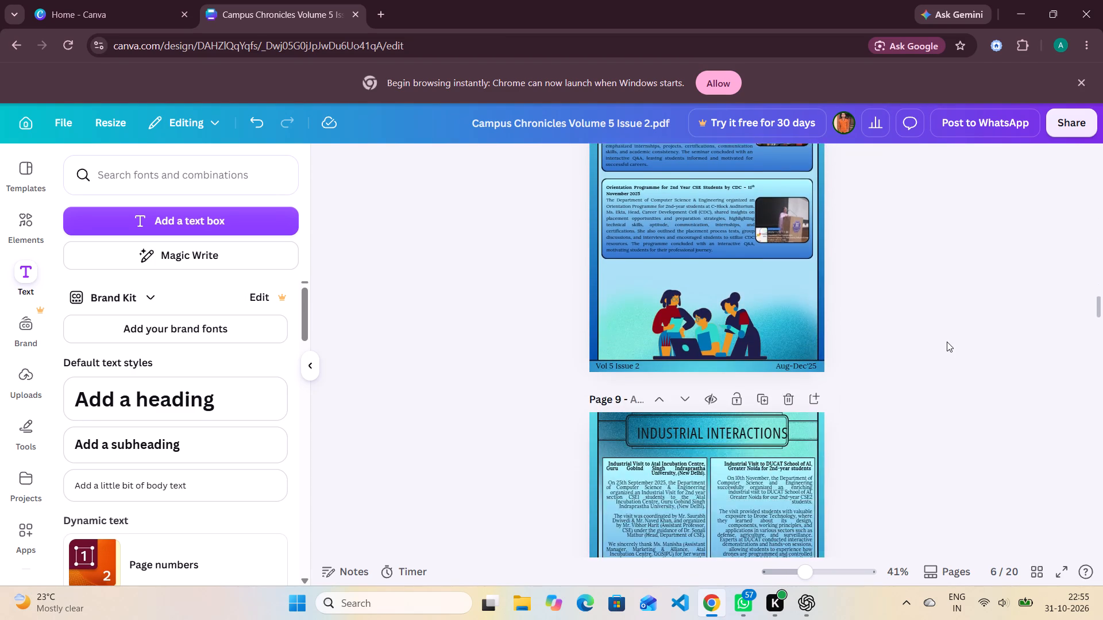
{"action": "scroll", "coordinate": [947, 342], "scroll_direction": "down", "scroll_amount": 8}
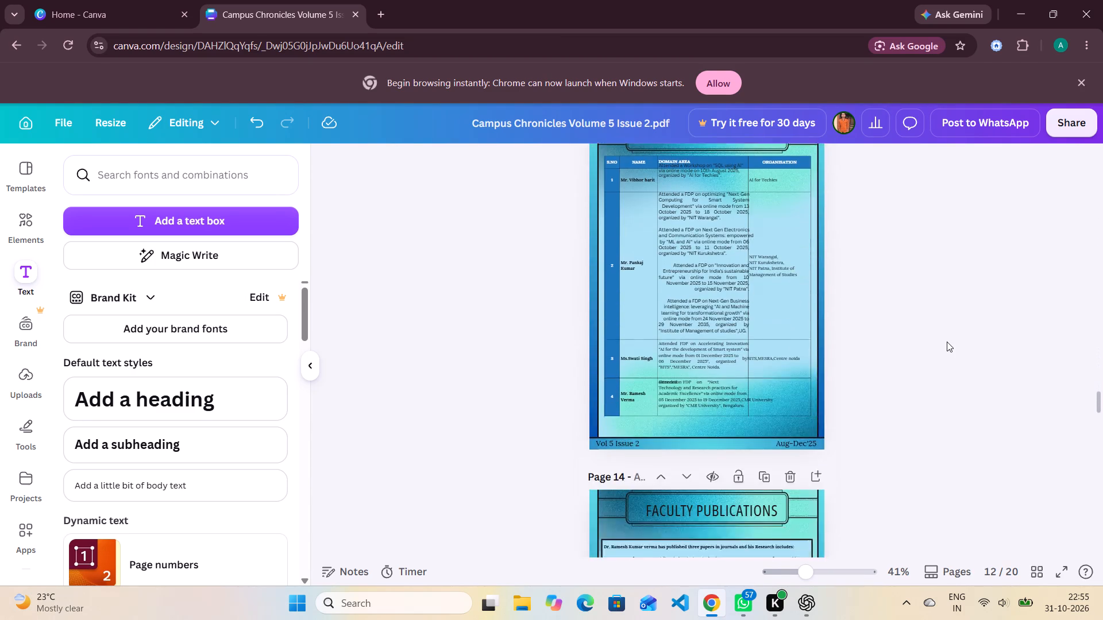
{"action": "scroll", "coordinate": [947, 342], "scroll_direction": "down", "scroll_amount": 4}
{"action": "scroll", "coordinate": [947, 342], "scroll_direction": "up", "scroll_amount": 7}
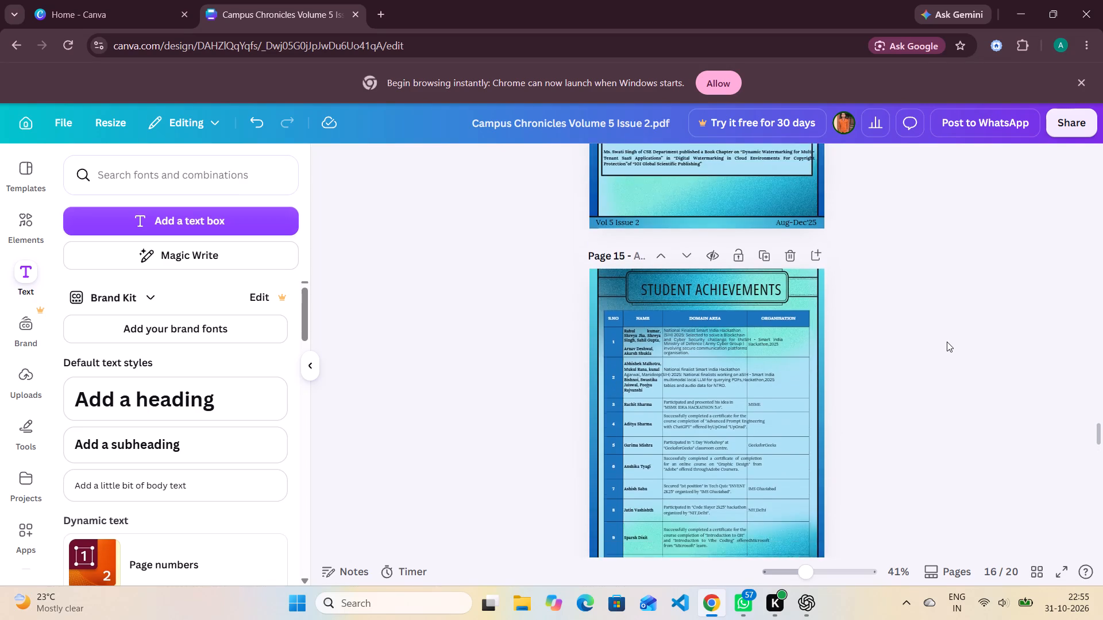
{"action": "scroll", "coordinate": [947, 342], "scroll_direction": "up", "scroll_amount": 12}
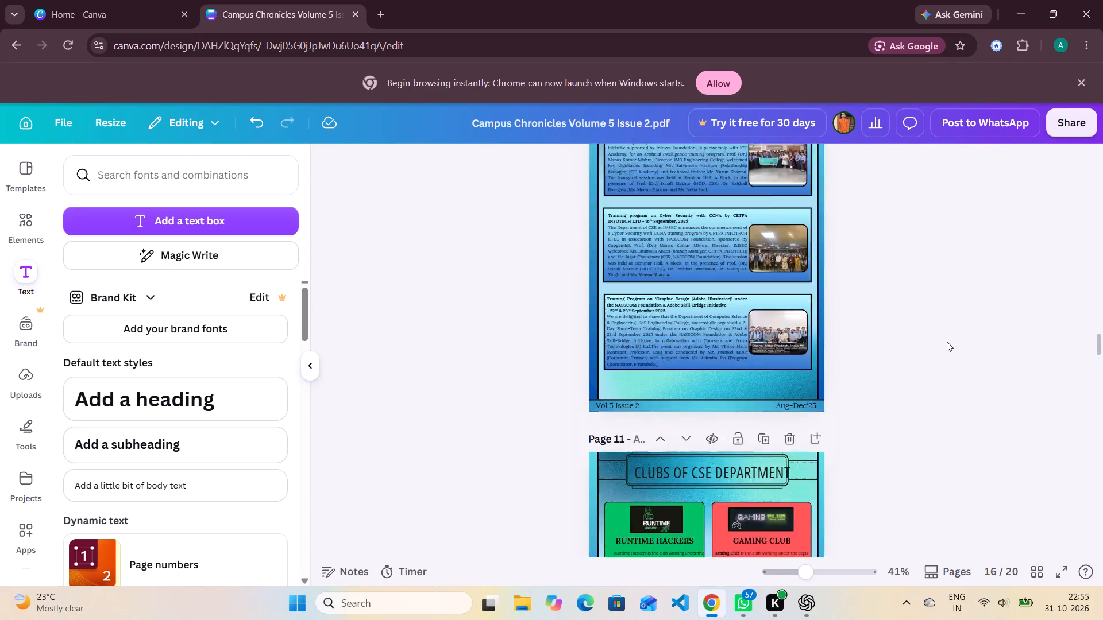
{"action": "scroll", "coordinate": [947, 342], "scroll_direction": "up", "scroll_amount": 3}
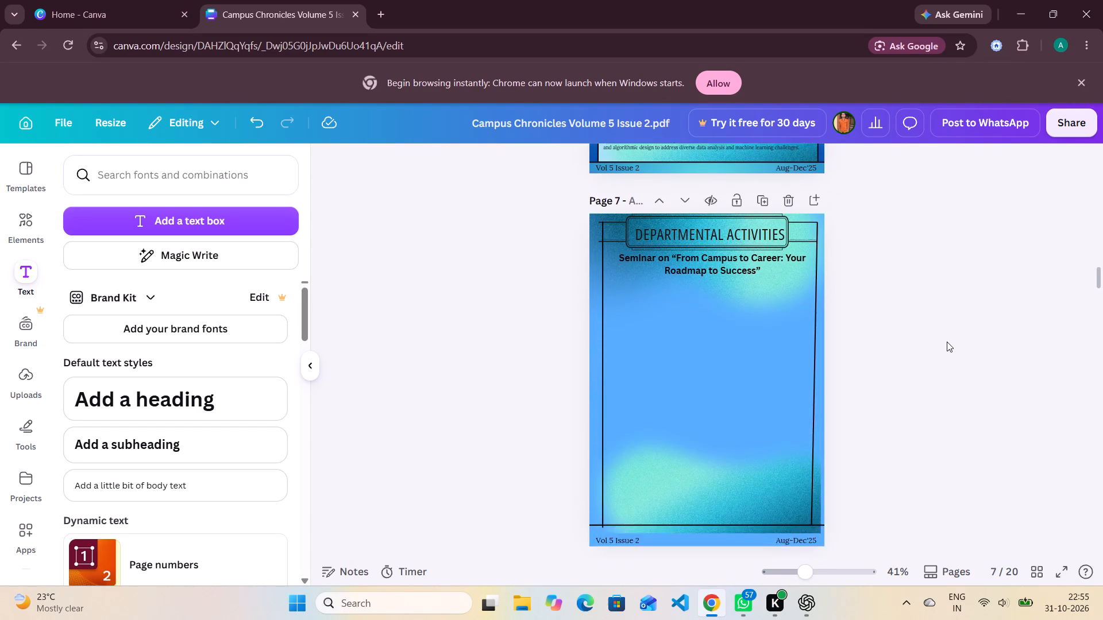
{"action": "scroll", "coordinate": [947, 342], "scroll_direction": "up", "scroll_amount": 1}
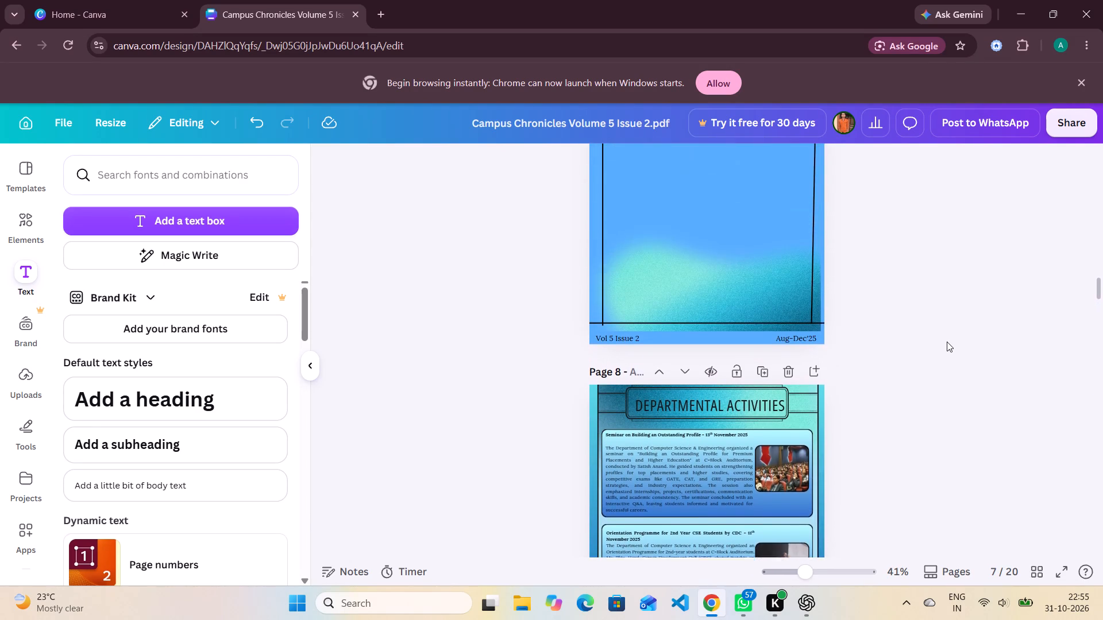
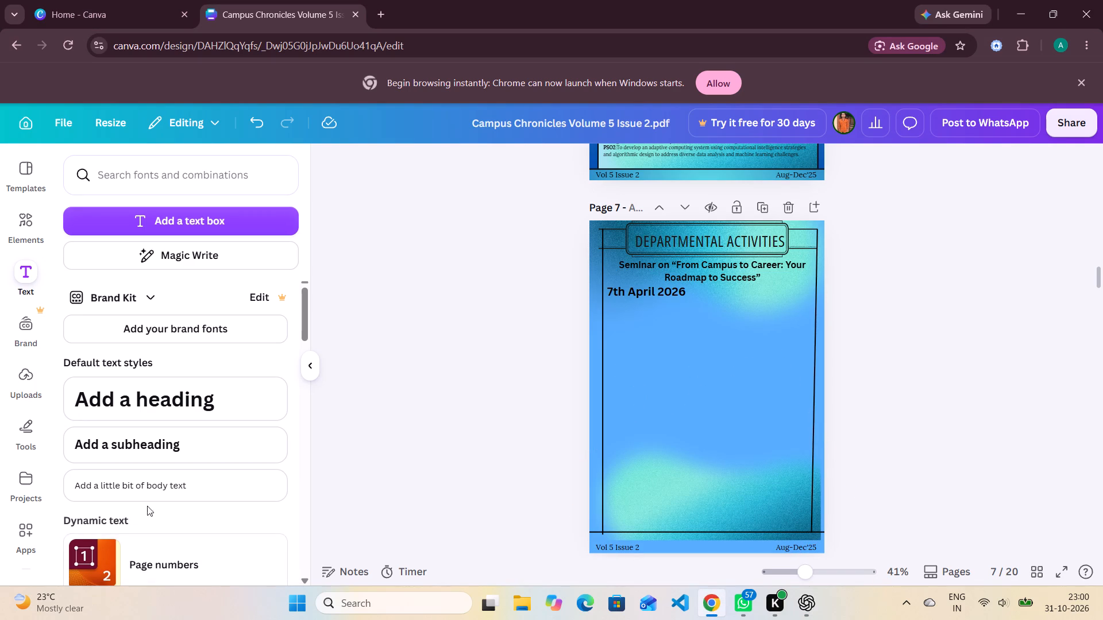
{"action": "left_click", "coordinate": [178, 479]}
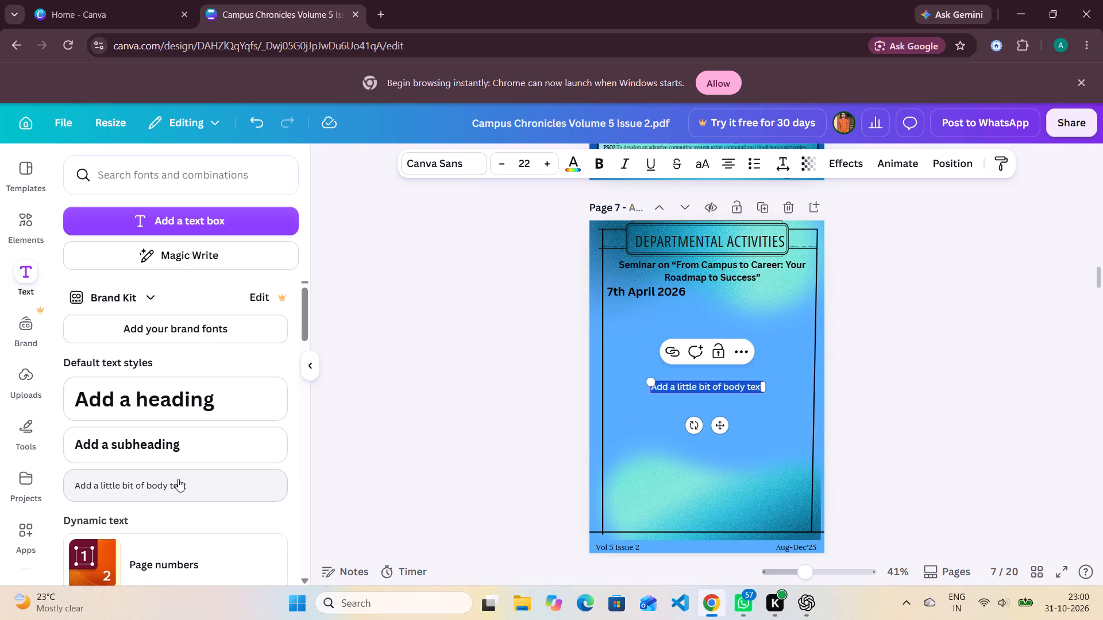
{"action": "key", "text": "ctrl+v"}
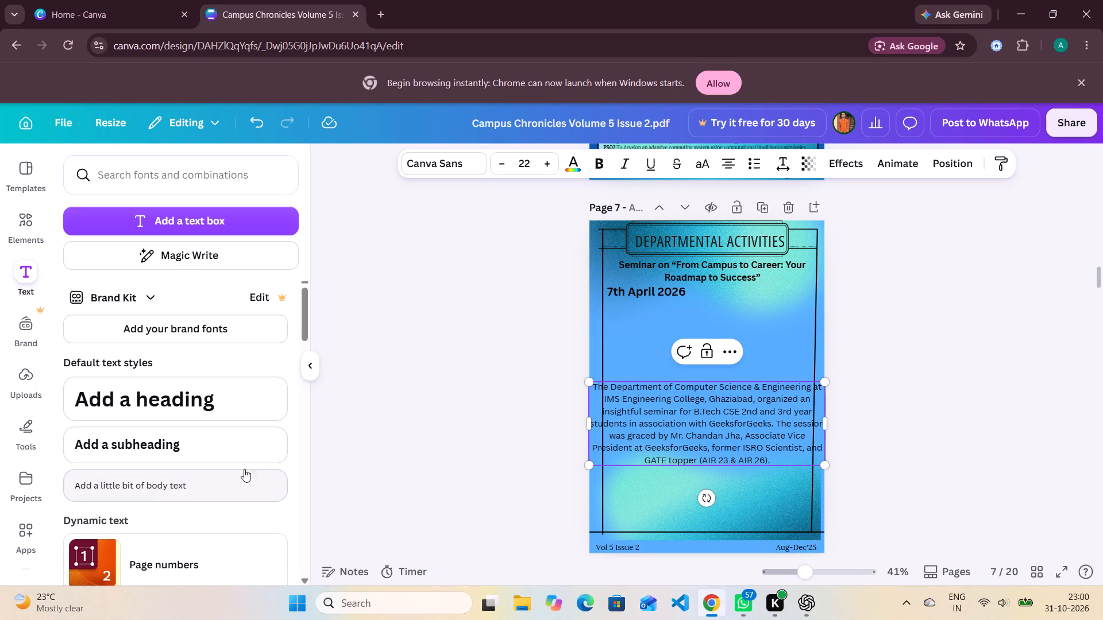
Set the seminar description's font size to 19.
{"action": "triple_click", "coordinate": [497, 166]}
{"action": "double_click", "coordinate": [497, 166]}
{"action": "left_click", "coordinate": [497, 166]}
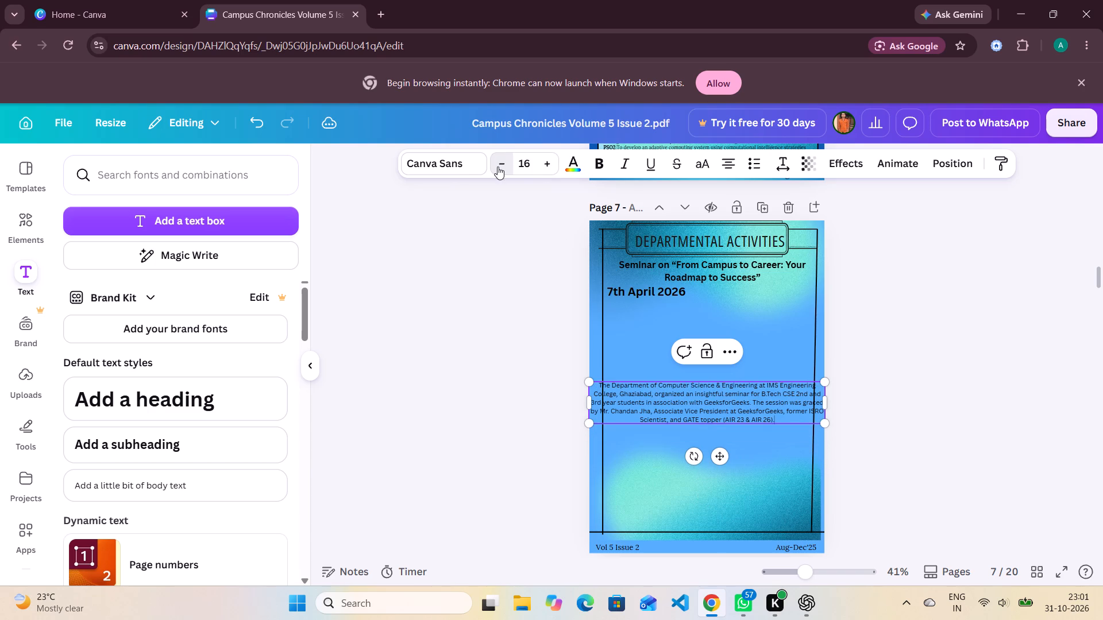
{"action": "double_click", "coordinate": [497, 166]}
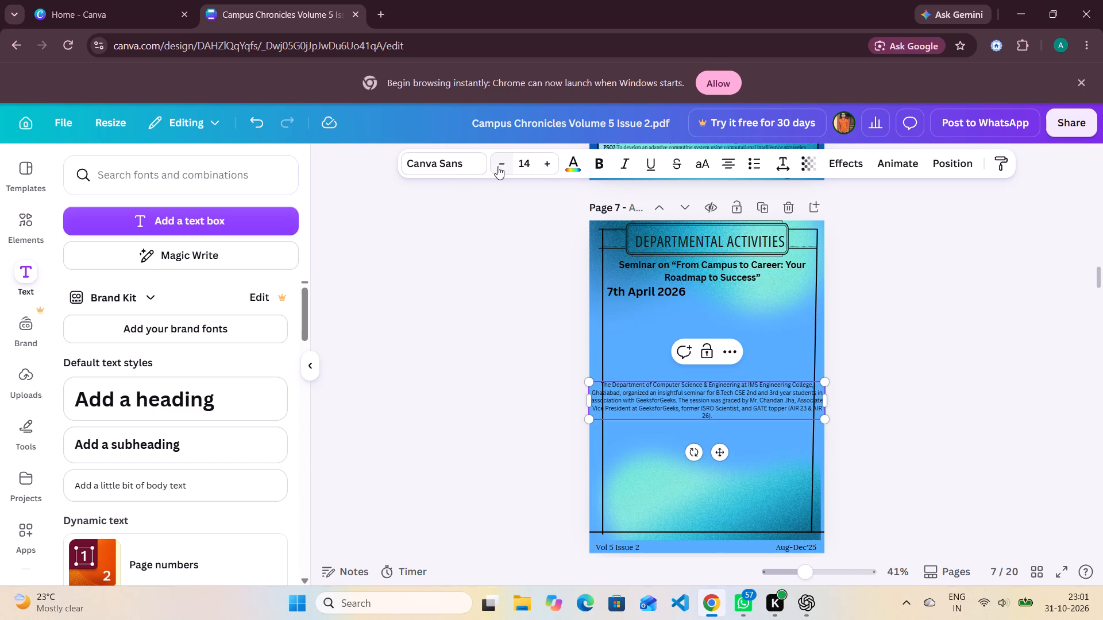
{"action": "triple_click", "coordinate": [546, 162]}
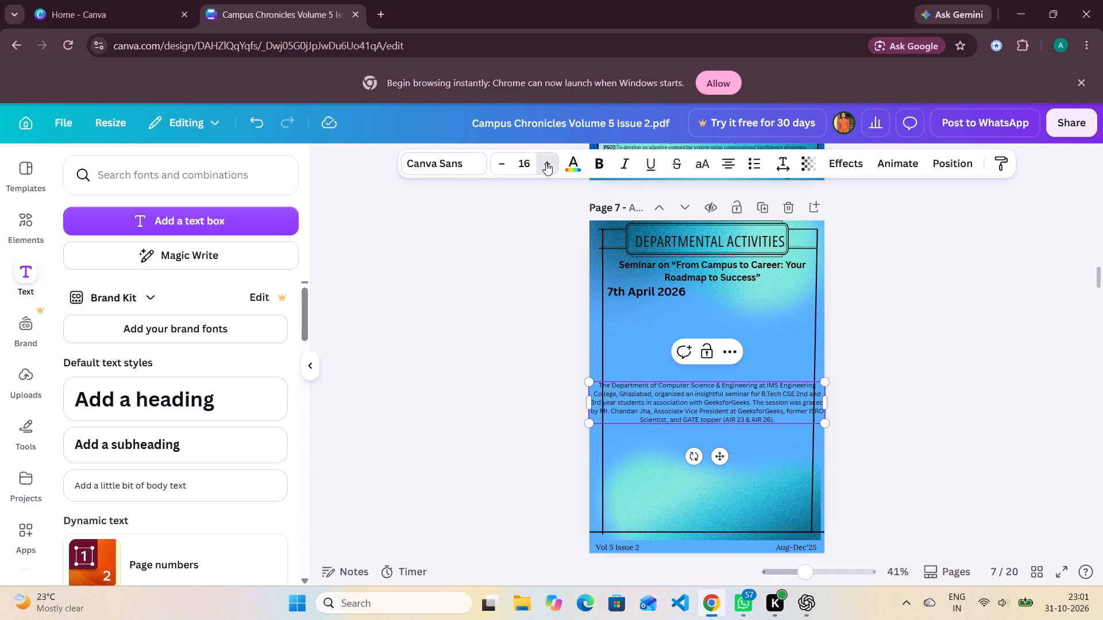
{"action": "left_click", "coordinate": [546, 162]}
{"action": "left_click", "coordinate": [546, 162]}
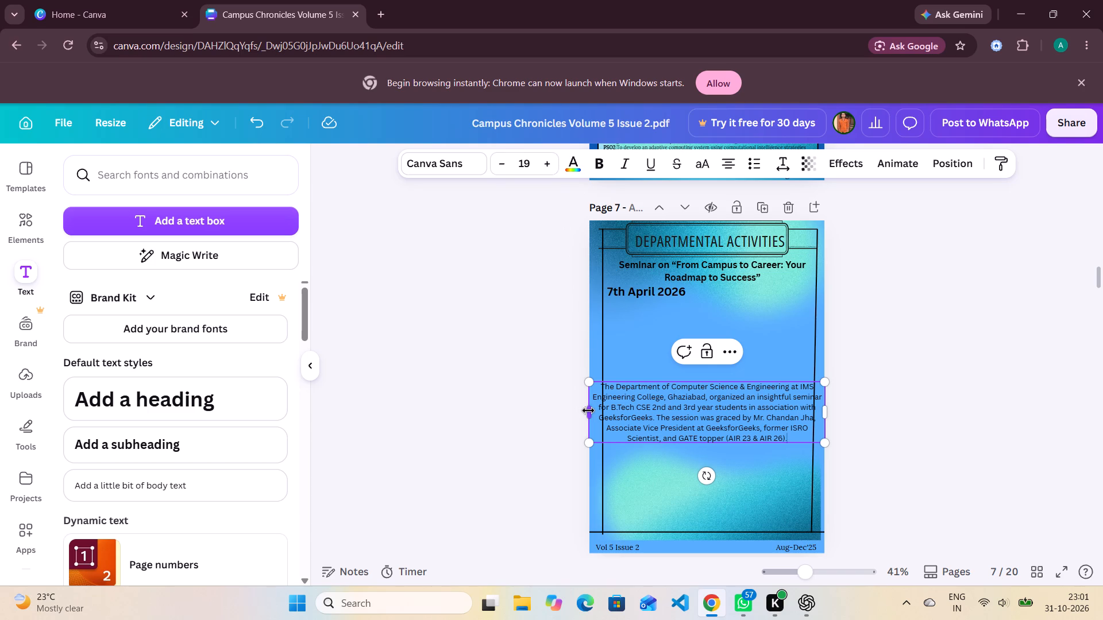
Narrow the description's text box to about 19.1 wide to fit the page frame and move it directly below the 7th April 2026 date.
{"action": "left_click_drag", "start_coordinate": [588, 412], "coordinate": [601, 416]}
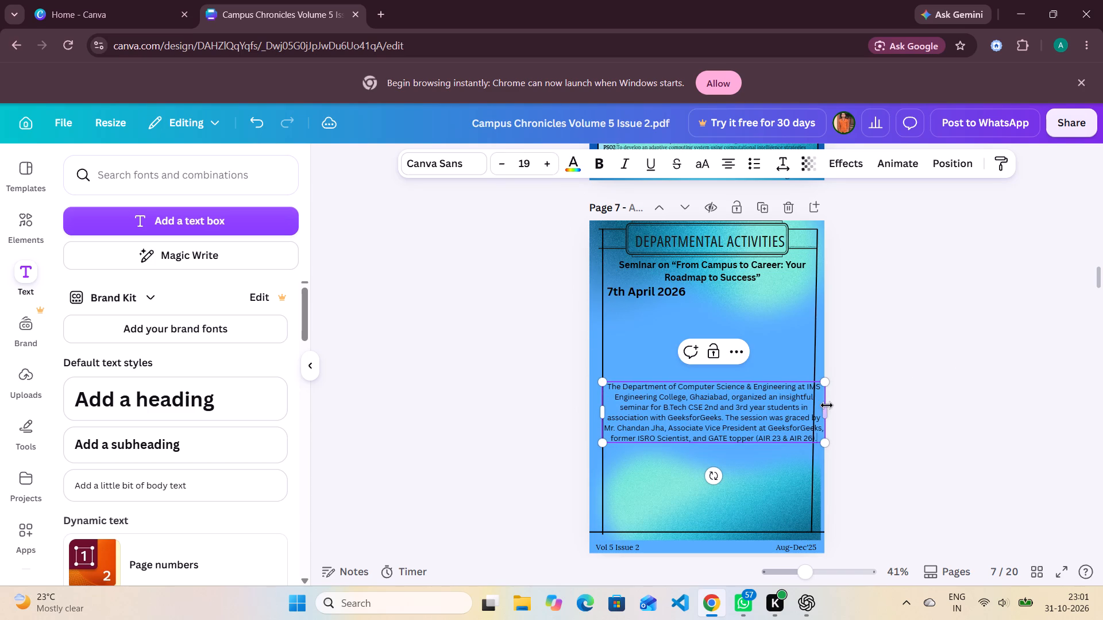
{"action": "left_click_drag", "start_coordinate": [828, 409], "coordinate": [818, 409]}
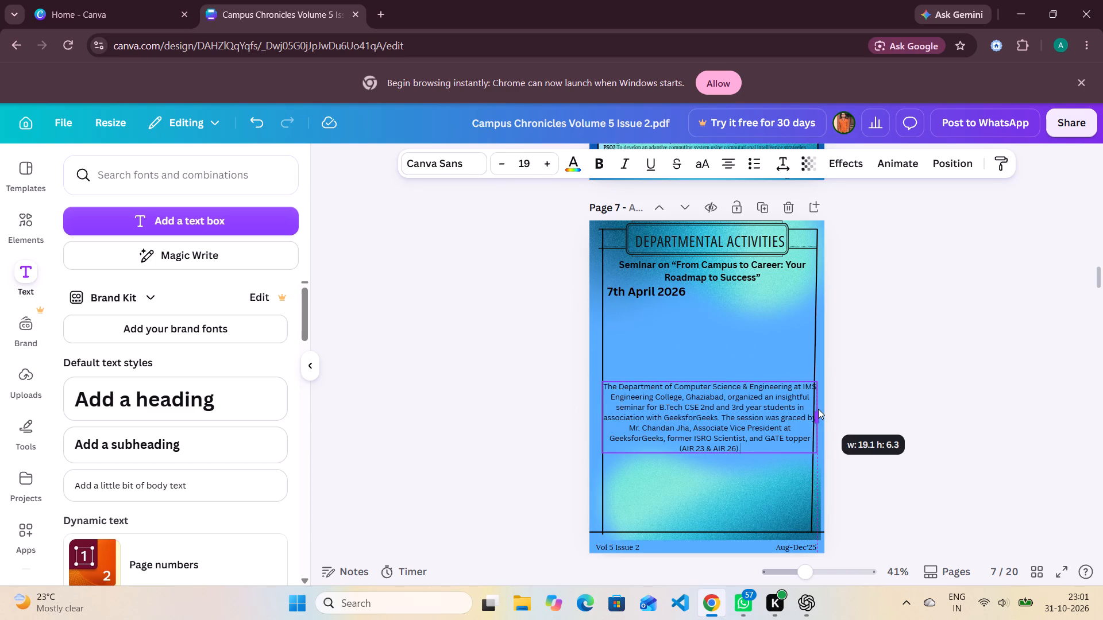
{"action": "left_click_drag", "start_coordinate": [818, 409], "coordinate": [819, 409]}
{"action": "left_click_drag", "start_coordinate": [819, 409], "coordinate": [820, 410]}
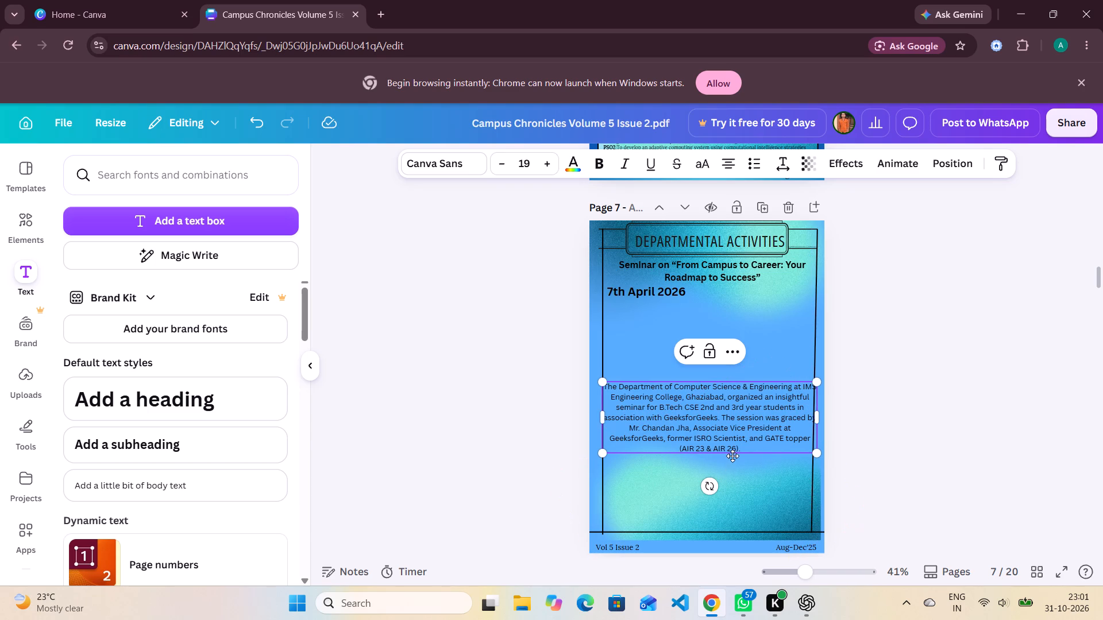
{"action": "left_click_drag", "start_coordinate": [745, 454], "coordinate": [743, 395]}
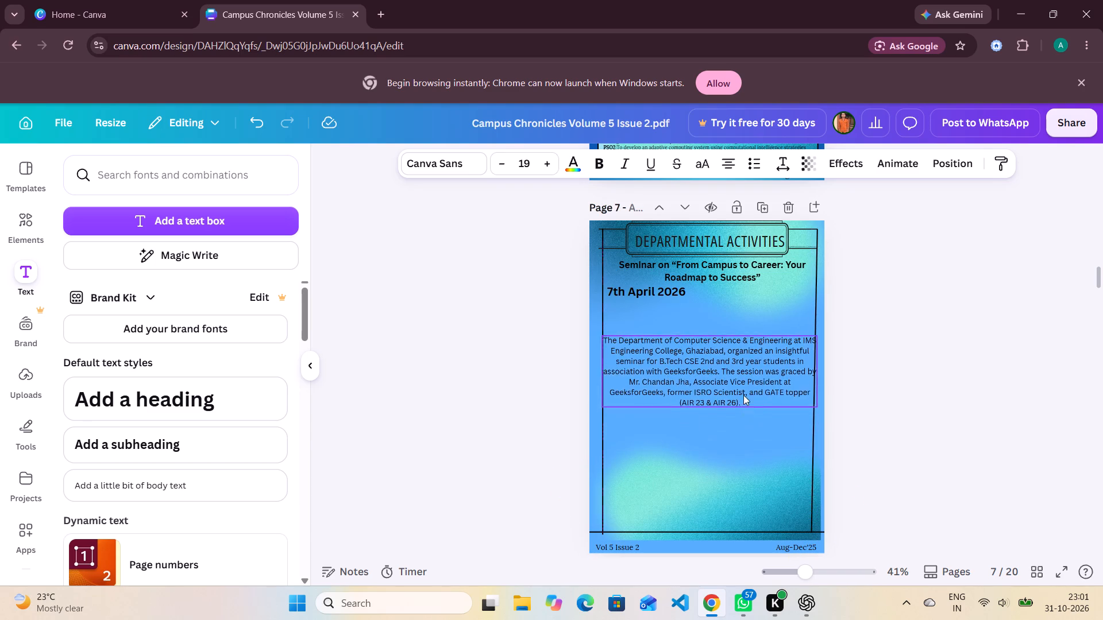
{"action": "left_click_drag", "start_coordinate": [743, 395], "coordinate": [743, 371]}
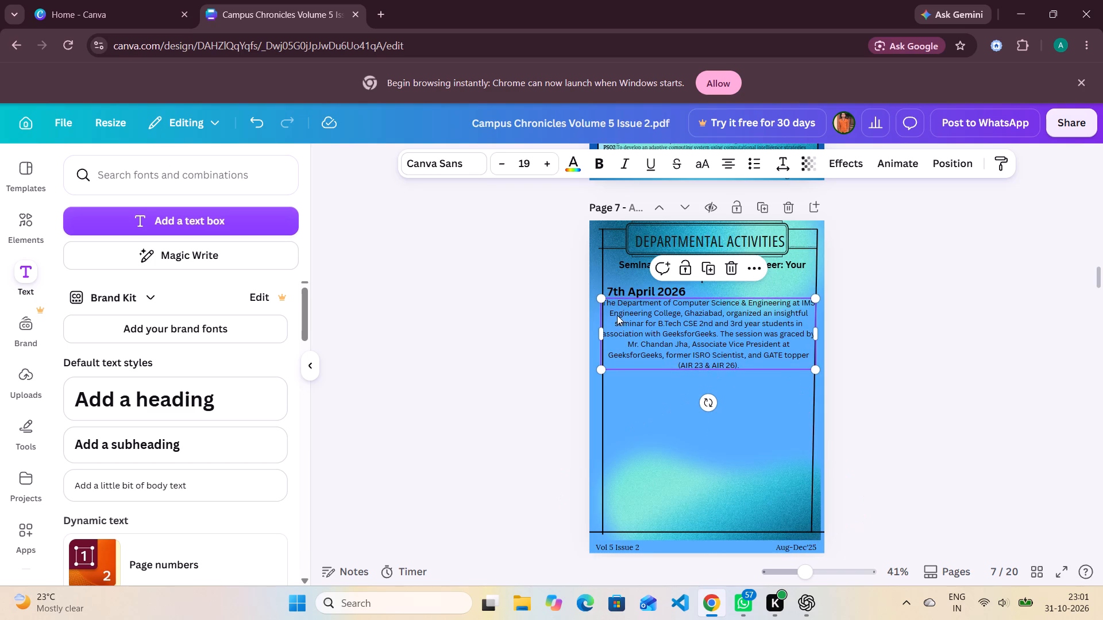
Delete the space between “IMS” and “Engineering” in the seminar description.
{"action": "left_click", "coordinate": [612, 315]}
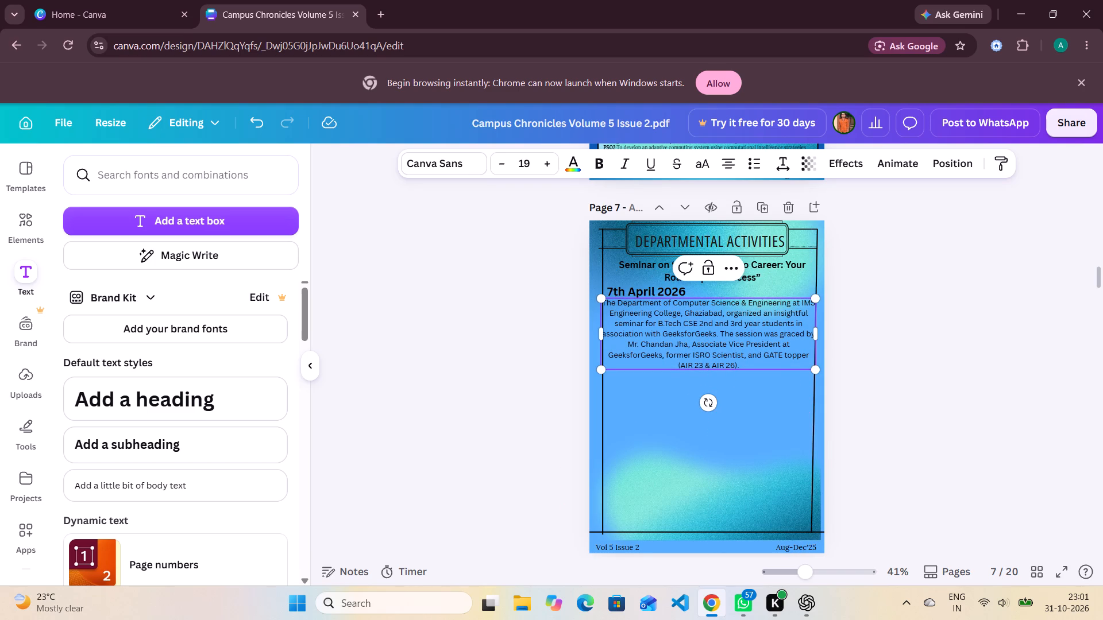
{"action": "left_click", "coordinate": [608, 313]}
{"action": "key", "text": "BackSpace"}
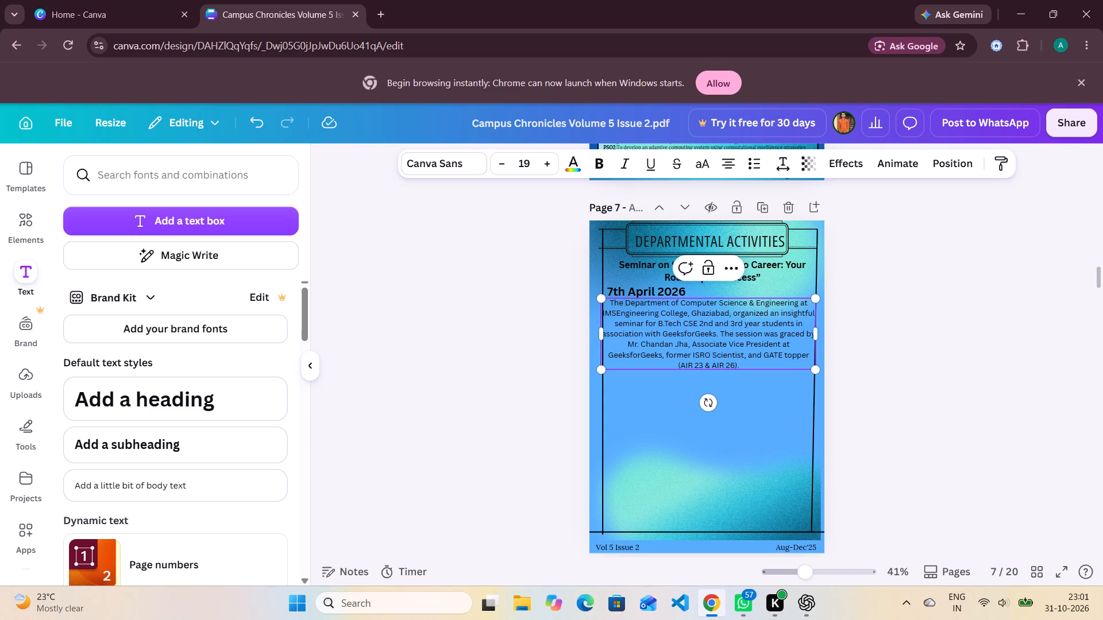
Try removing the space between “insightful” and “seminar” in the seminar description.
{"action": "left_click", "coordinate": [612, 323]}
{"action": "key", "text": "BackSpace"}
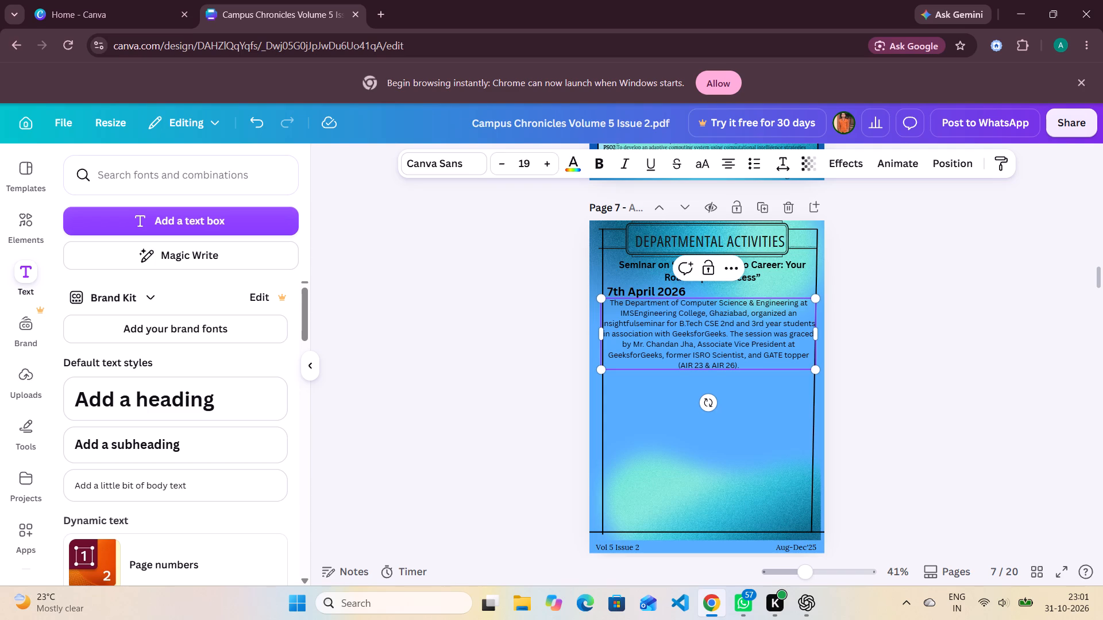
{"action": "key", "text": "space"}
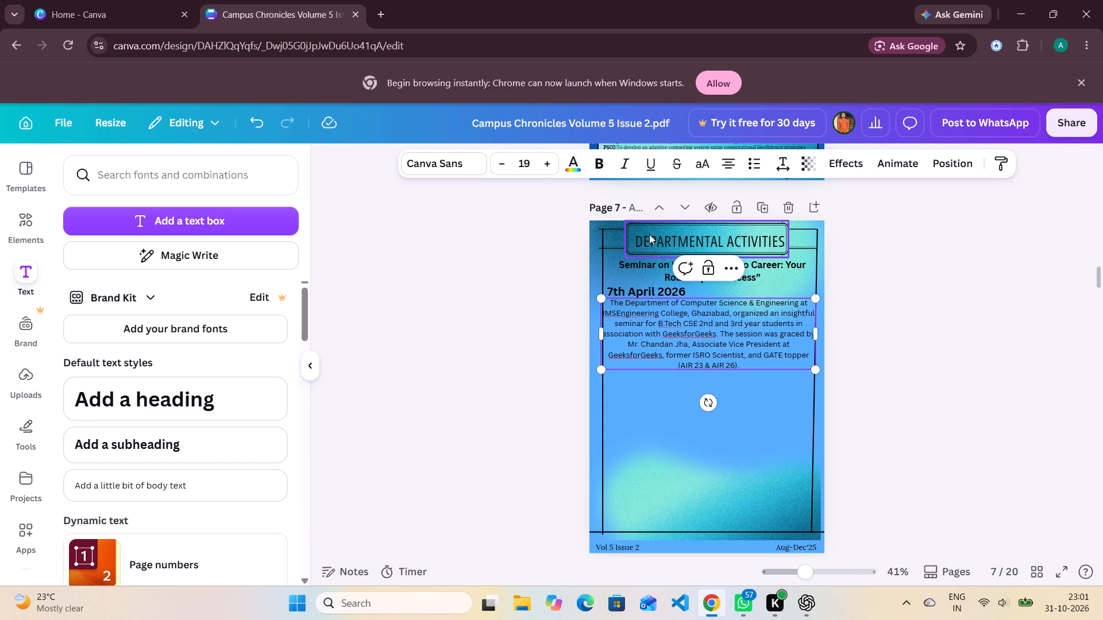
Reduce the seminar description's font size to 16.
{"action": "left_click", "coordinate": [507, 169]}
{"action": "left_click", "coordinate": [507, 169]}
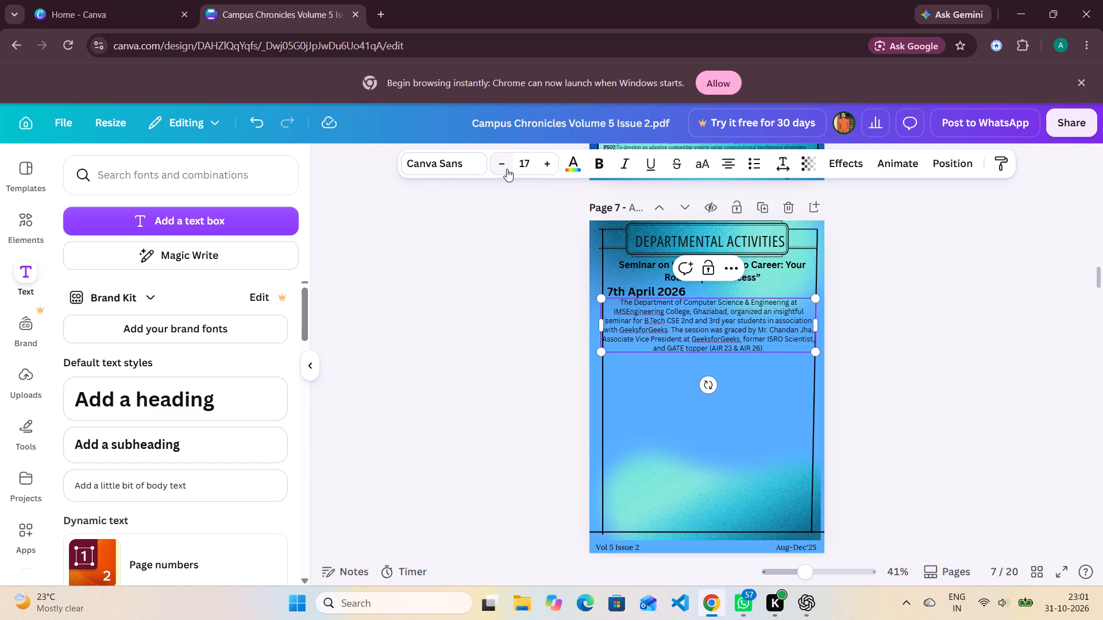
{"action": "scroll", "coordinate": [524, 301], "scroll_direction": "up", "scroll_amount": 1}
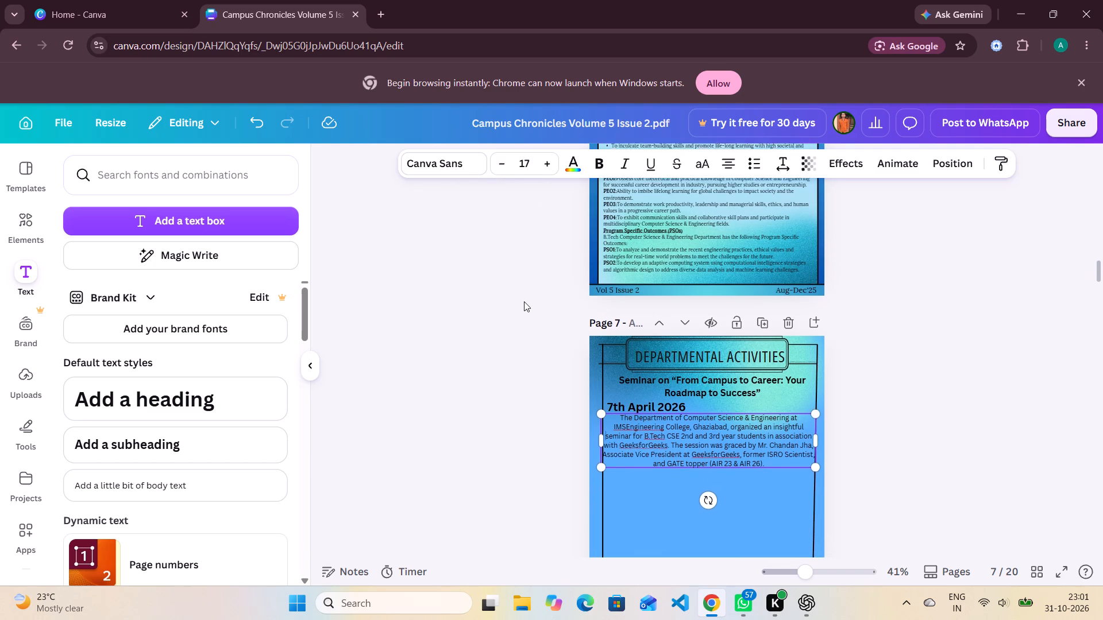
{"action": "scroll", "coordinate": [524, 301], "scroll_direction": "up", "scroll_amount": 1}
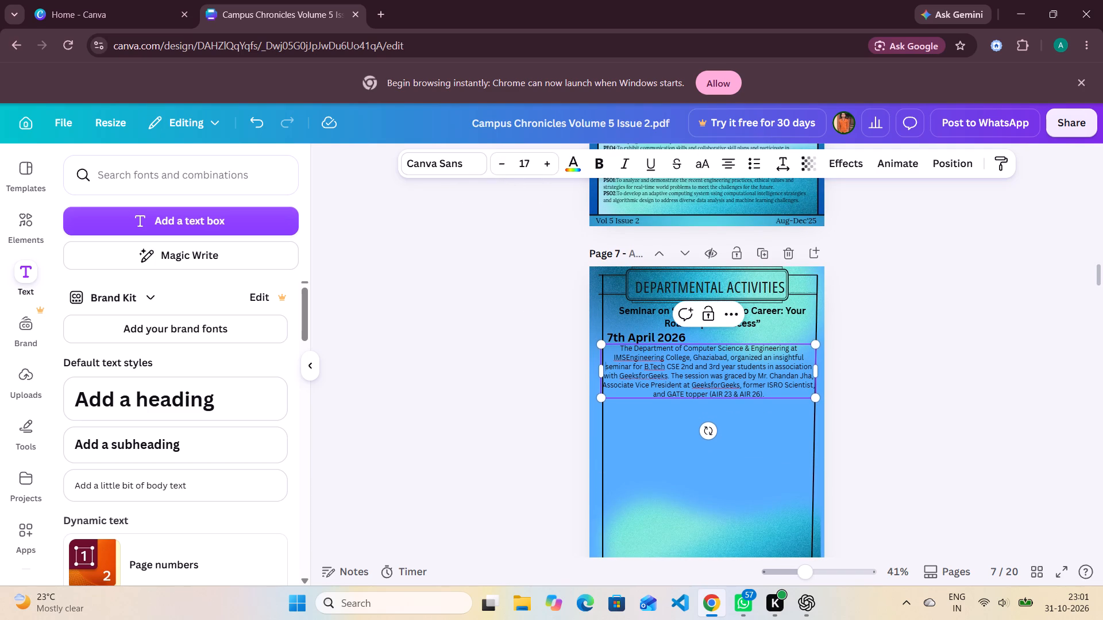
{"action": "left_click", "coordinate": [507, 161]}
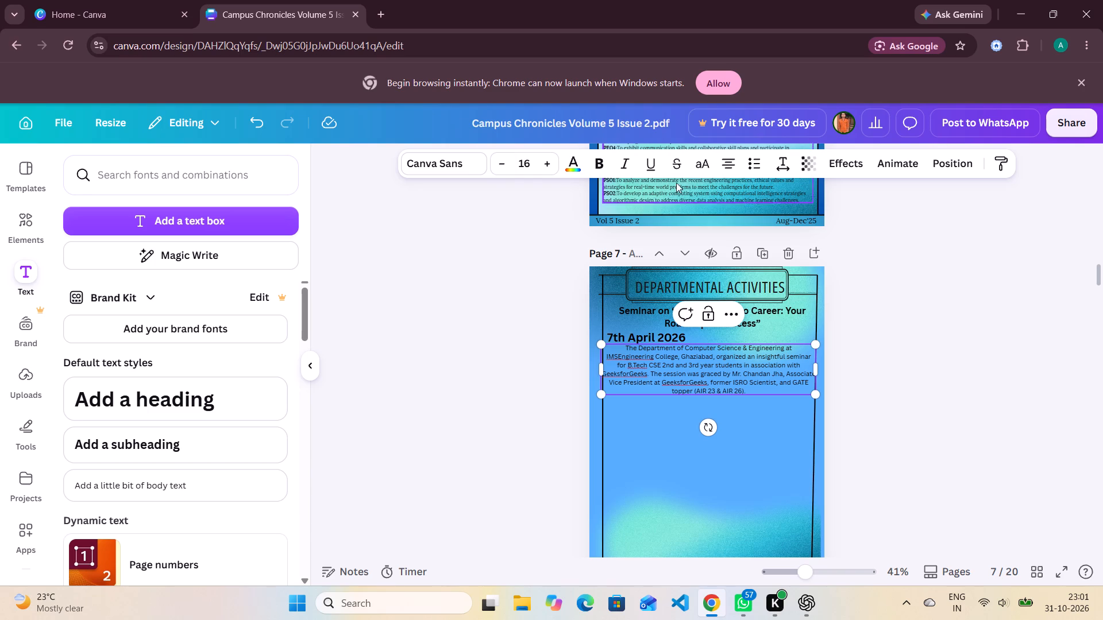
Select the body text at the bottom of page 6 to check its font and size.
{"action": "left_click", "coordinate": [687, 191]}
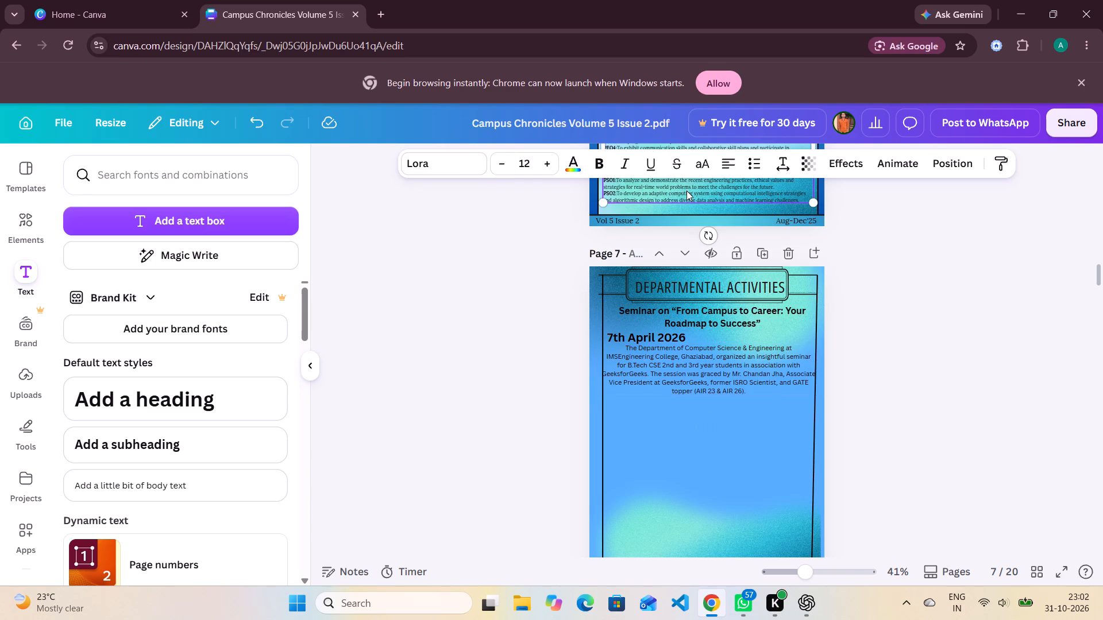
Reduce the font size of the seminar description on page 7 to 12, matching page 6's body text.
{"action": "scroll", "coordinate": [687, 191], "scroll_direction": "up", "scroll_amount": 1}
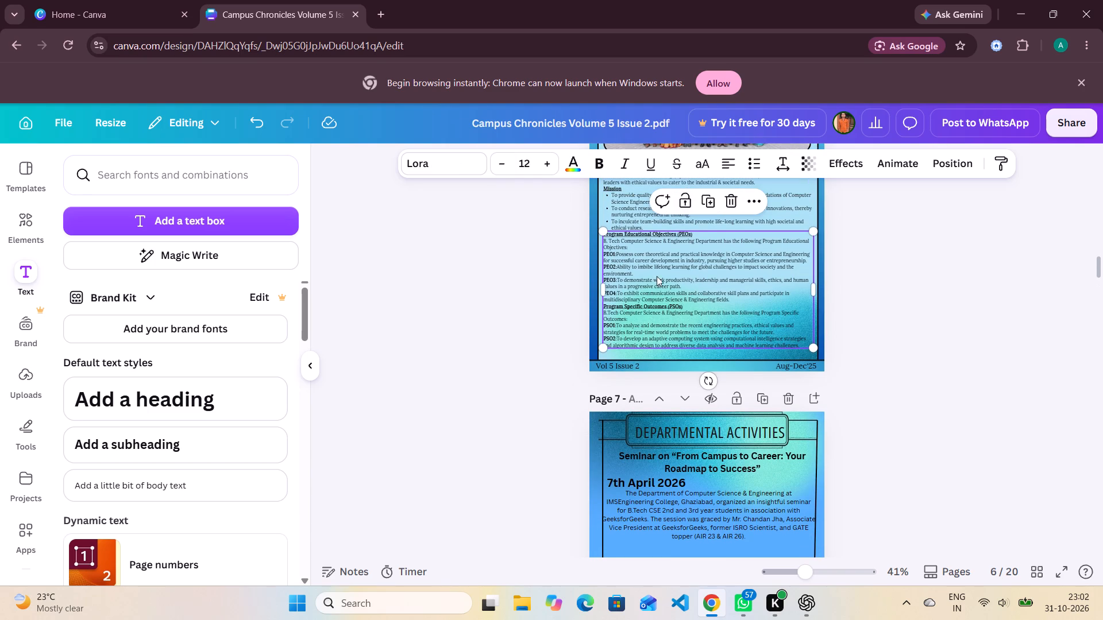
{"action": "scroll", "coordinate": [639, 420], "scroll_direction": "down", "scroll_amount": 2}
{"action": "left_click", "coordinate": [639, 420]}
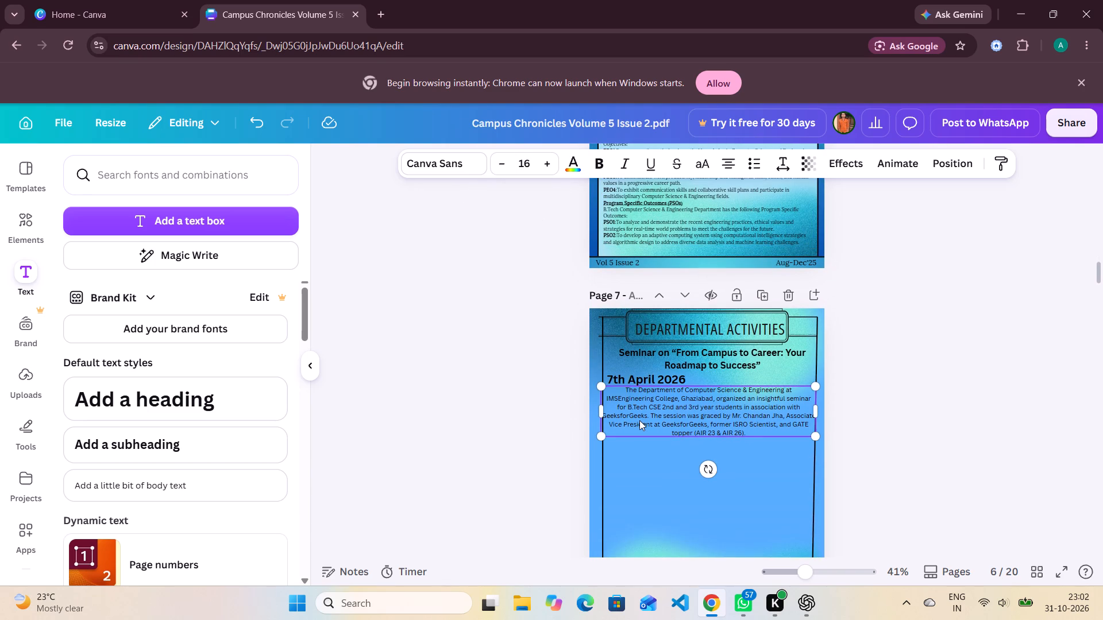
{"action": "double_click", "coordinate": [501, 165]}
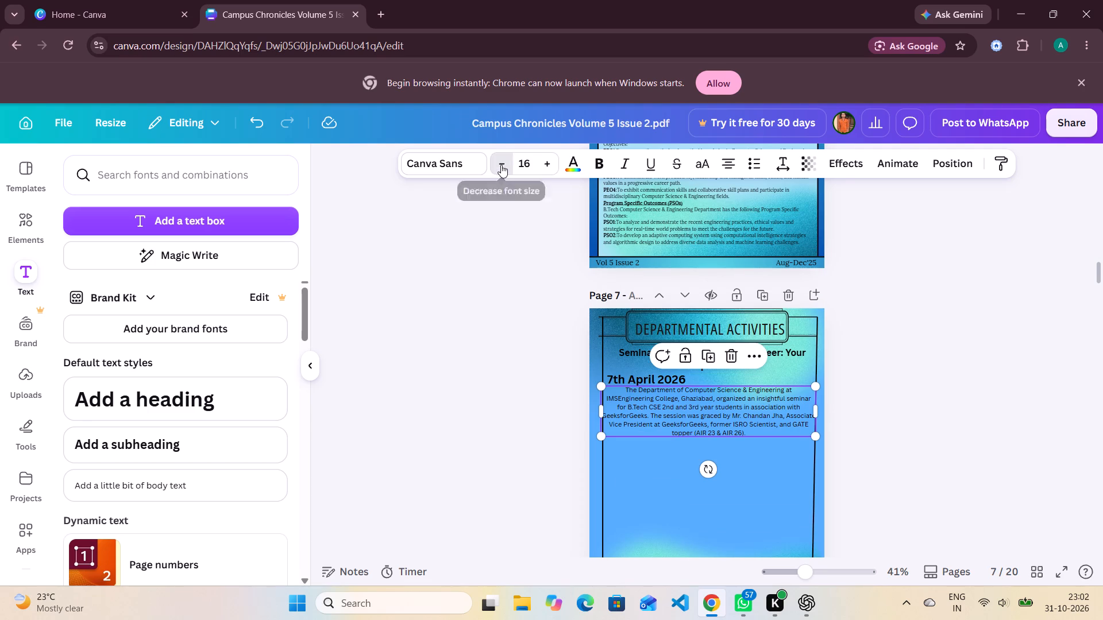
{"action": "left_click", "coordinate": [501, 165]}
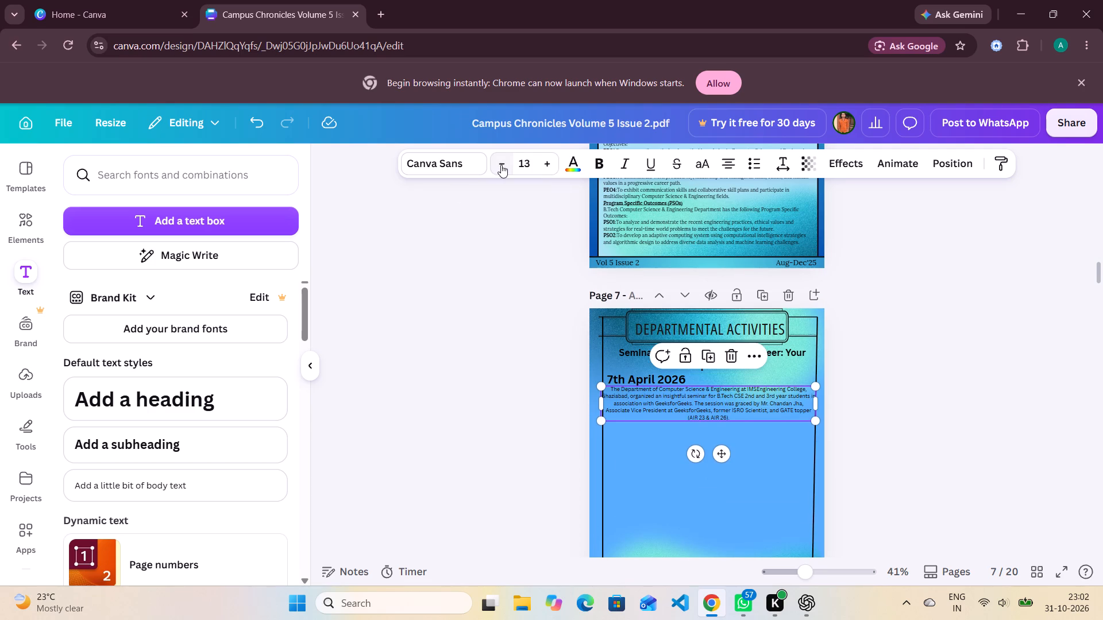
{"action": "left_click", "coordinate": [501, 165]}
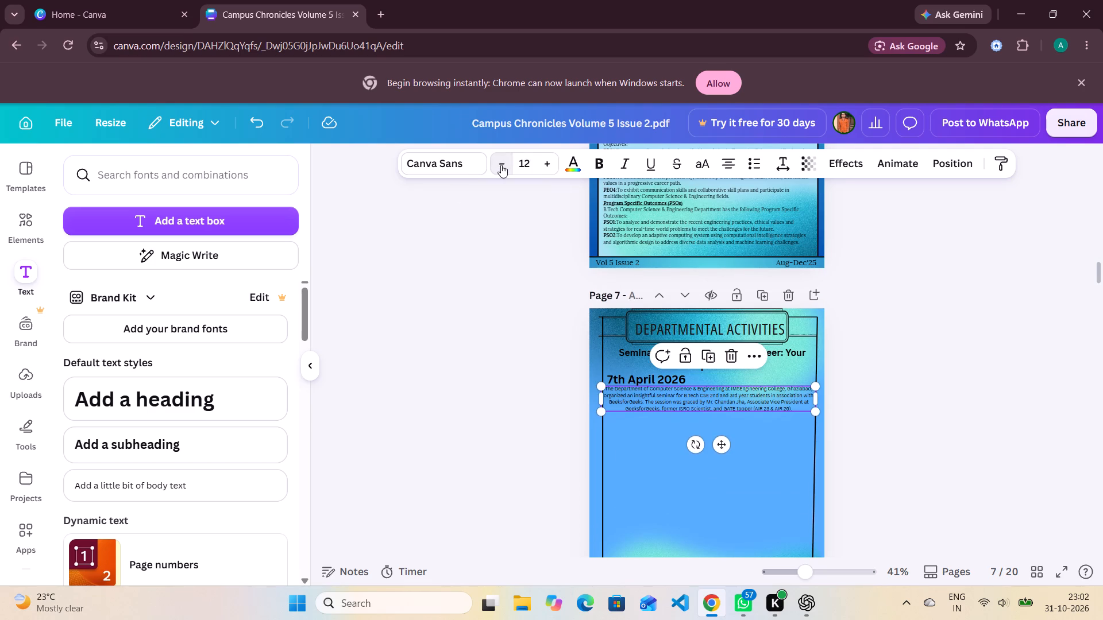
{"action": "scroll", "coordinate": [501, 165], "scroll_direction": "down", "scroll_amount": 2}
{"action": "scroll", "coordinate": [469, 361], "scroll_direction": "down", "scroll_amount": 2}
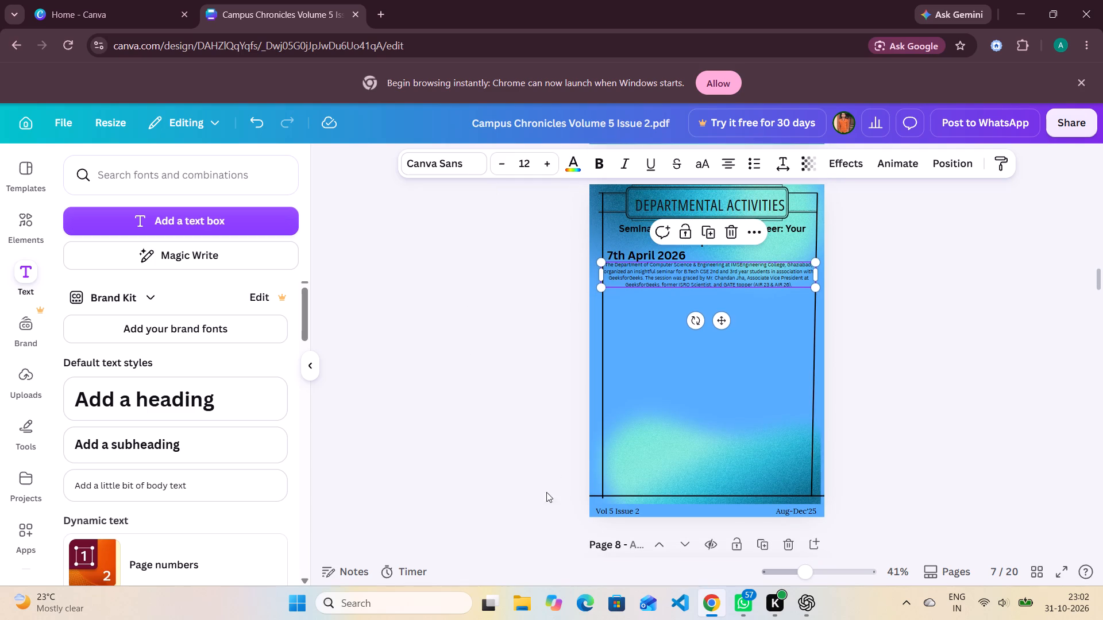
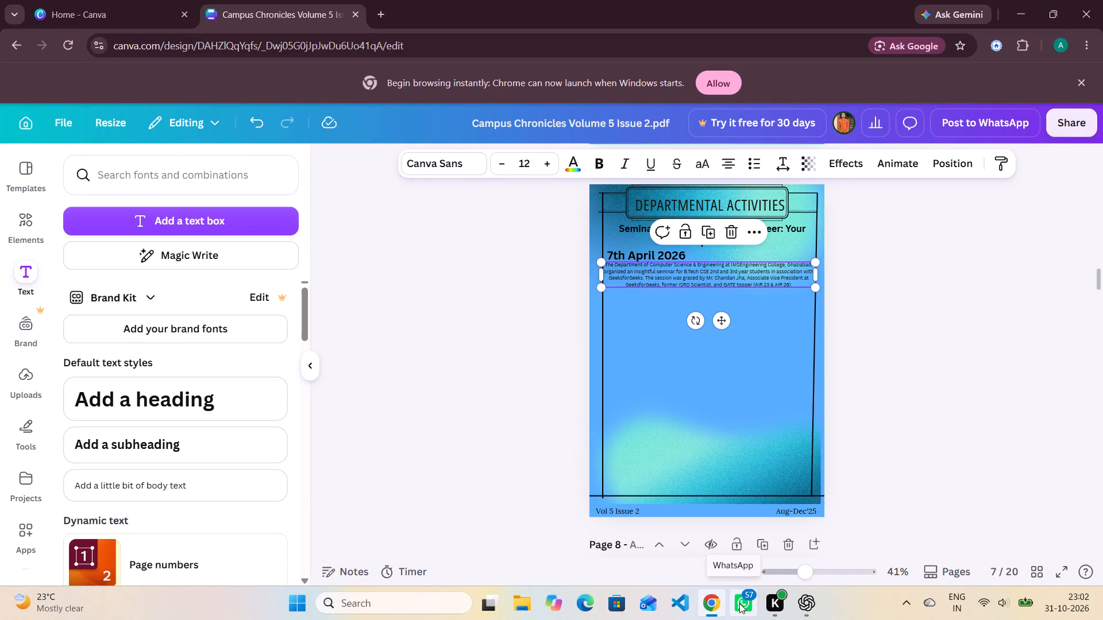
Reorder the Windows taskbar so the WhatsApp icon sits between File Explorer and Copilot.
{"action": "left_click_drag", "start_coordinate": [746, 602], "coordinate": [726, 601]}
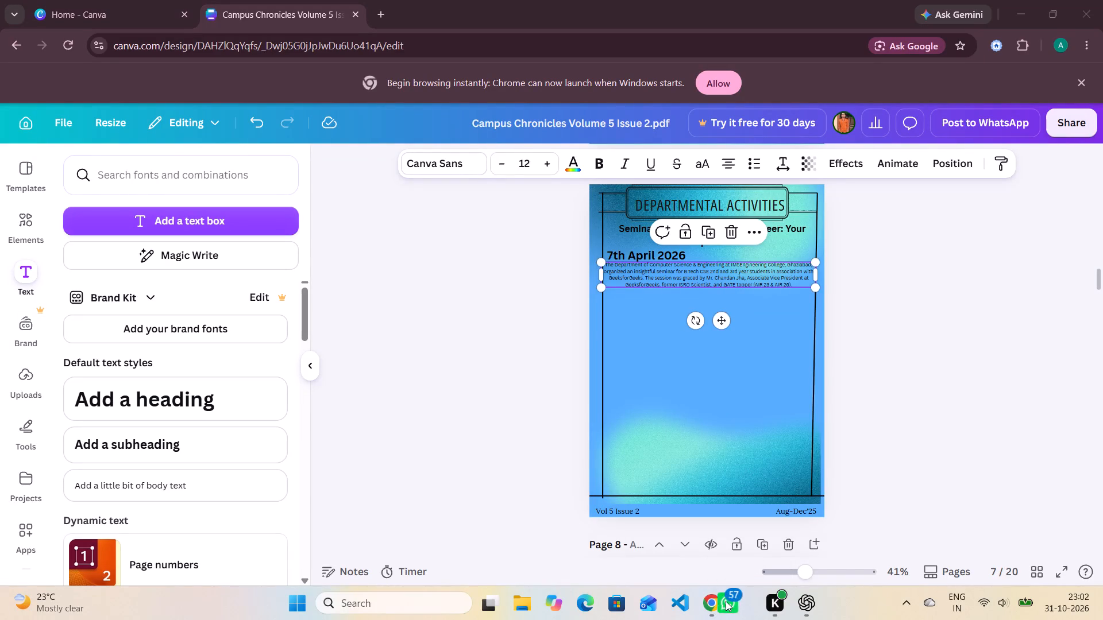
{"action": "left_click_drag", "start_coordinate": [726, 601], "coordinate": [555, 596]}
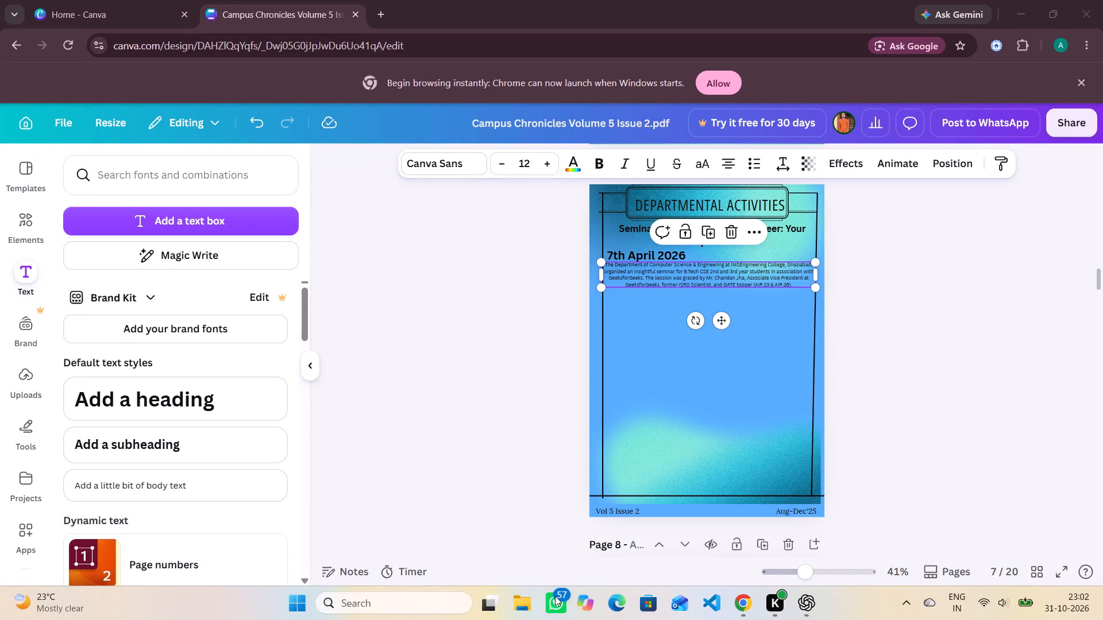
{"action": "left_click_drag", "start_coordinate": [555, 596], "coordinate": [560, 596]}
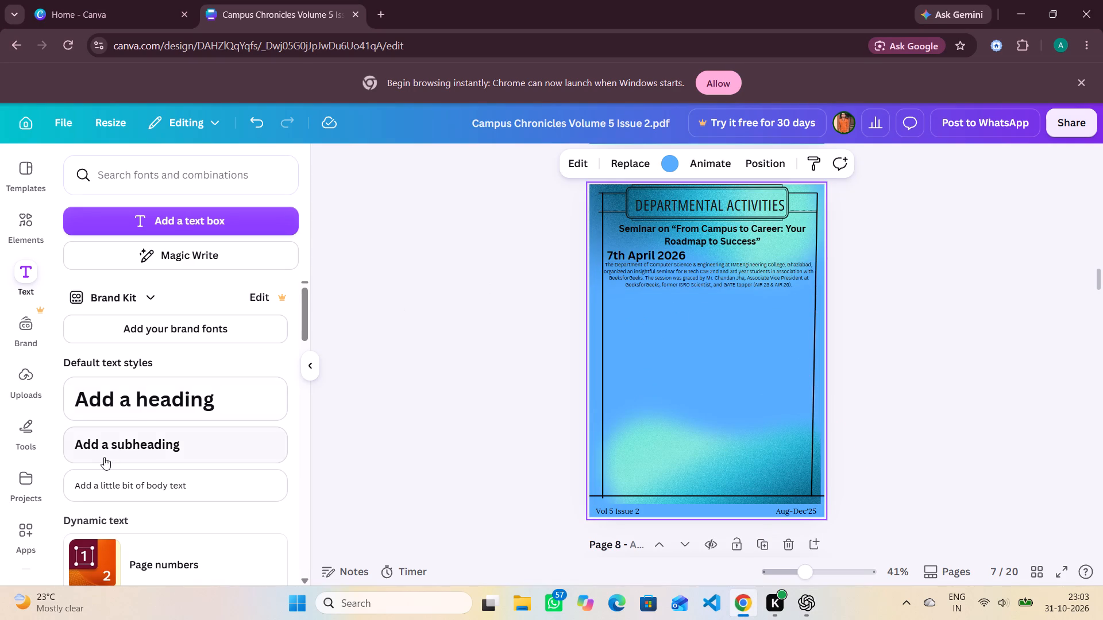
{"action": "left_click", "coordinate": [118, 489]}
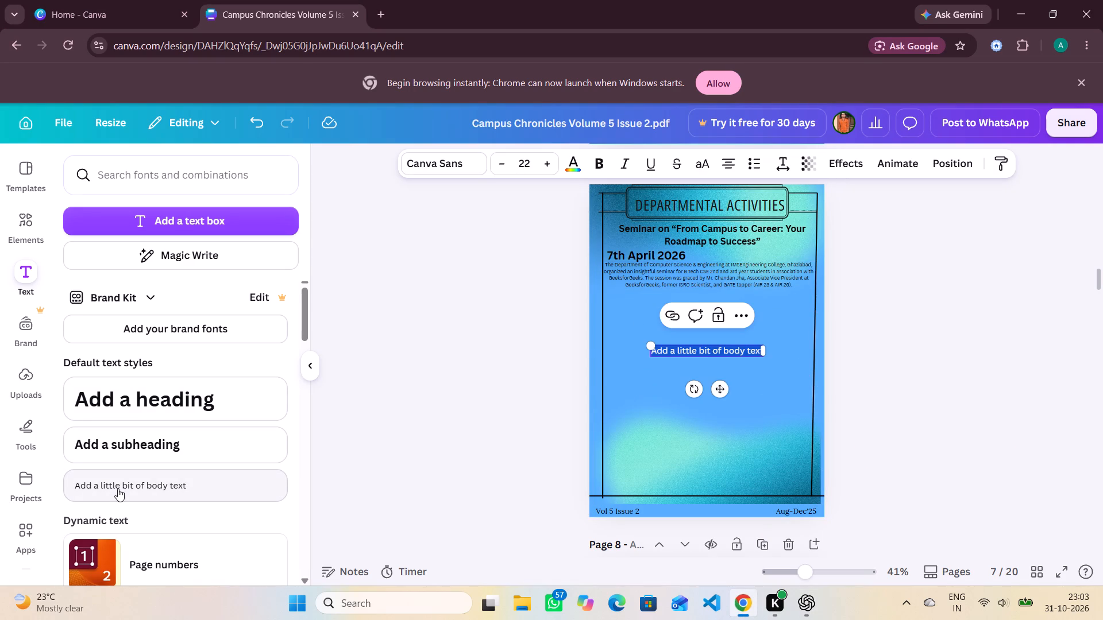
{"action": "key", "text": "ctrl+v"}
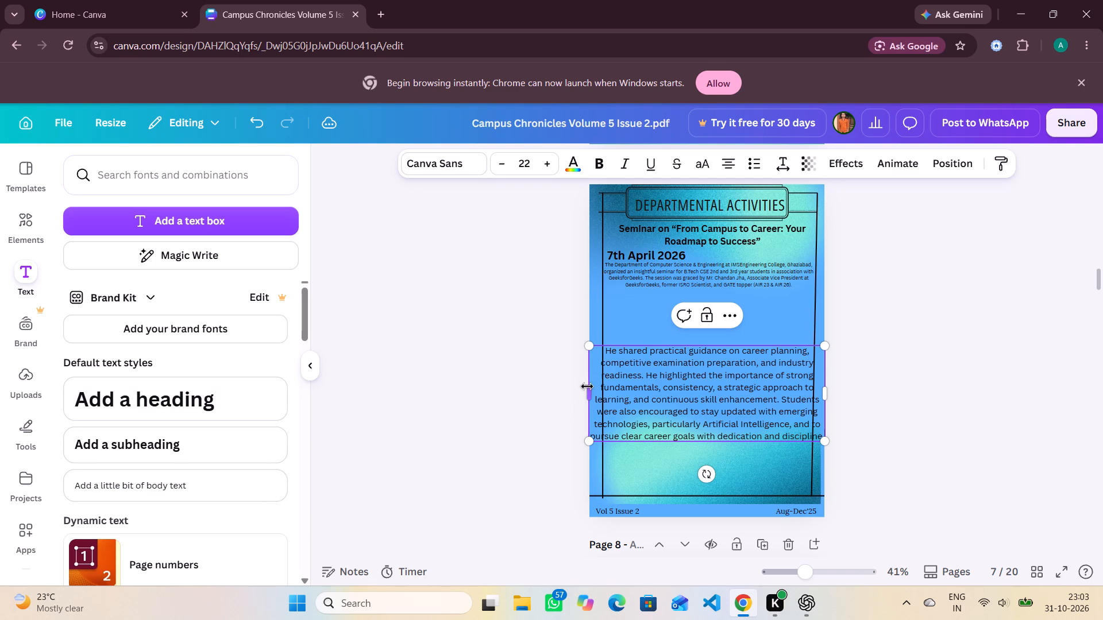
Narrow the new paragraph's text box from both sides to about 18.9 wide, fitting it between the page's vertical frame lines.
{"action": "left_click_drag", "start_coordinate": [588, 392], "coordinate": [600, 401]}
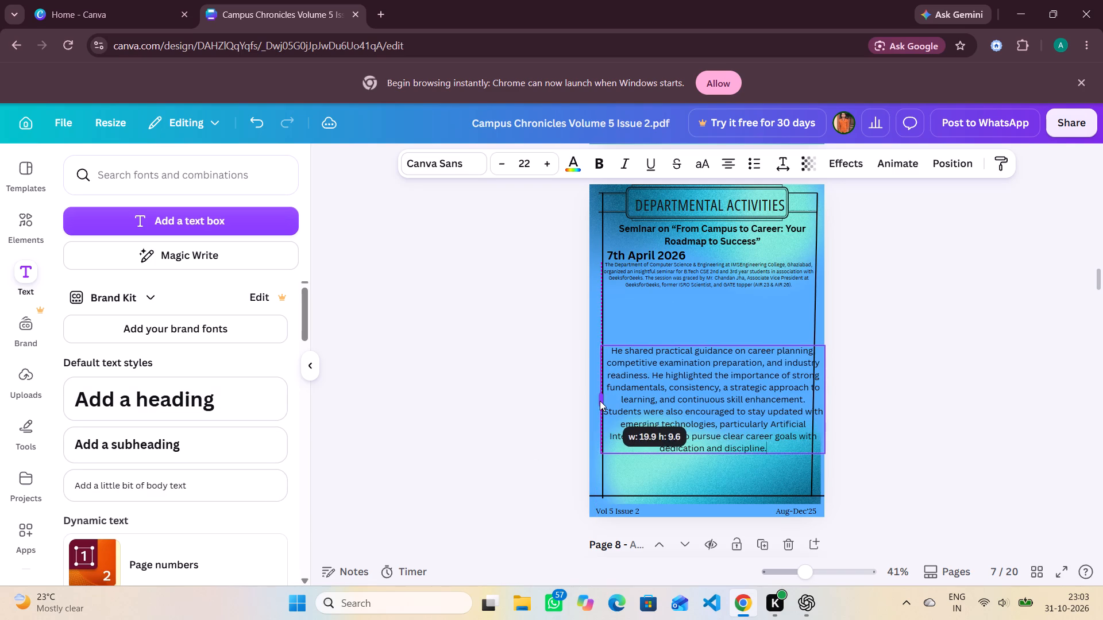
{"action": "left_click_drag", "start_coordinate": [600, 401], "coordinate": [599, 400]}
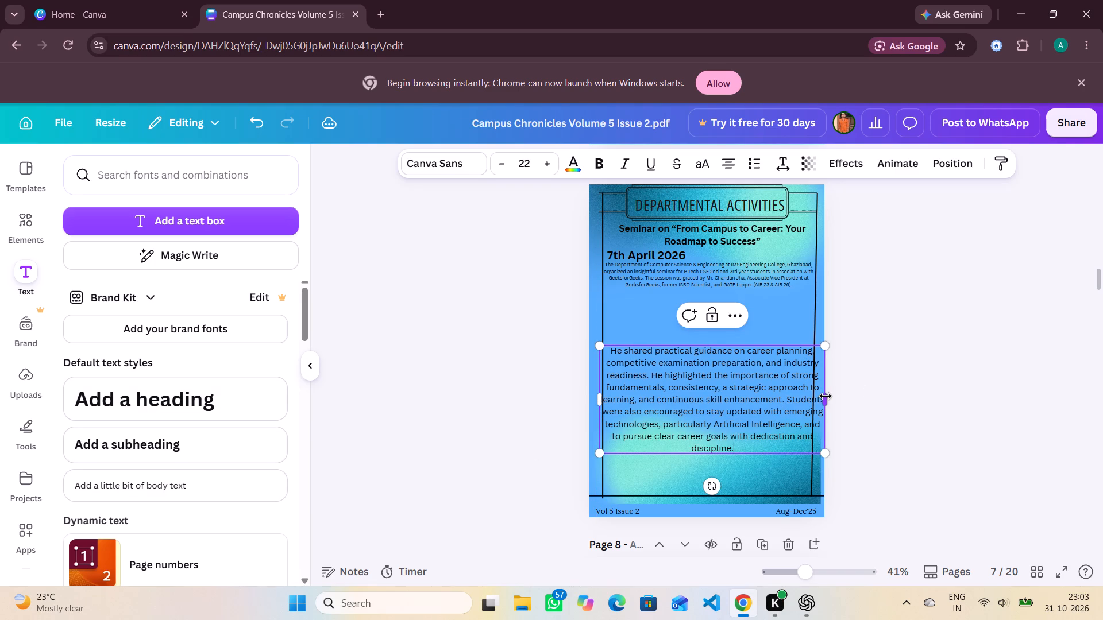
{"action": "left_click_drag", "start_coordinate": [826, 396], "coordinate": [813, 396]}
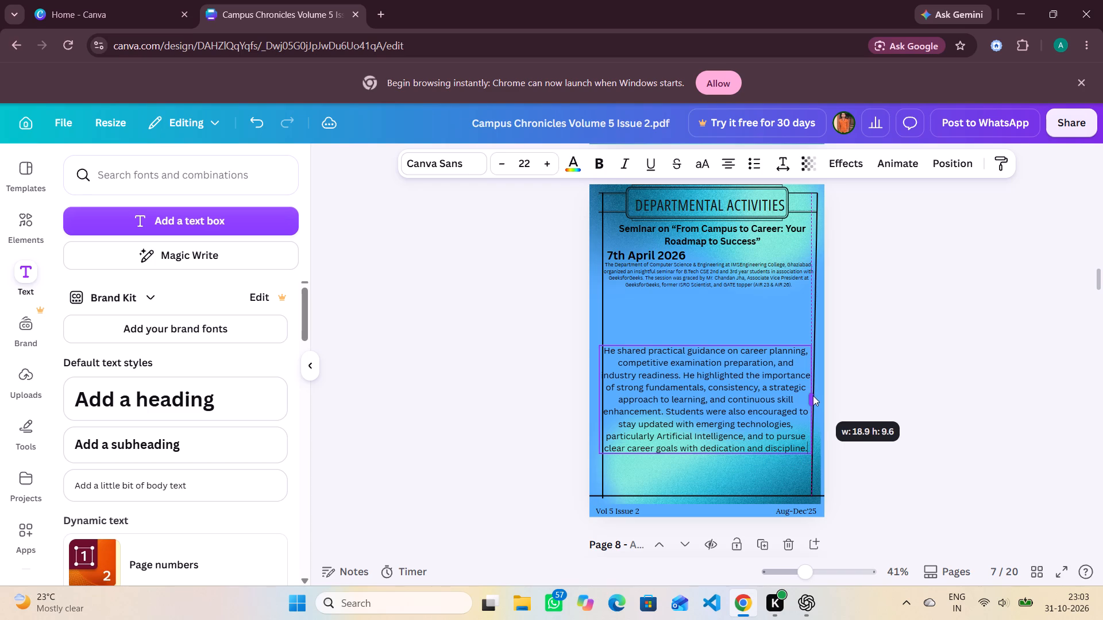
{"action": "left_click_drag", "start_coordinate": [813, 396], "coordinate": [812, 396]}
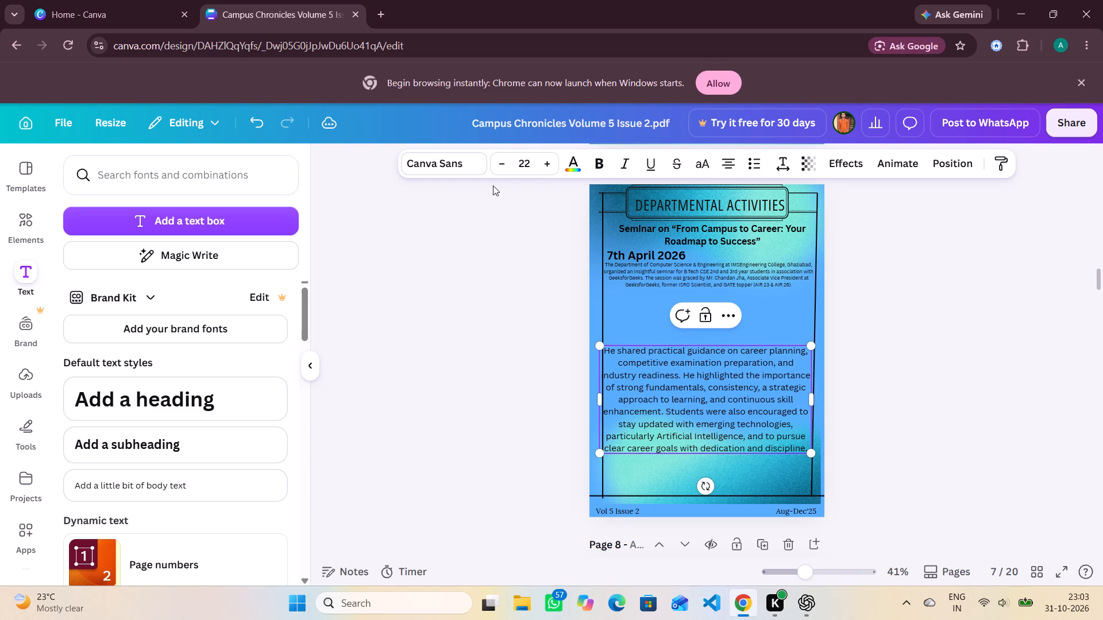
Reduce the new paragraph's font size to 12.
{"action": "triple_click", "coordinate": [503, 157]}
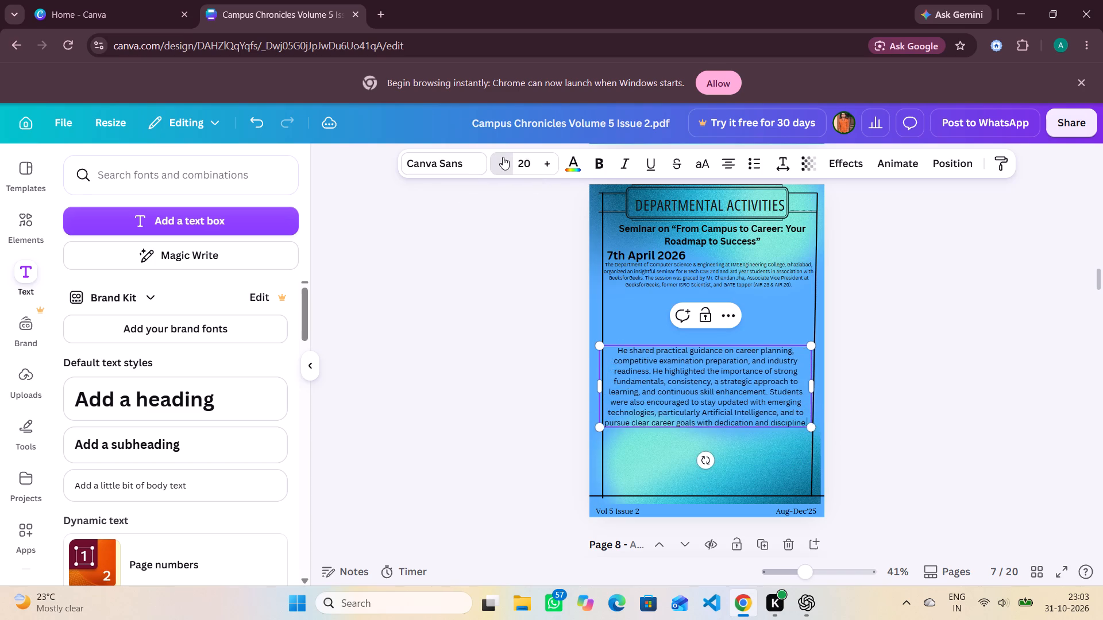
{"action": "triple_click", "coordinate": [503, 157]}
{"action": "triple_click", "coordinate": [503, 157]}
{"action": "left_click", "coordinate": [503, 157]}
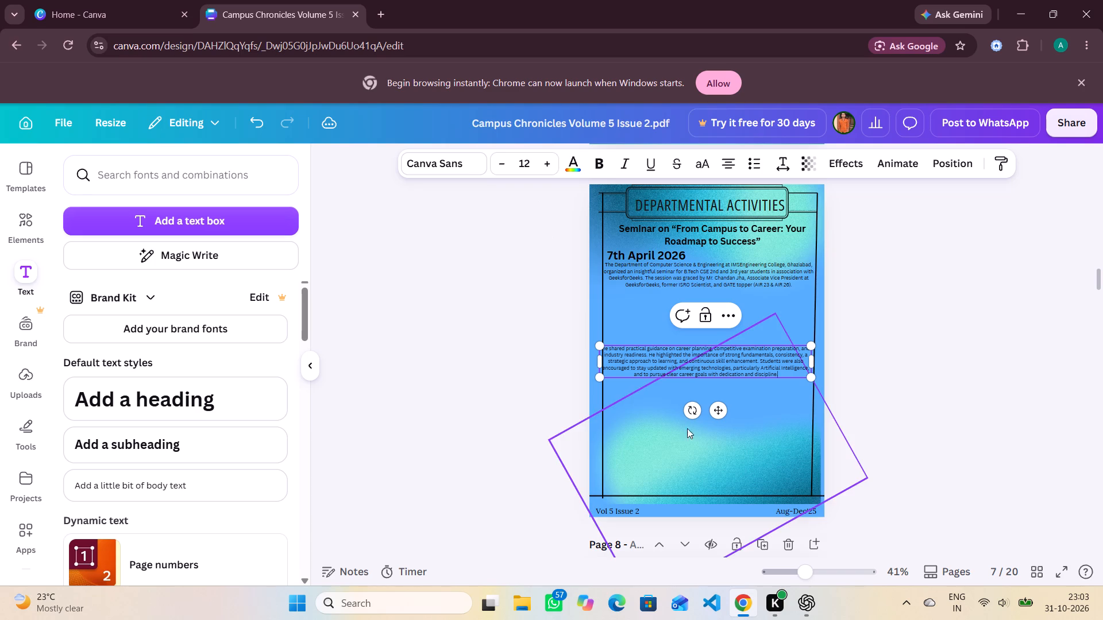
Move the “He shared practical guidance” paragraph up beneath the seminar description, centred between the frame lines.
{"action": "left_click_drag", "start_coordinate": [722, 413], "coordinate": [719, 403]}
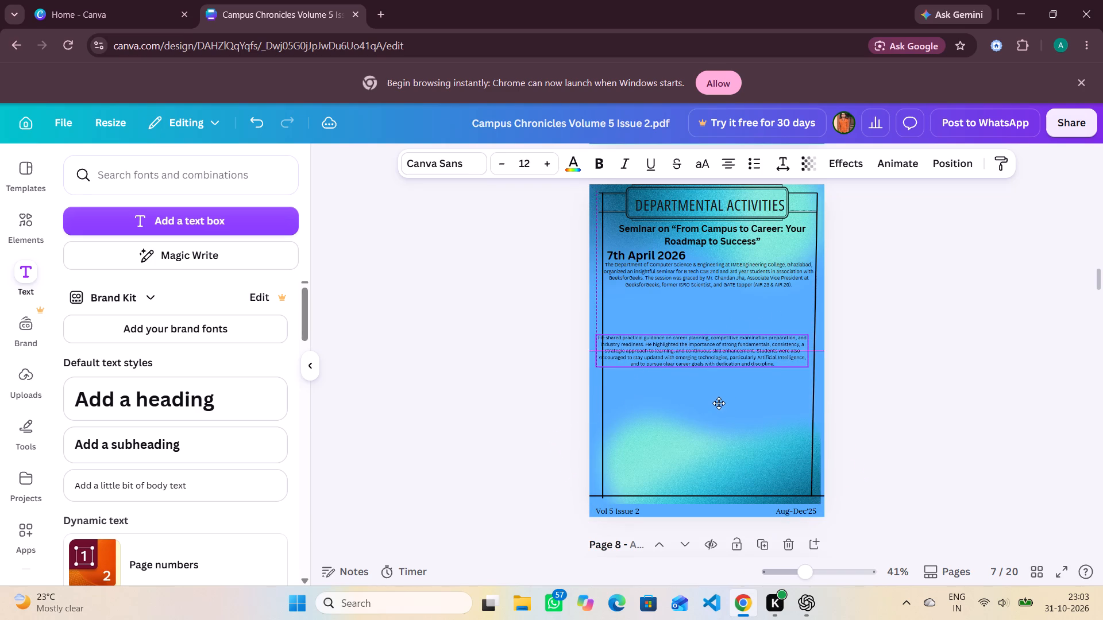
{"action": "left_click_drag", "start_coordinate": [719, 403], "coordinate": [719, 365]}
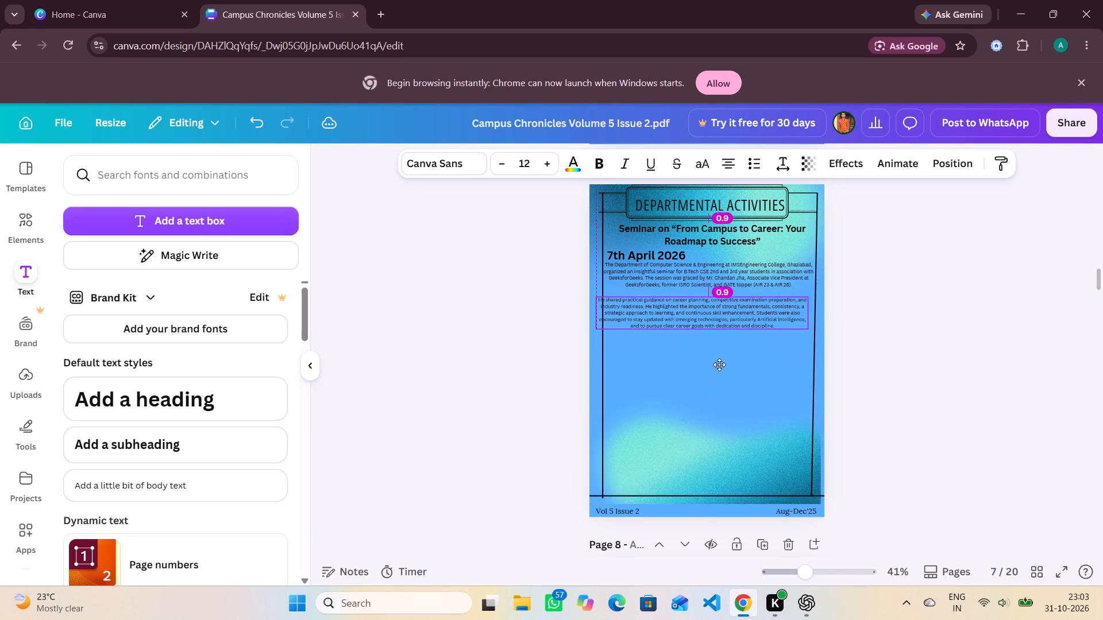
{"action": "left_click_drag", "start_coordinate": [719, 365], "coordinate": [721, 364]}
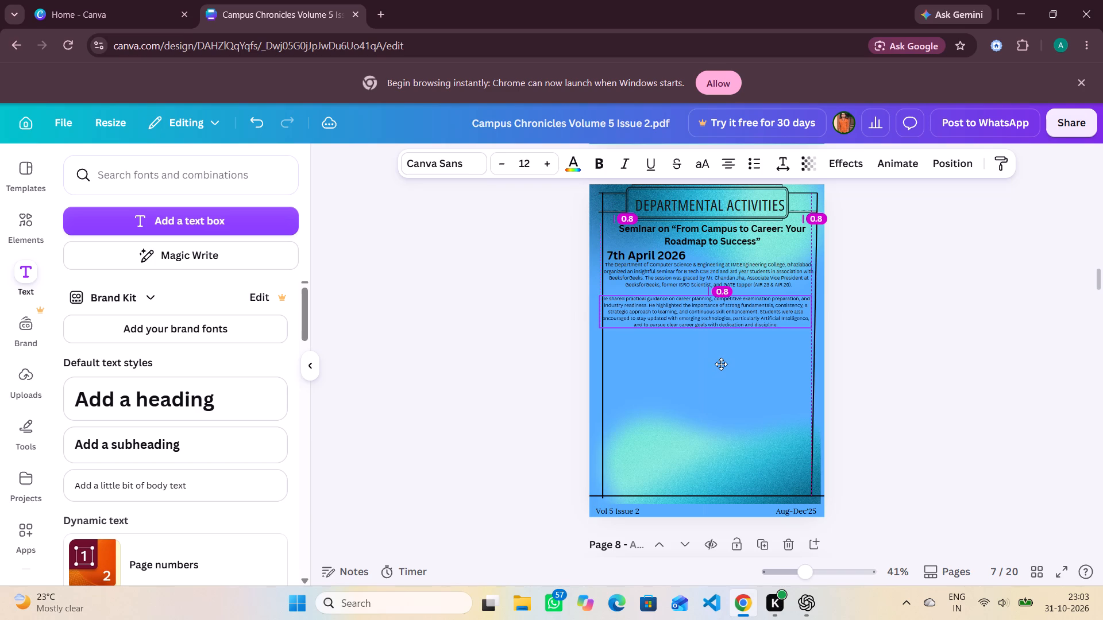
{"action": "left_click_drag", "start_coordinate": [721, 364], "coordinate": [724, 365]}
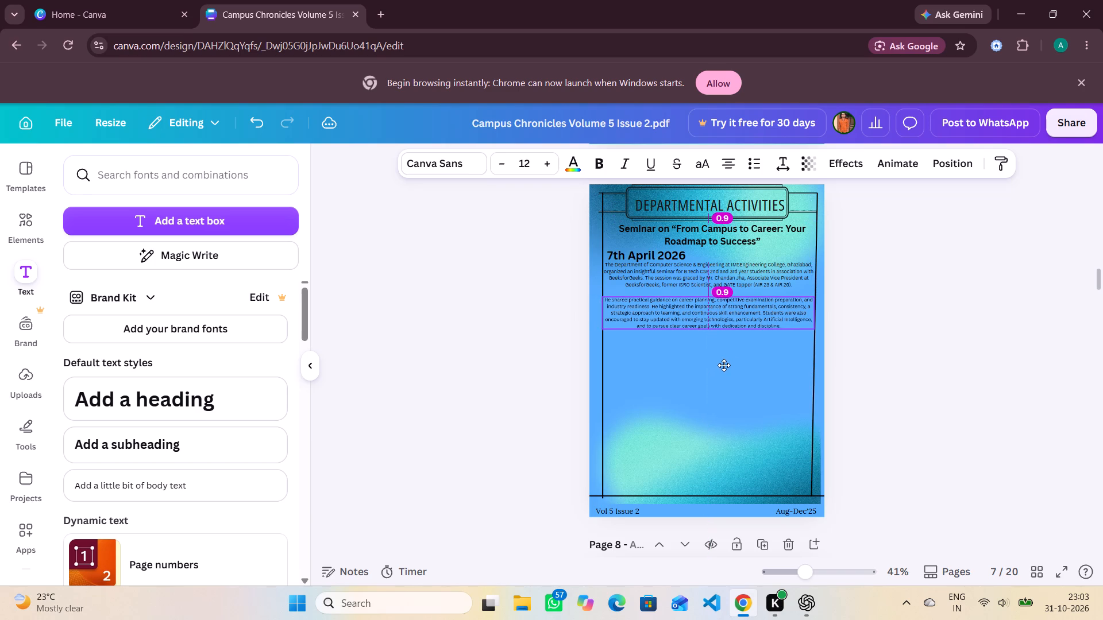
{"action": "left_click", "coordinate": [893, 346]}
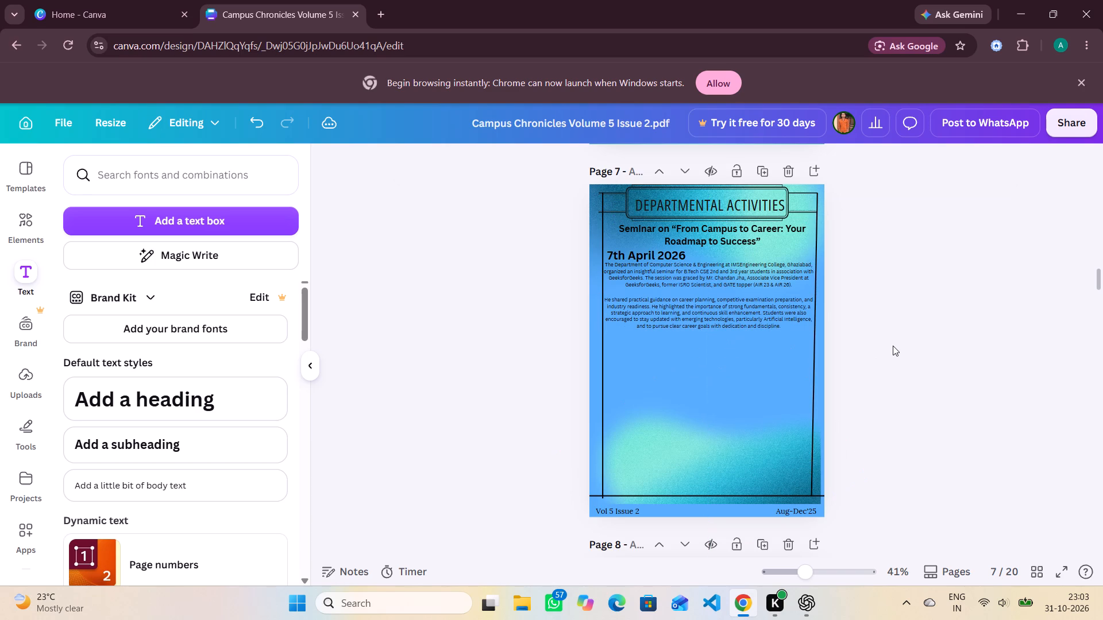
Nudge the “He shared practical guidance” paragraph up directly against the seminar description and fine-tune its horizontal alignment.
{"action": "left_click", "coordinate": [765, 314]}
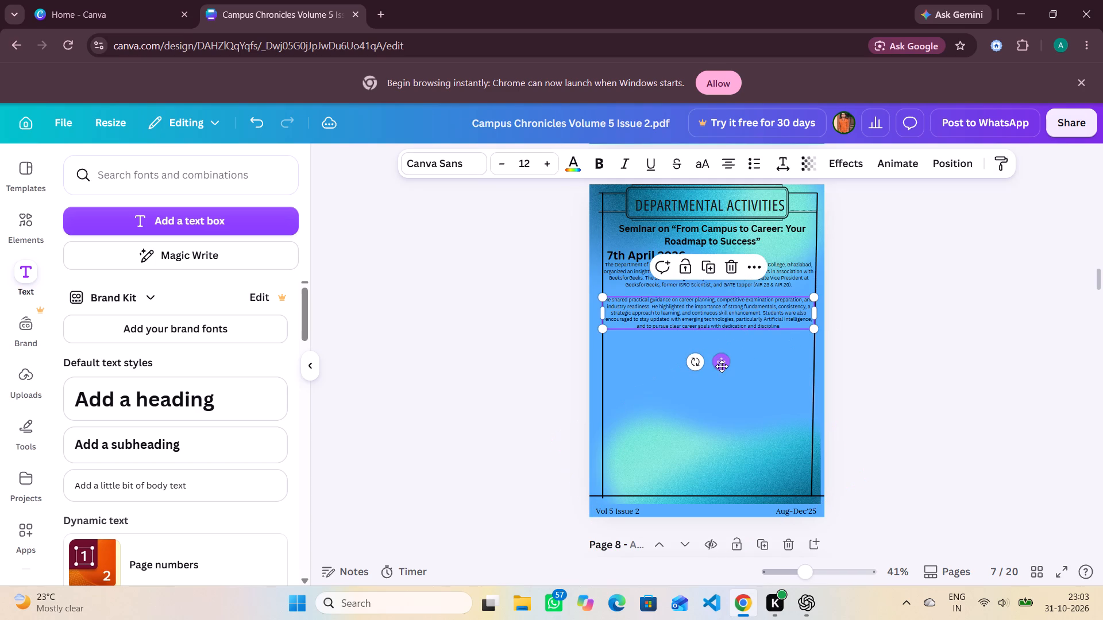
{"action": "left_click", "coordinate": [722, 366]}
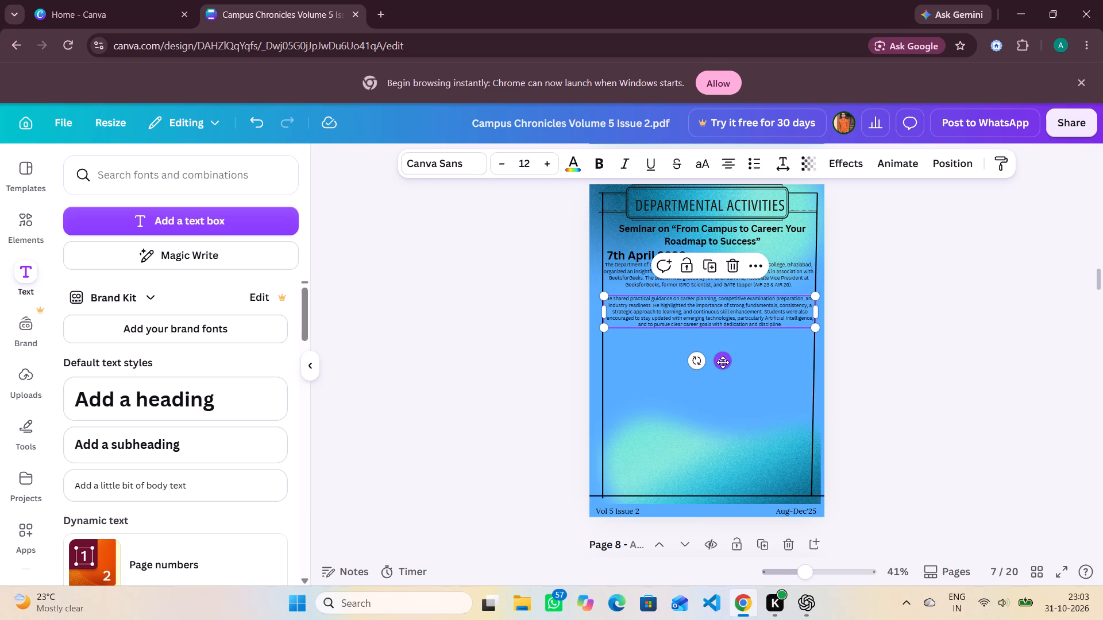
{"action": "left_click", "coordinate": [721, 362]}
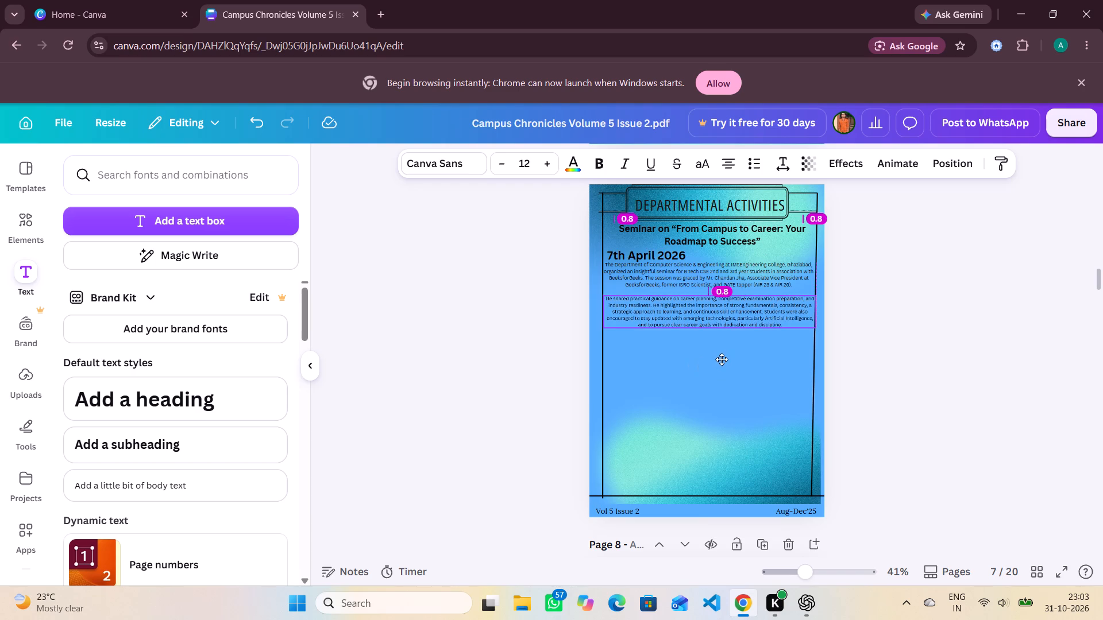
{"action": "left_click", "coordinate": [722, 361]}
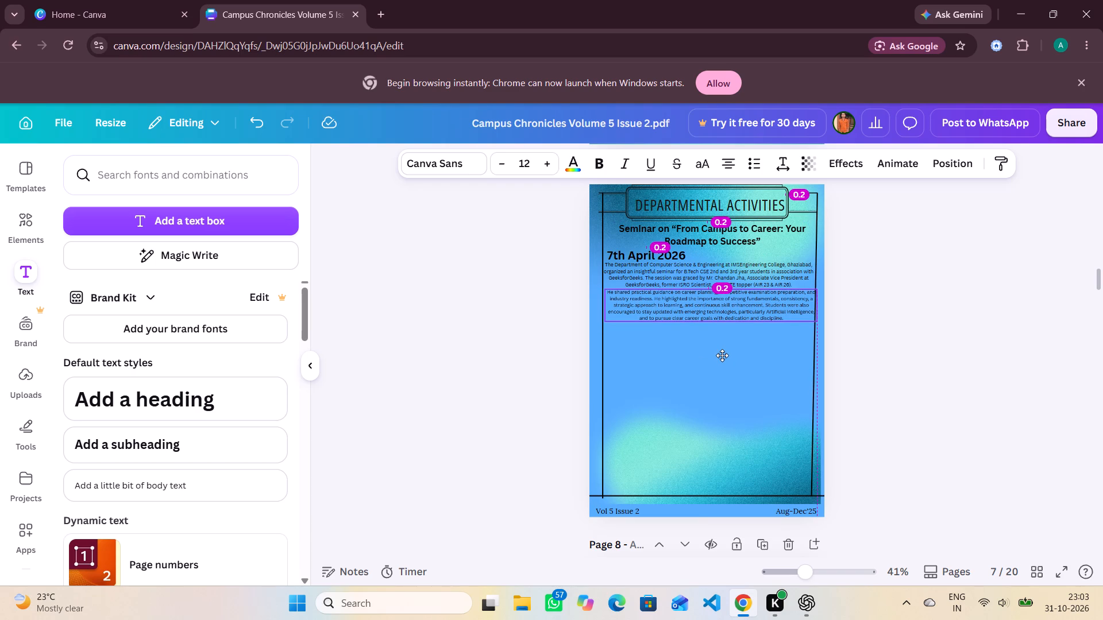
{"action": "left_click", "coordinate": [913, 349]}
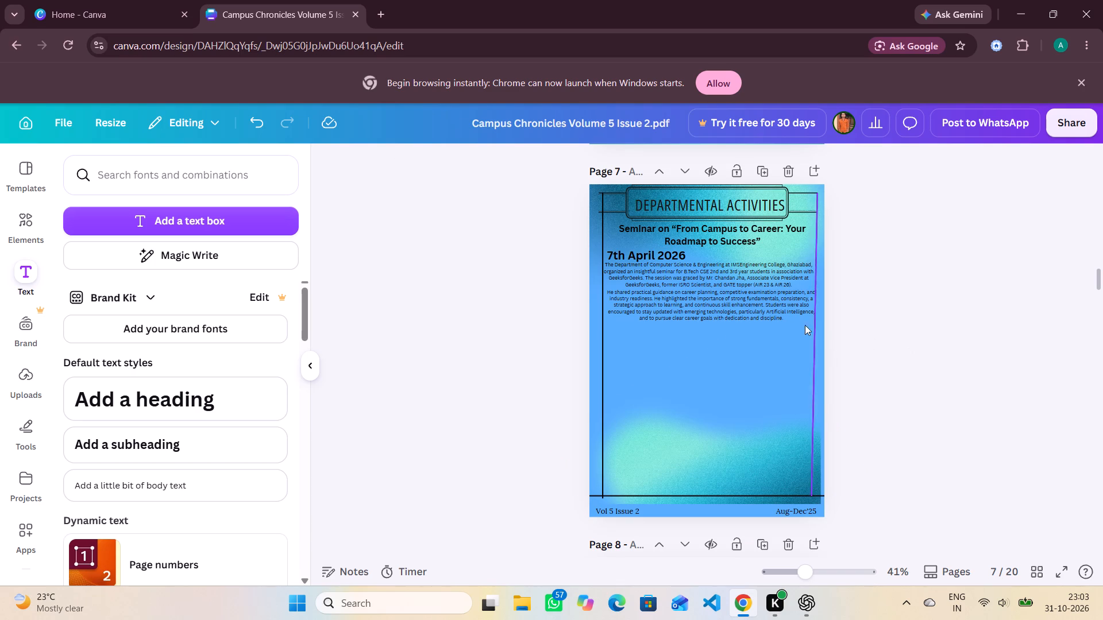
{"action": "left_click", "coordinate": [737, 314]}
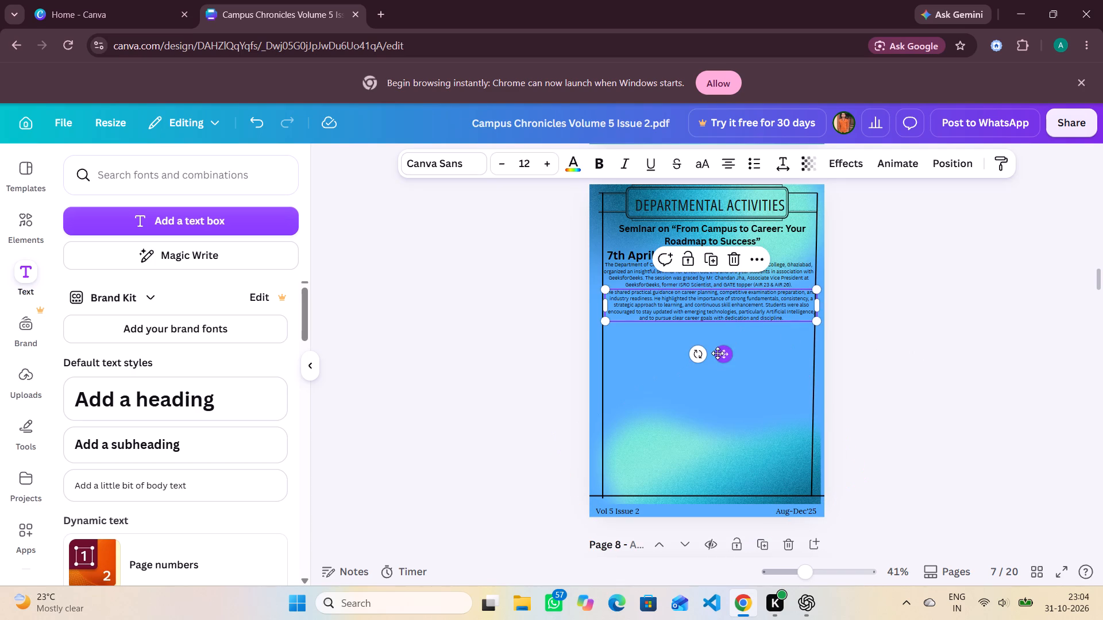
{"action": "left_click", "coordinate": [725, 353]}
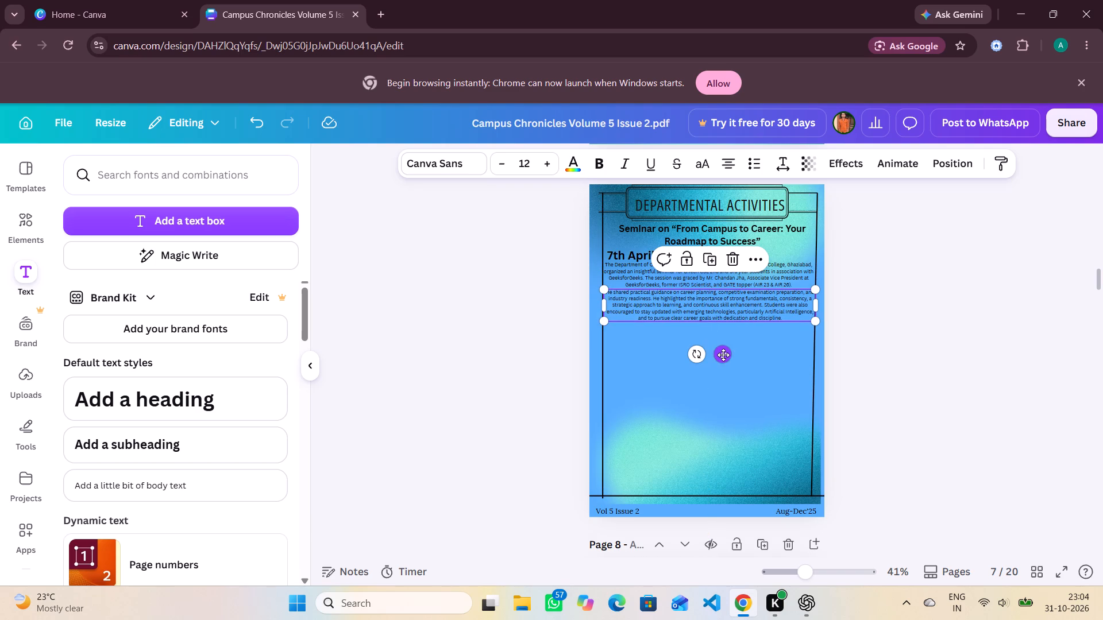
{"action": "left_click", "coordinate": [897, 342]}
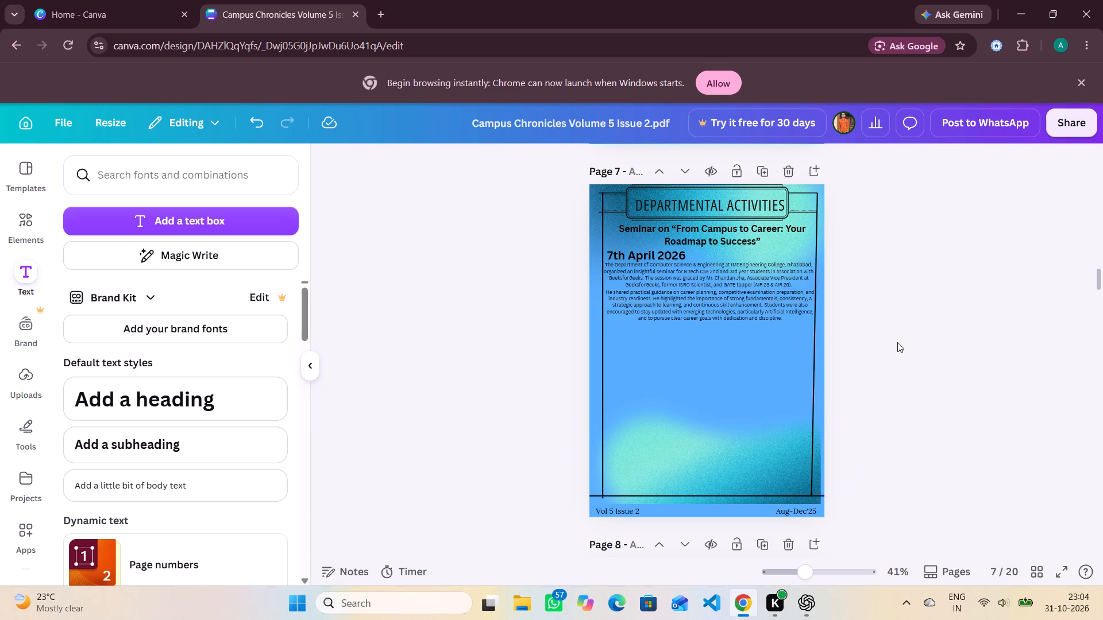
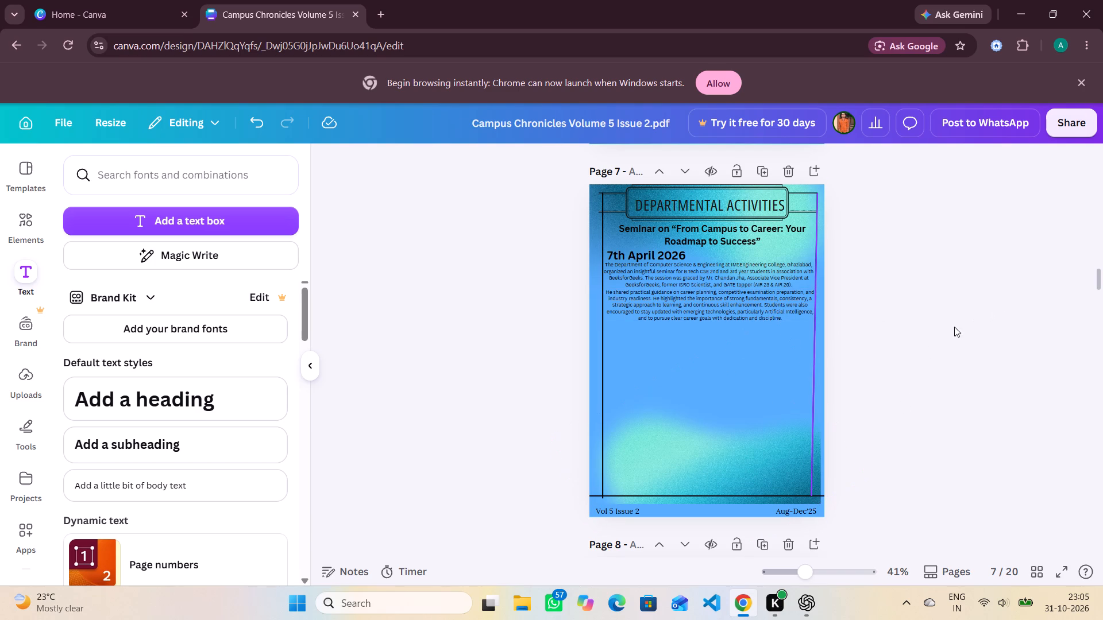
Increase the font size of the “He shared practical guidance” paragraph on page 7 to 13.
{"action": "scroll", "coordinate": [939, 330], "scroll_direction": "up", "scroll_amount": 1}
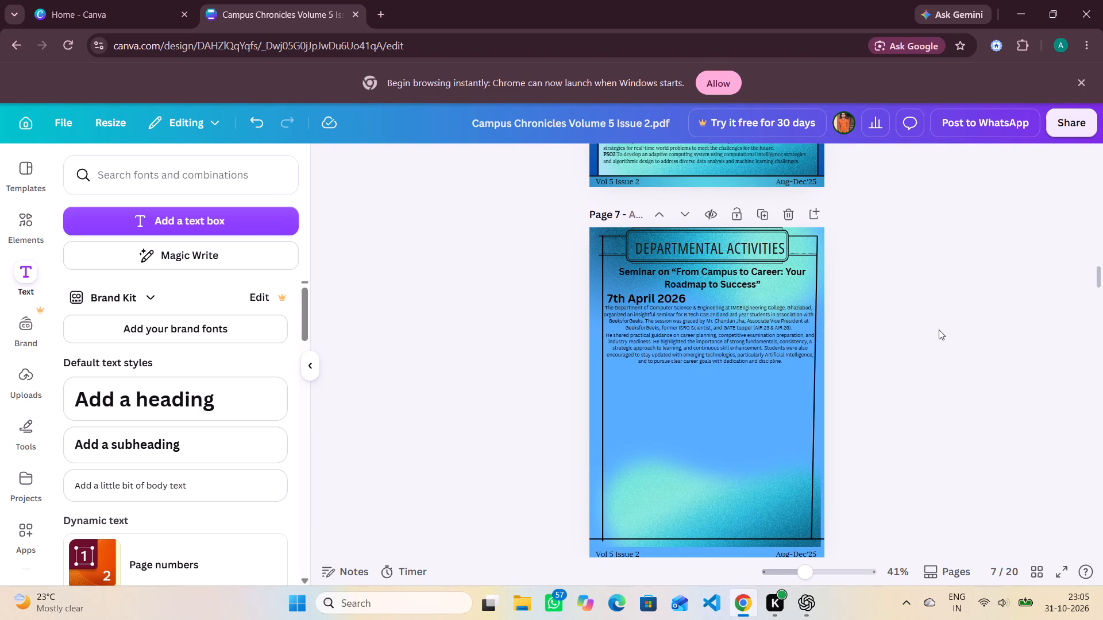
{"action": "left_click", "coordinate": [739, 347]}
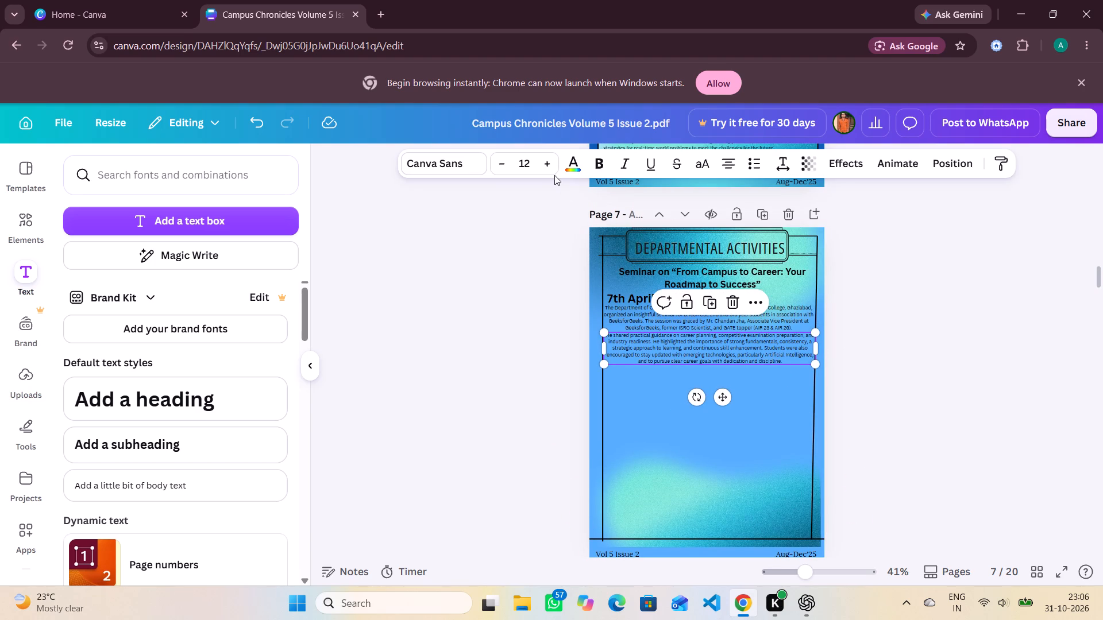
{"action": "left_click", "coordinate": [543, 158]}
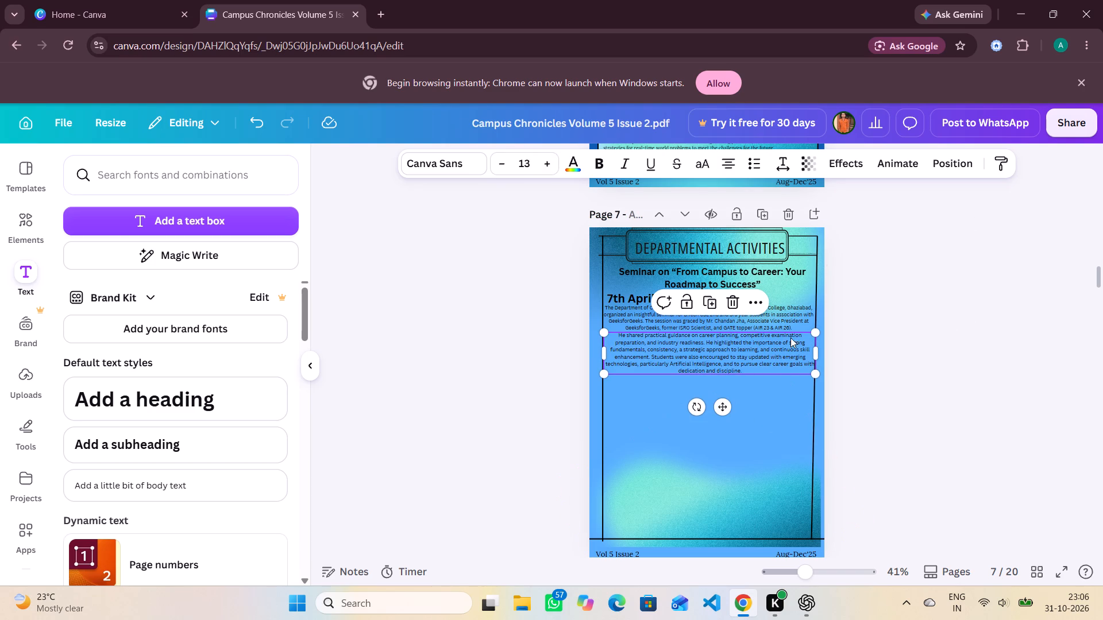
Move the “He shared practical guidance” paragraph down slightly to leave a gap beneath the seminar description.
{"action": "left_click", "coordinate": [790, 321]}
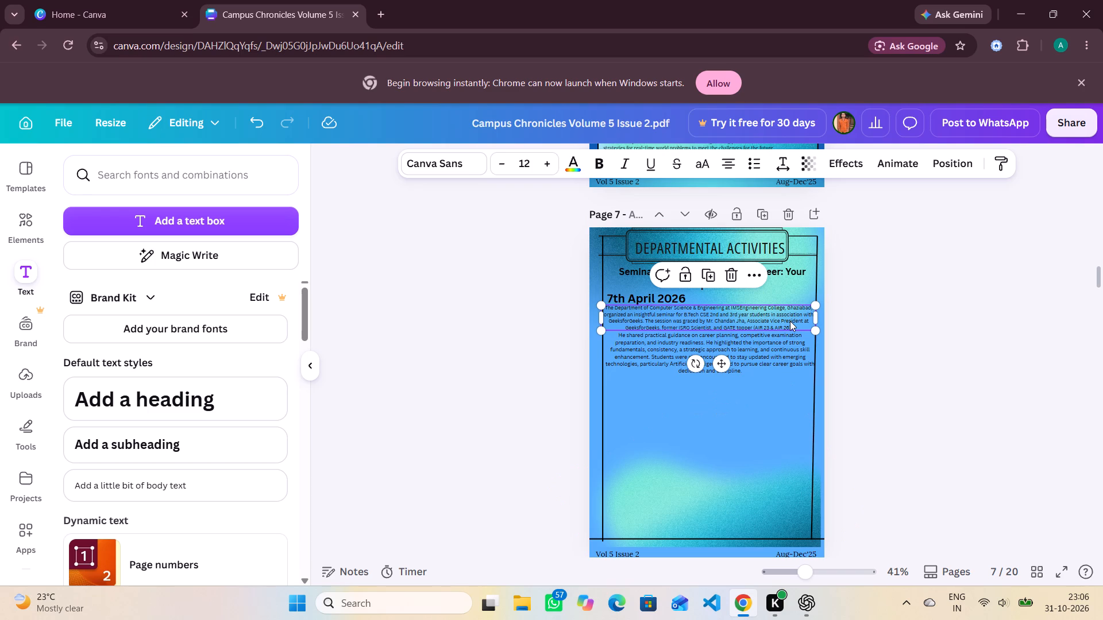
{"action": "left_click", "coordinate": [772, 363]}
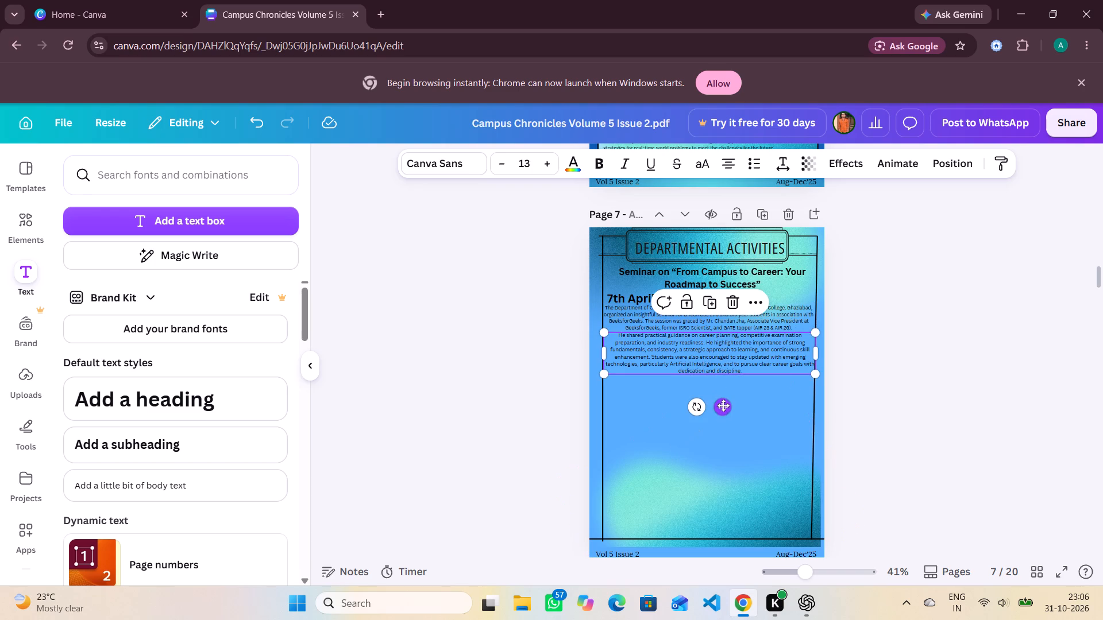
{"action": "left_click_drag", "start_coordinate": [723, 405], "coordinate": [724, 414]}
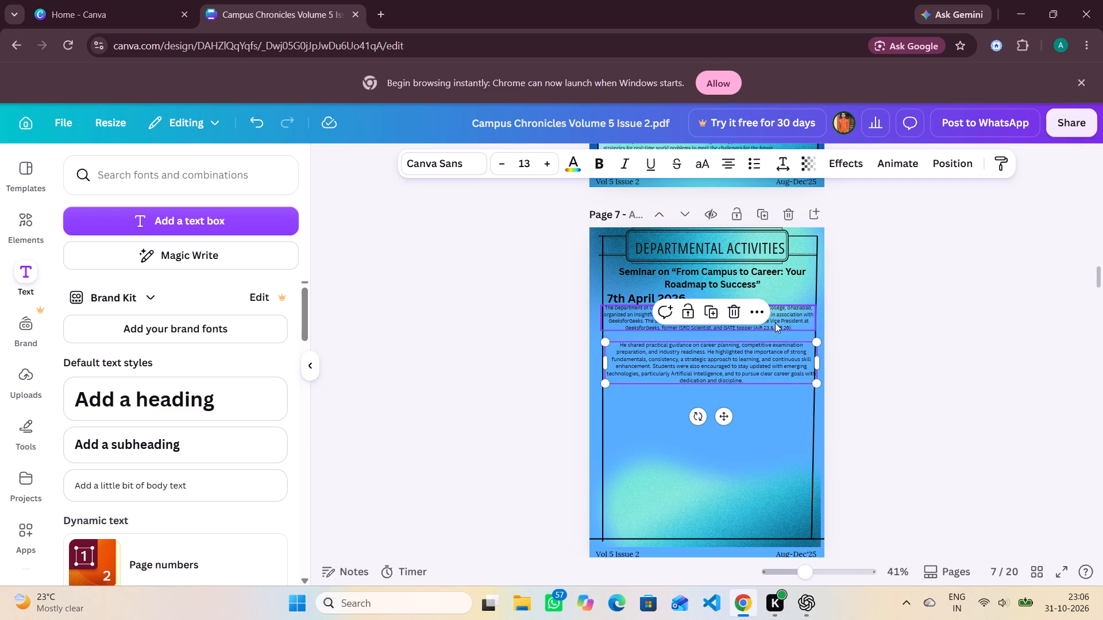
Increase the font size of the seminar description paragraph under the “7th April 2026” date to 13.
{"action": "left_click", "coordinate": [781, 320]}
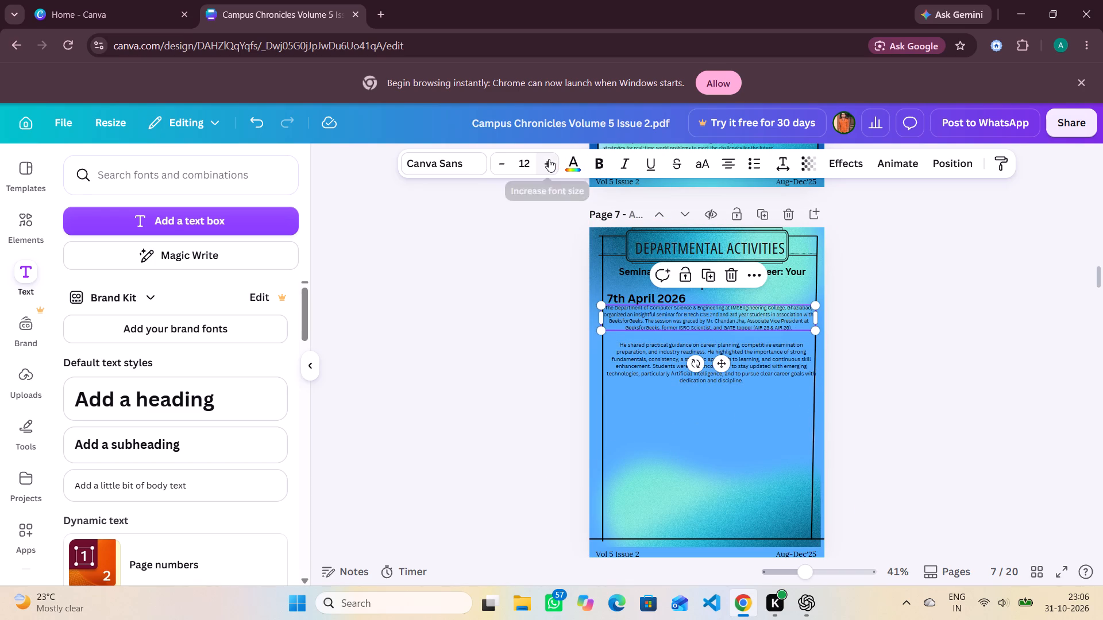
{"action": "left_click", "coordinate": [548, 159]}
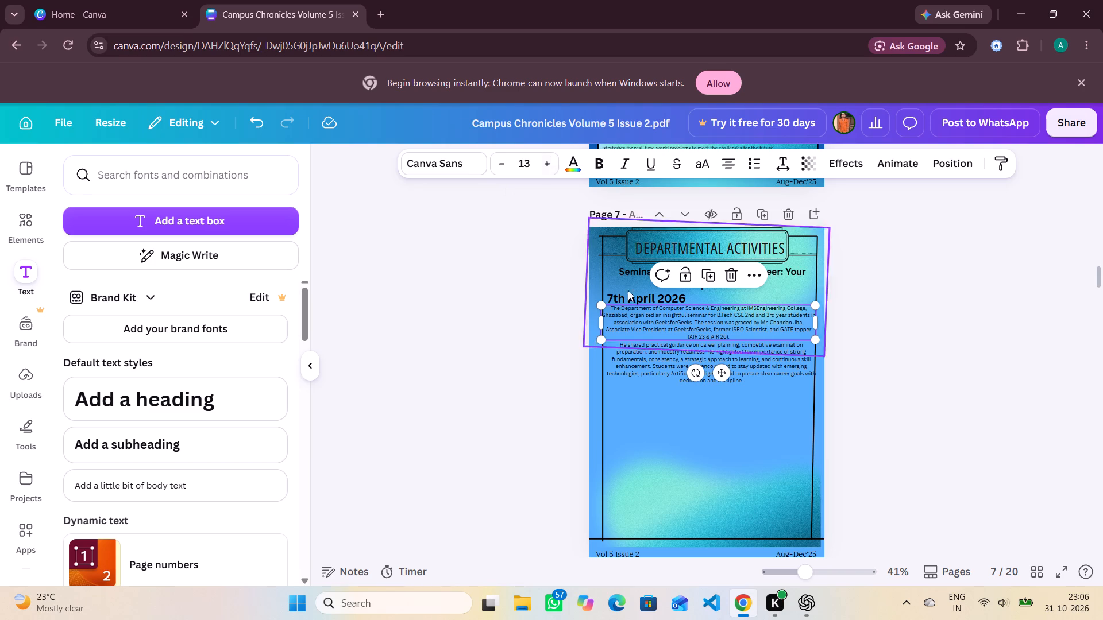
{"action": "left_click", "coordinate": [893, 380]}
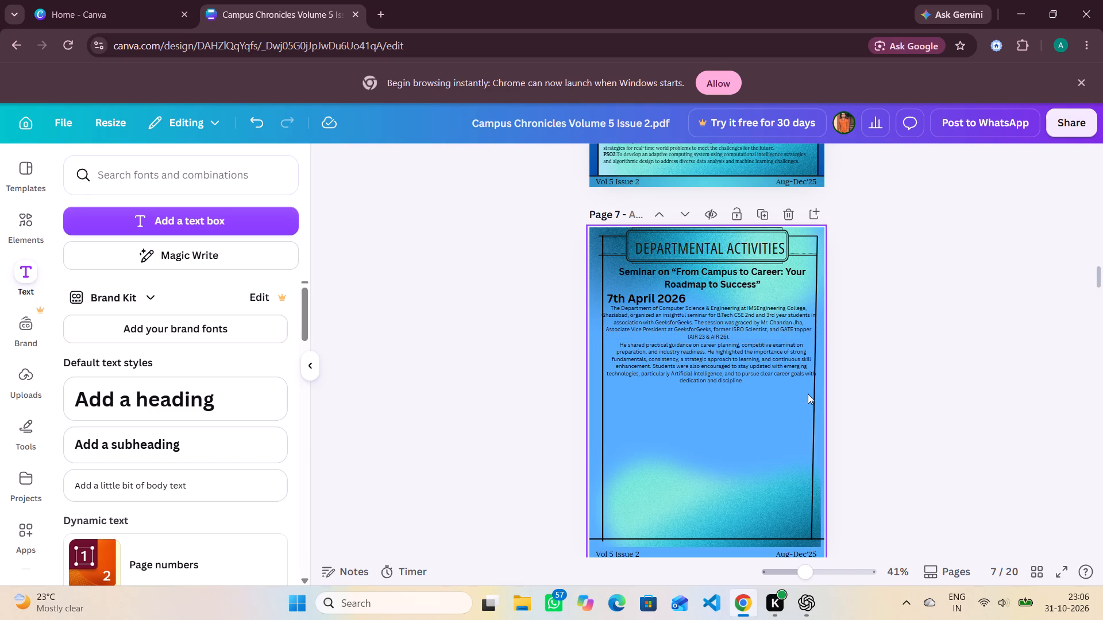
Look through the other newsletter pages, from page 5 to page 16, to compare their layout and text boxes, and return to page 7.
{"action": "left_click", "coordinate": [789, 374]}
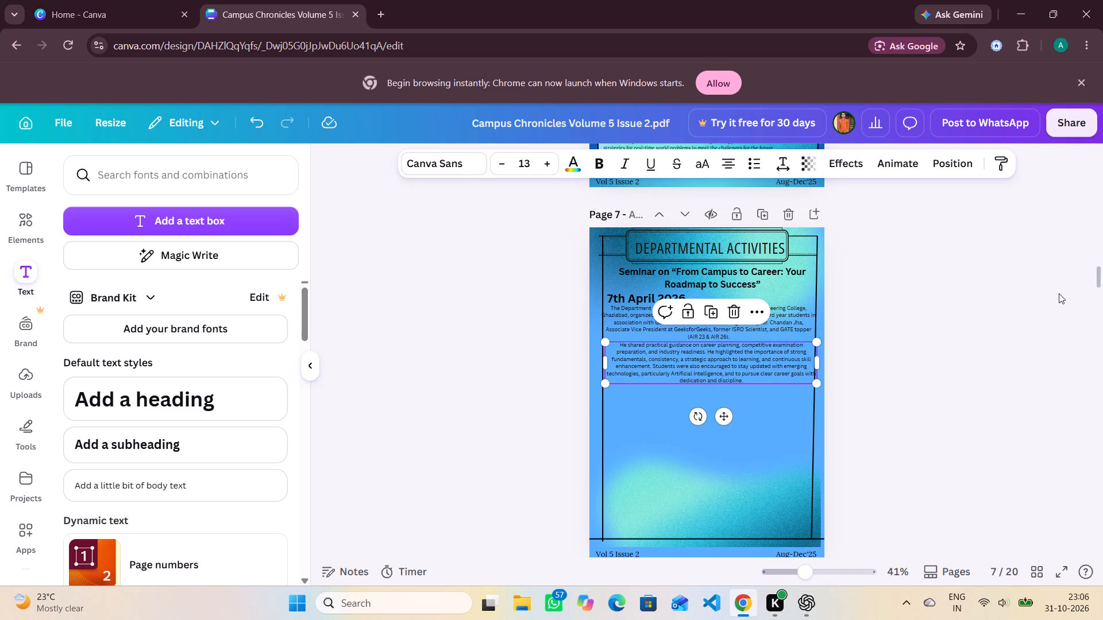
{"action": "scroll", "coordinate": [901, 339], "scroll_direction": "up", "scroll_amount": 6}
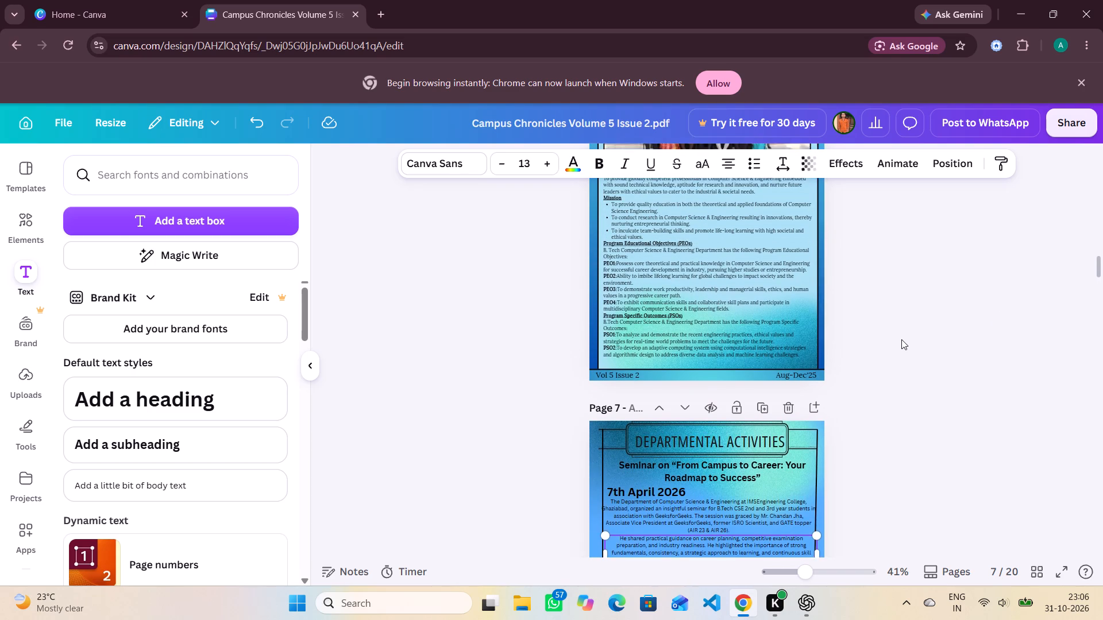
{"action": "scroll", "coordinate": [901, 339], "scroll_direction": "up", "scroll_amount": 5}
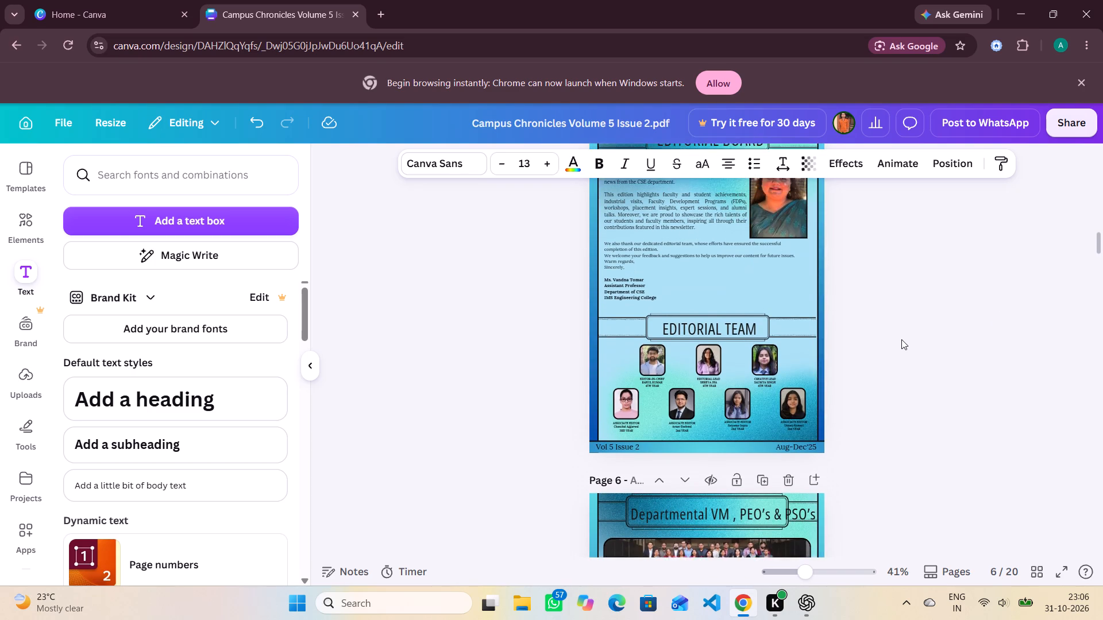
{"action": "scroll", "coordinate": [901, 339], "scroll_direction": "down", "scroll_amount": 1}
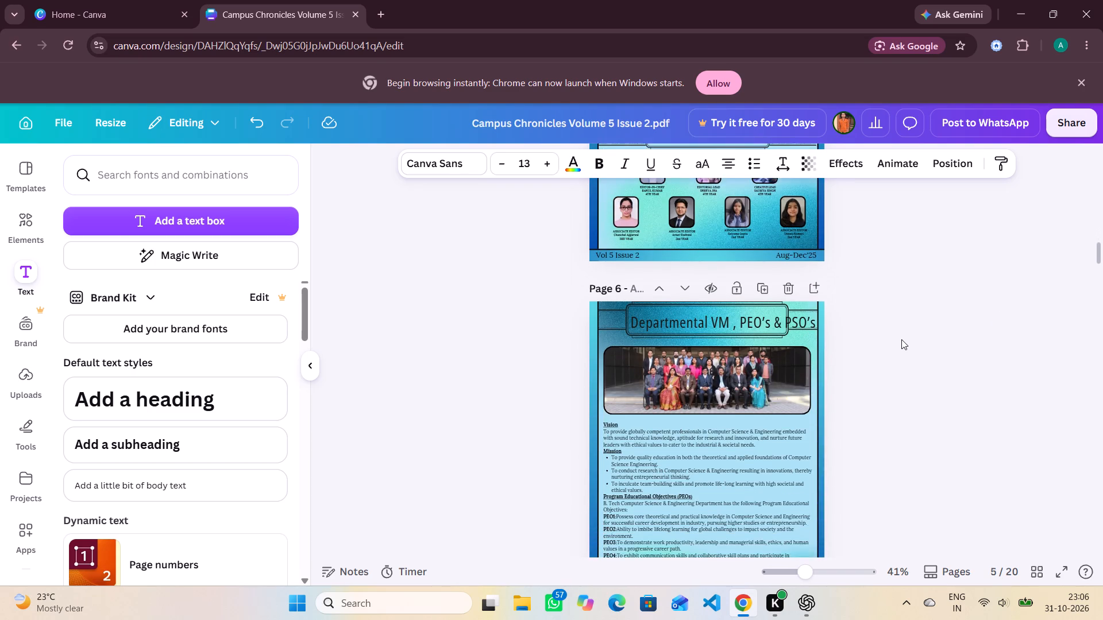
{"action": "scroll", "coordinate": [901, 339], "scroll_direction": "down", "scroll_amount": 9}
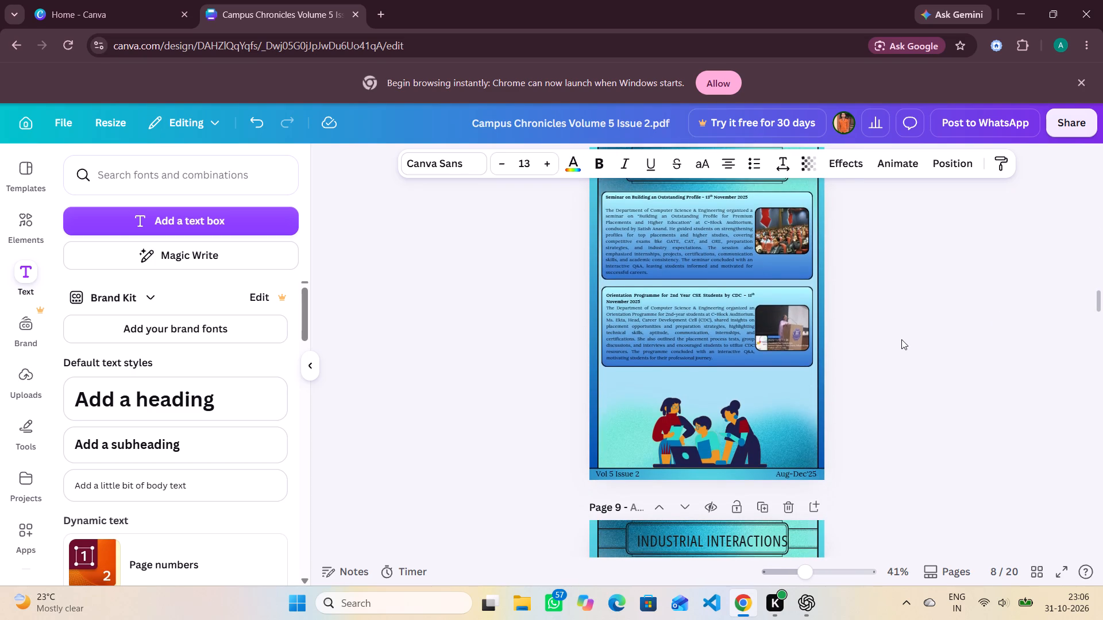
{"action": "scroll", "coordinate": [901, 339], "scroll_direction": "down", "scroll_amount": 7}
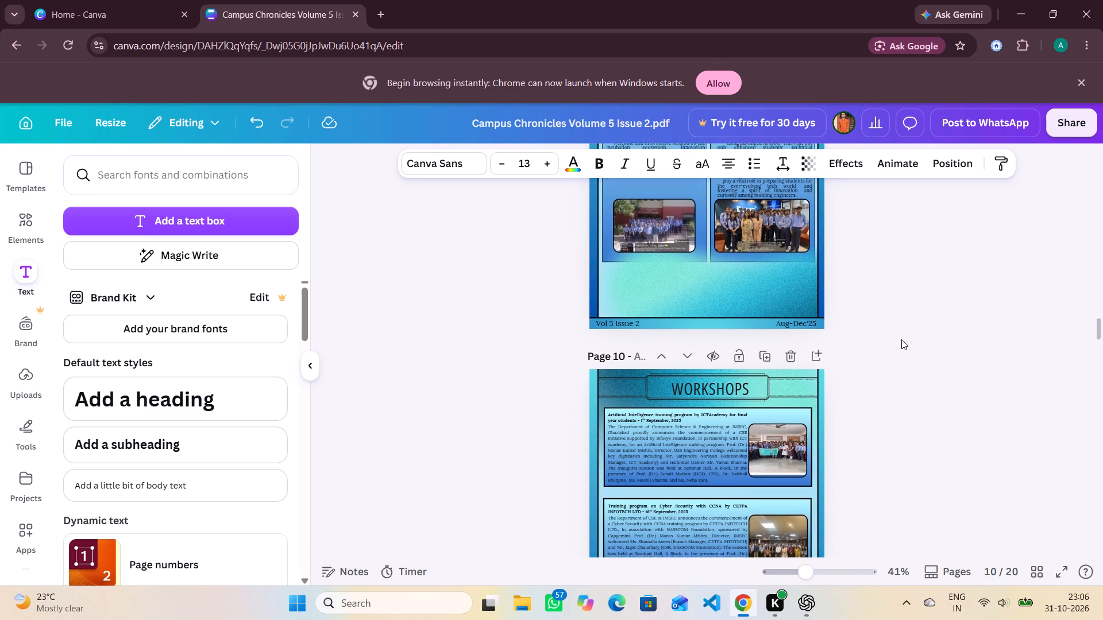
{"action": "scroll", "coordinate": [901, 339], "scroll_direction": "down", "scroll_amount": 1}
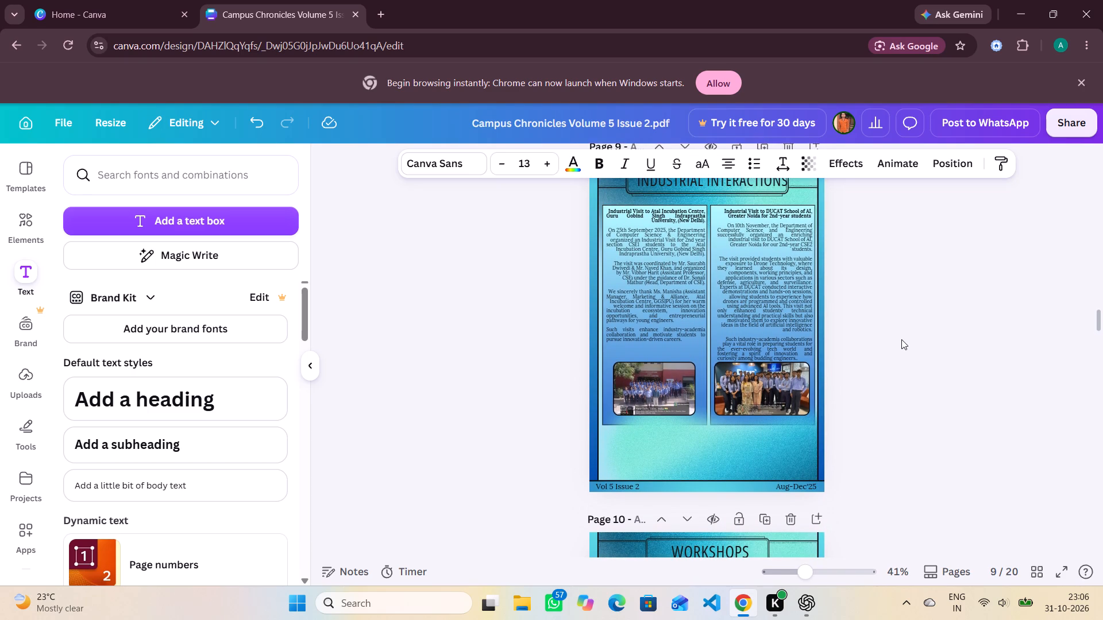
{"action": "scroll", "coordinate": [901, 339], "scroll_direction": "down", "scroll_amount": 2}
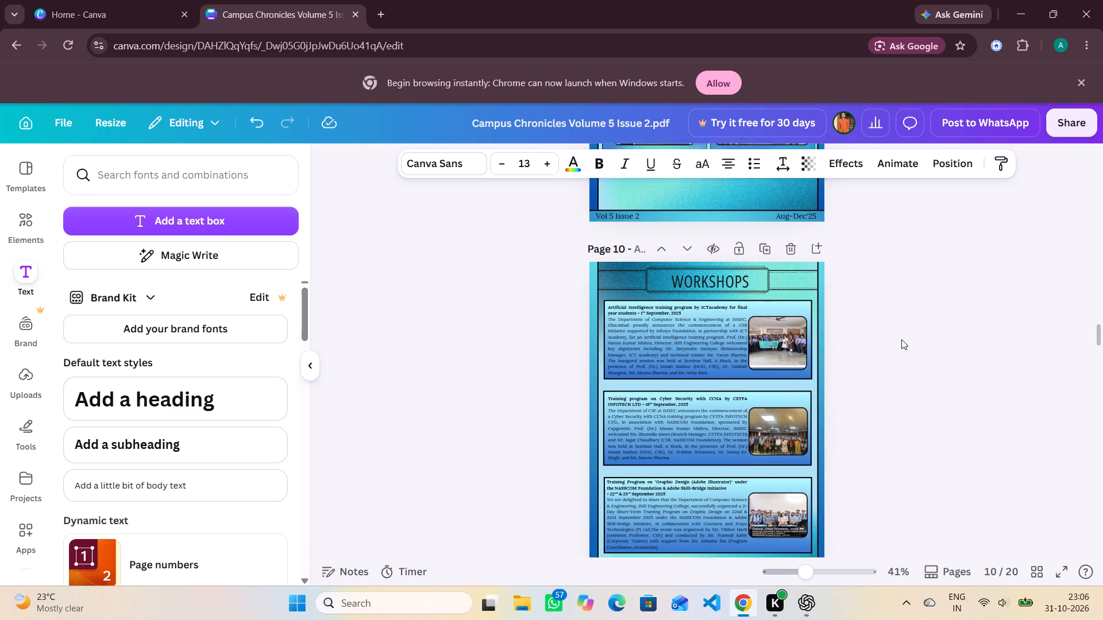
{"action": "scroll", "coordinate": [901, 339], "scroll_direction": "down", "scroll_amount": 11}
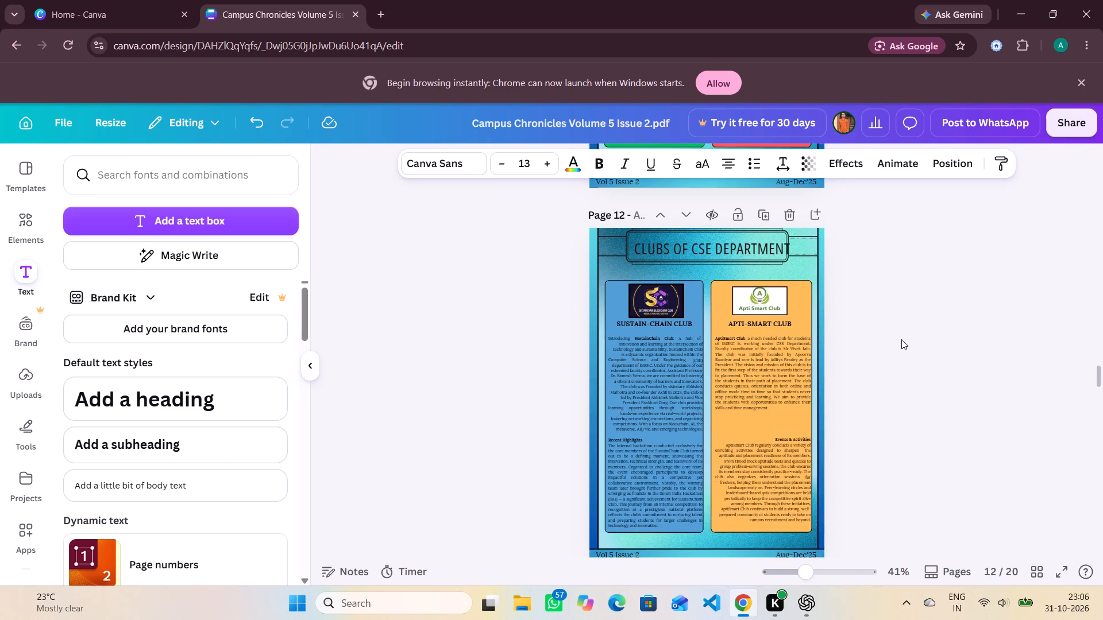
{"action": "scroll", "coordinate": [901, 339], "scroll_direction": "down", "scroll_amount": 12}
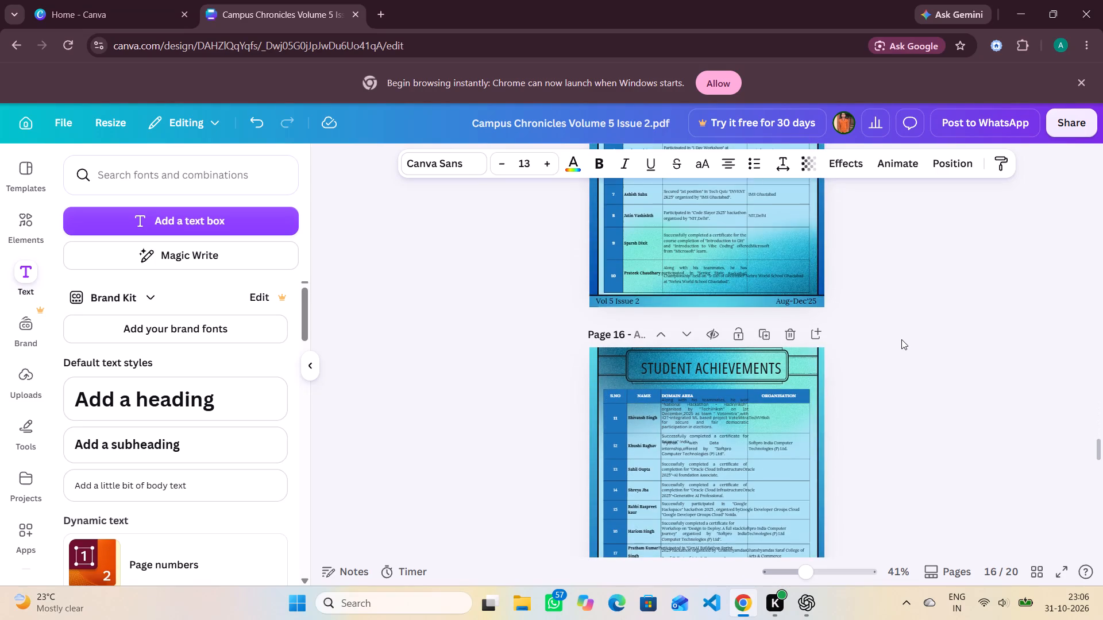
{"action": "scroll", "coordinate": [901, 339], "scroll_direction": "down", "scroll_amount": 5}
{"action": "scroll", "coordinate": [901, 339], "scroll_direction": "up", "scroll_amount": 5}
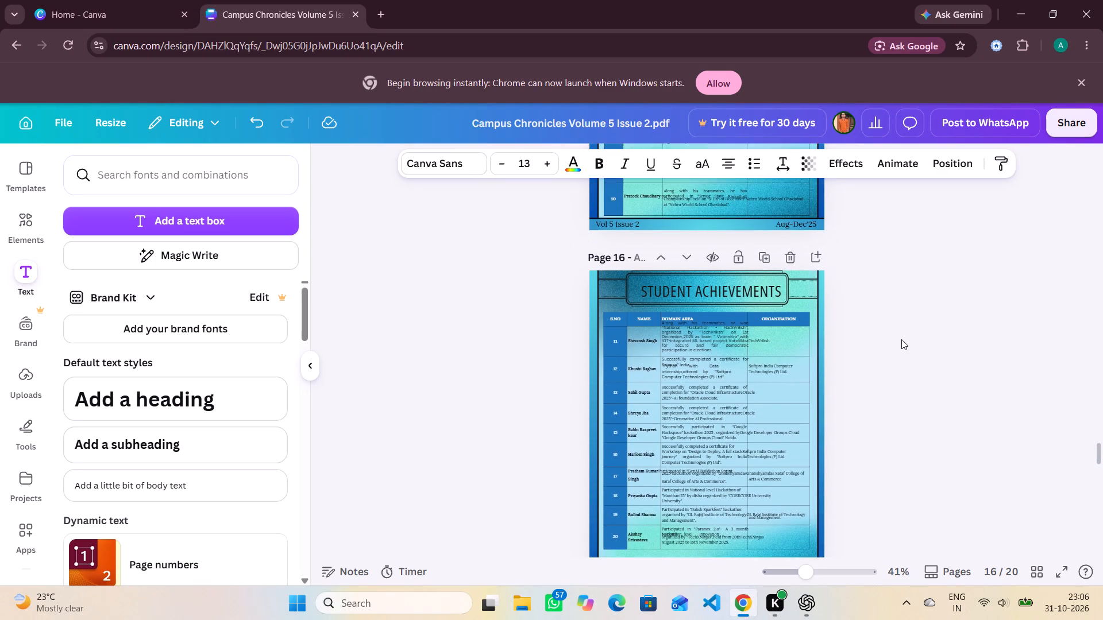
{"action": "scroll", "coordinate": [901, 339], "scroll_direction": "up", "scroll_amount": 10}
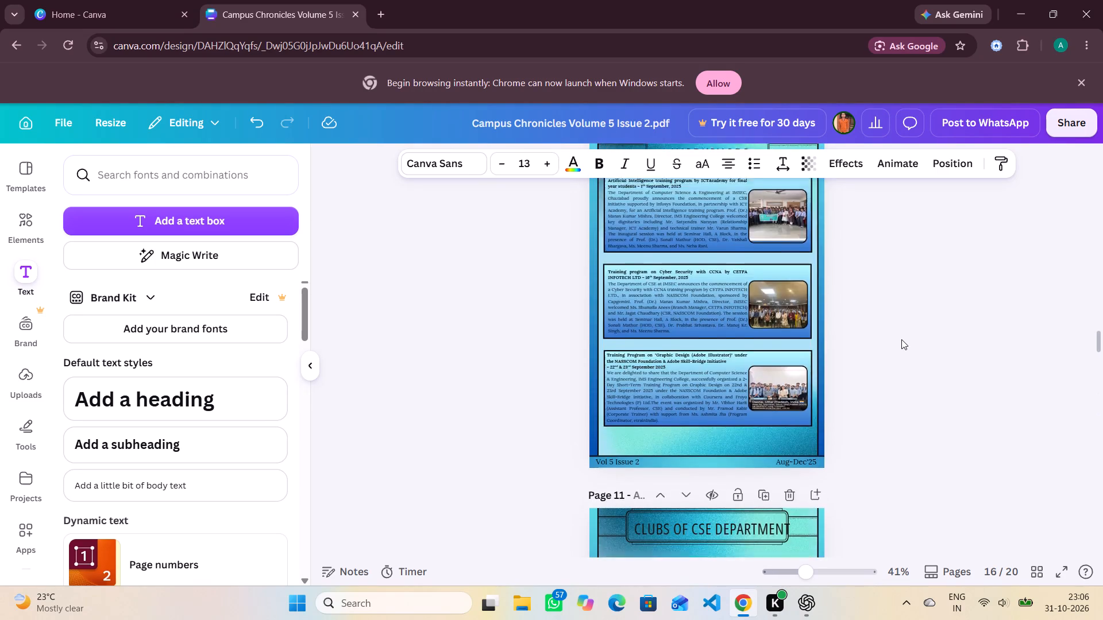
{"action": "scroll", "coordinate": [901, 339], "scroll_direction": "up", "scroll_amount": 3}
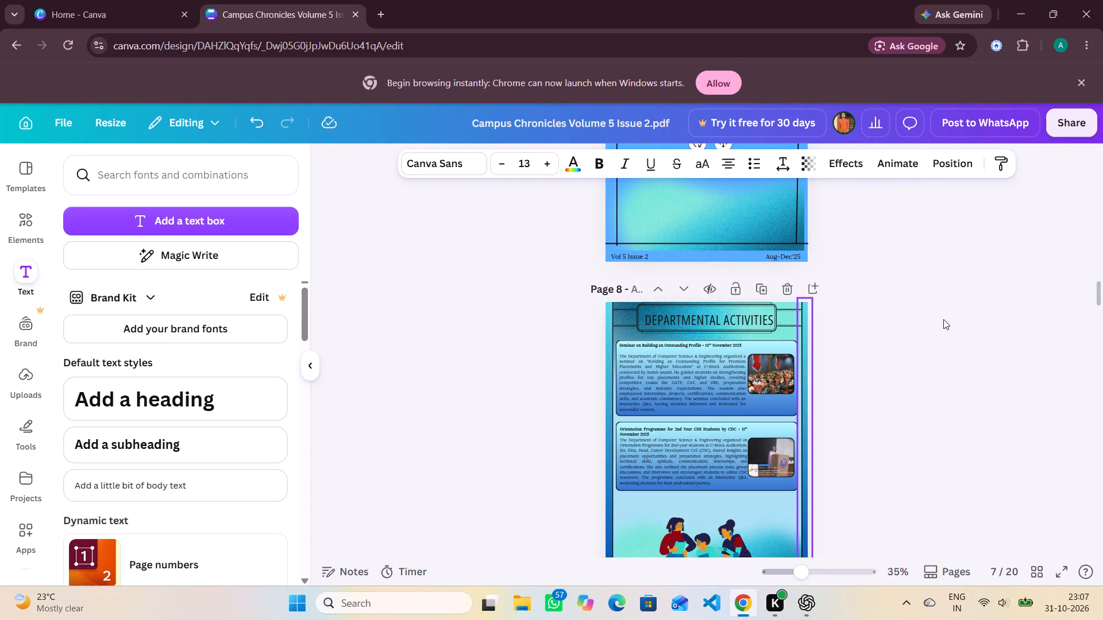
{"action": "scroll", "coordinate": [882, 304], "scroll_direction": "up", "scroll_amount": 5}
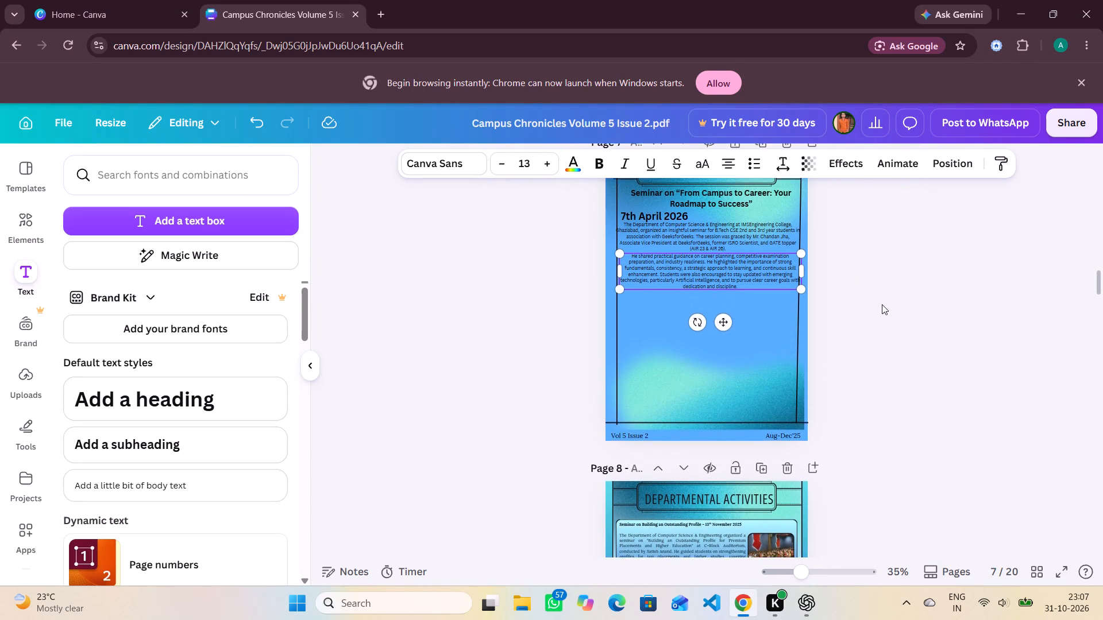
{"action": "scroll", "coordinate": [882, 304], "scroll_direction": "up", "scroll_amount": 1}
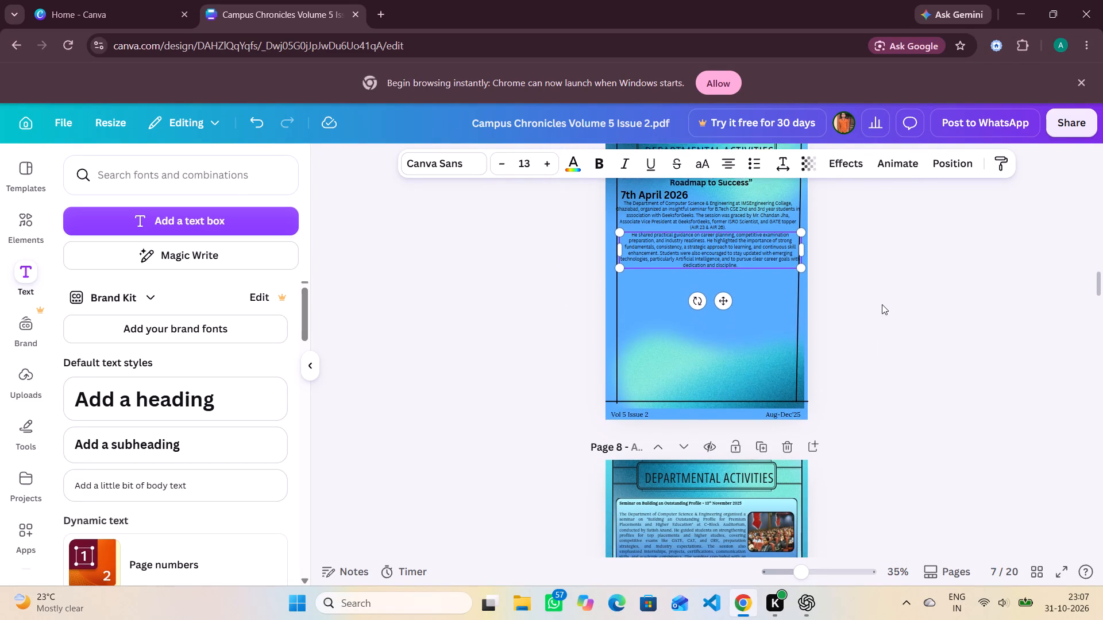
{"action": "scroll", "coordinate": [882, 304], "scroll_direction": "up", "scroll_amount": 2}
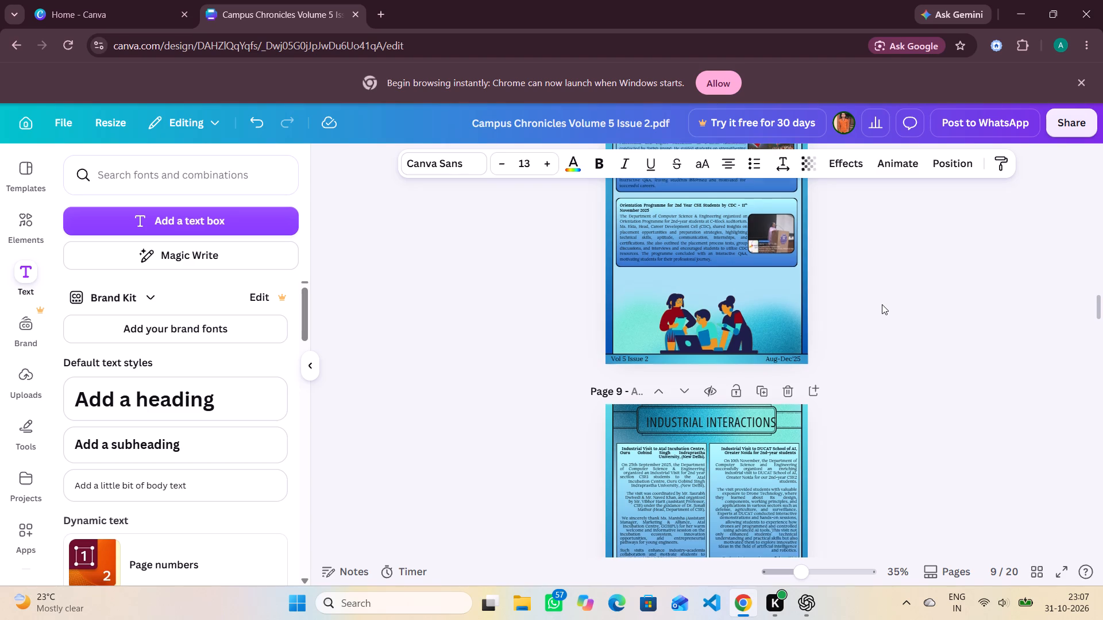
{"action": "scroll", "coordinate": [882, 304], "scroll_direction": "up", "scroll_amount": 2}
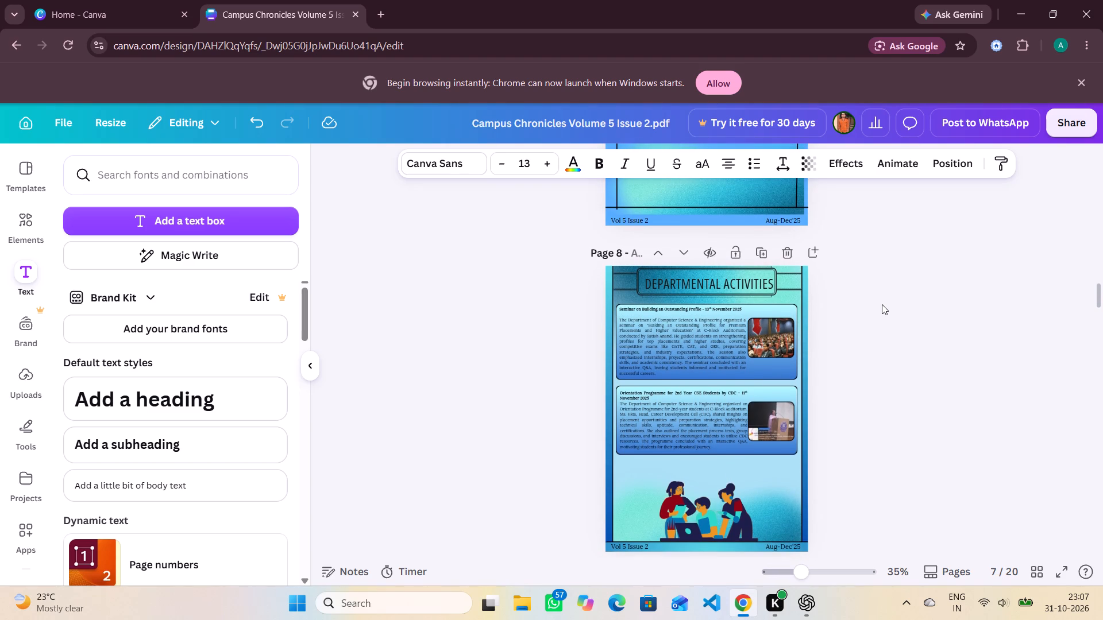
{"action": "scroll", "coordinate": [882, 304], "scroll_direction": "up", "scroll_amount": 2}
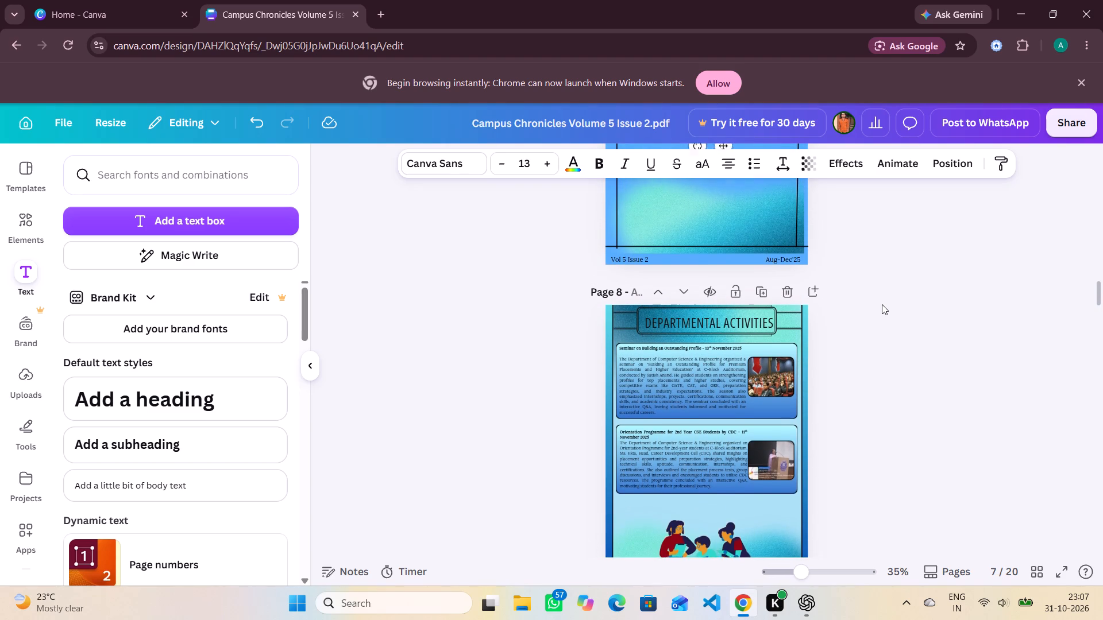
{"action": "scroll", "coordinate": [882, 304], "scroll_direction": "up", "scroll_amount": 1}
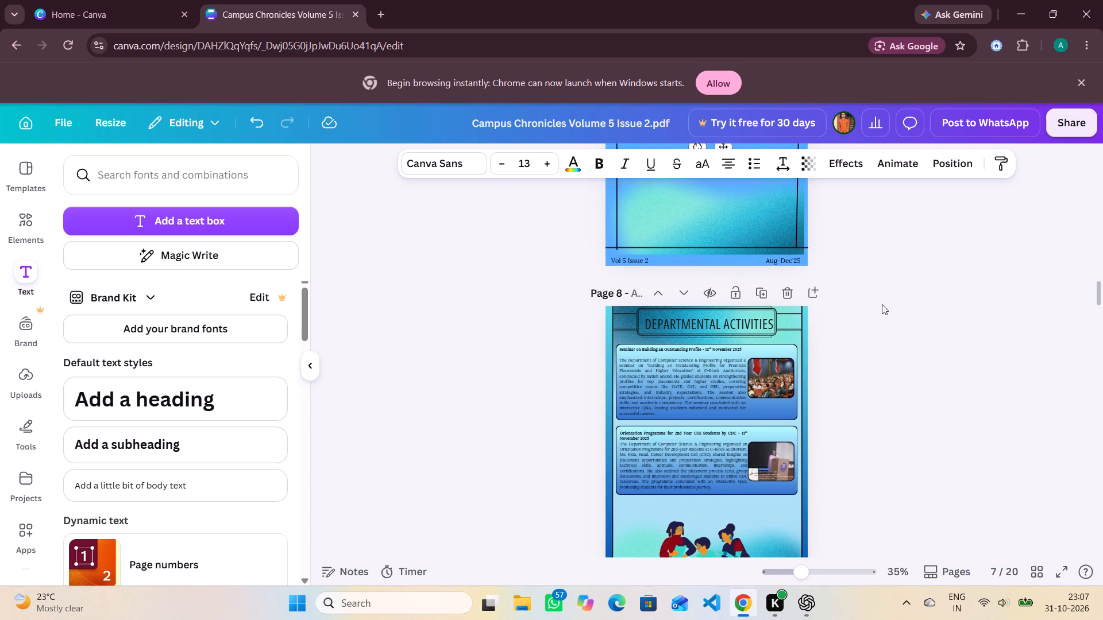
{"action": "scroll", "coordinate": [882, 304], "scroll_direction": "up", "scroll_amount": 3}
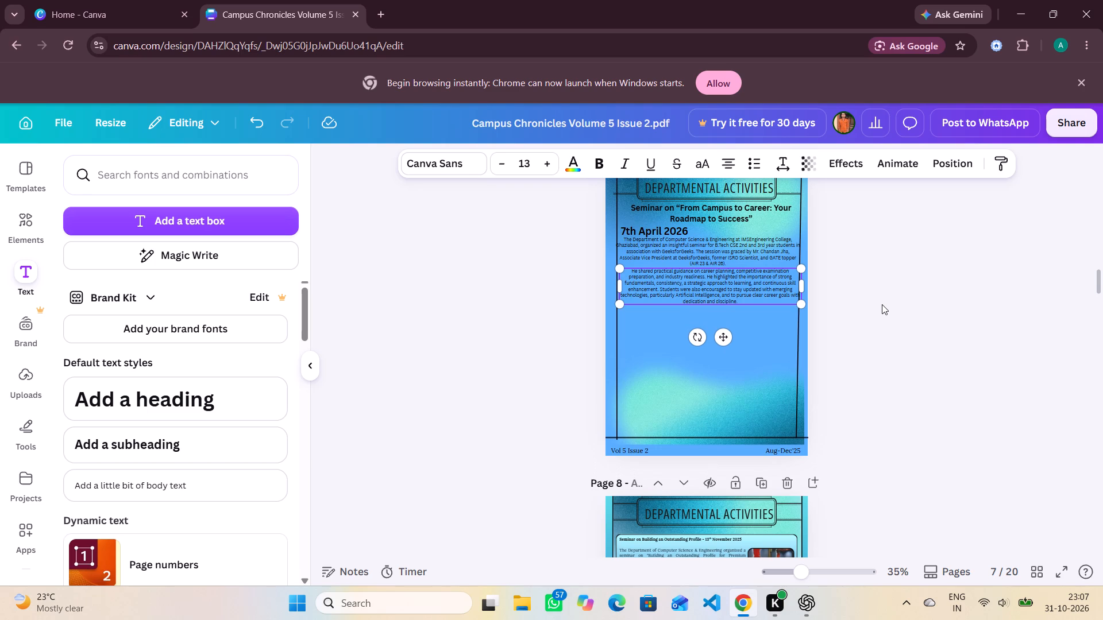
{"action": "scroll", "coordinate": [882, 304], "scroll_direction": "up", "scroll_amount": 1}
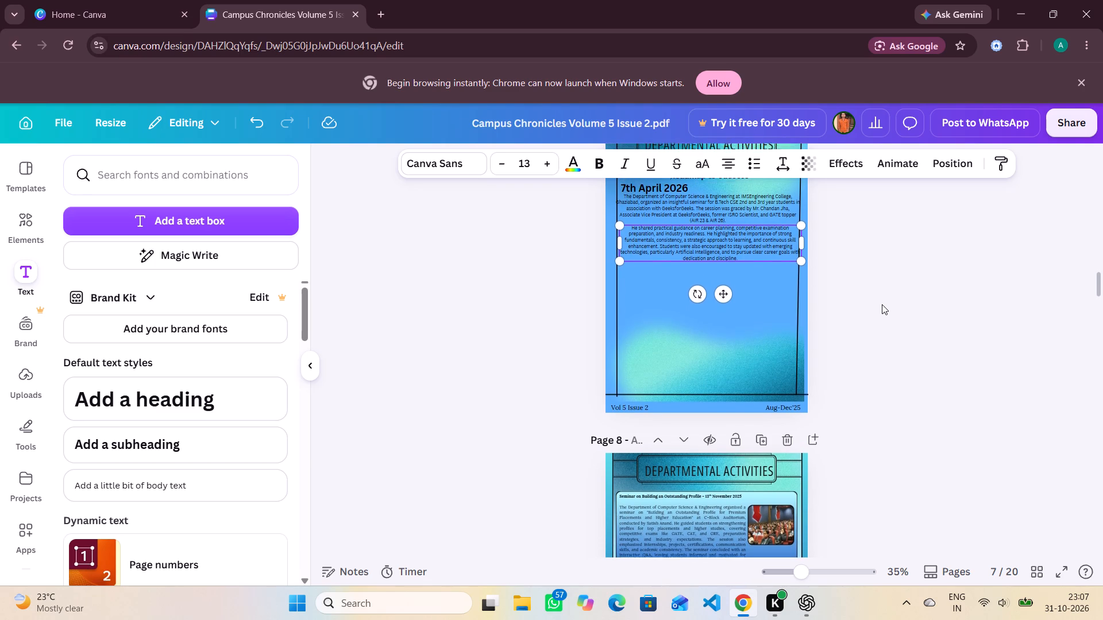
{"action": "scroll", "coordinate": [882, 304], "scroll_direction": "up", "scroll_amount": 1}
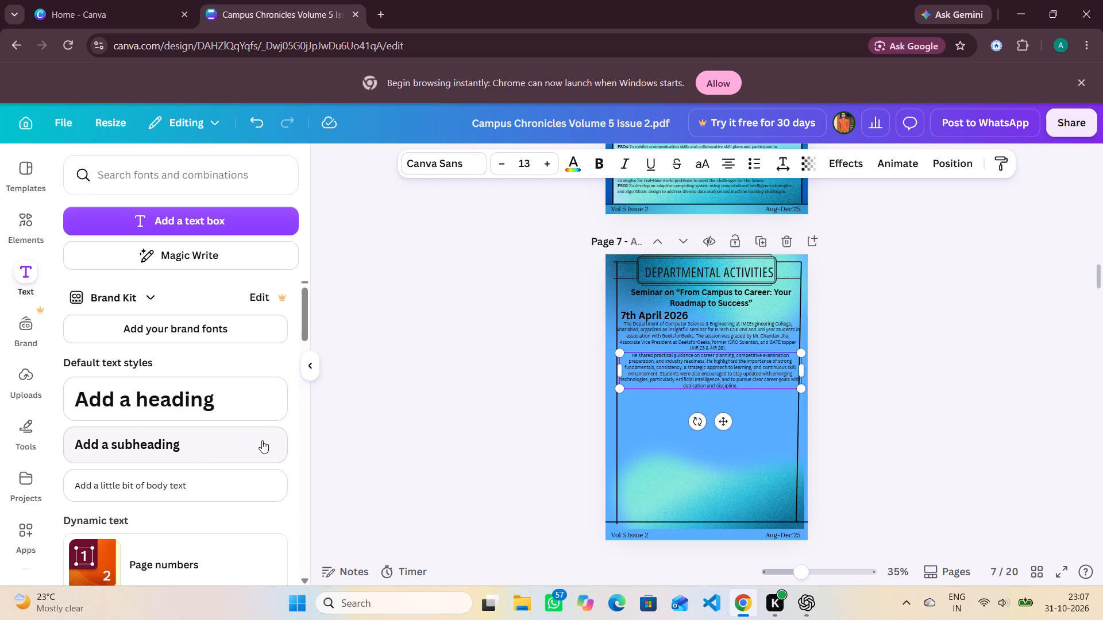
Insert a white rectangle with a black outline and slightly rounded corners from the recommended elements onto page 7.
{"action": "left_click", "coordinate": [18, 224]}
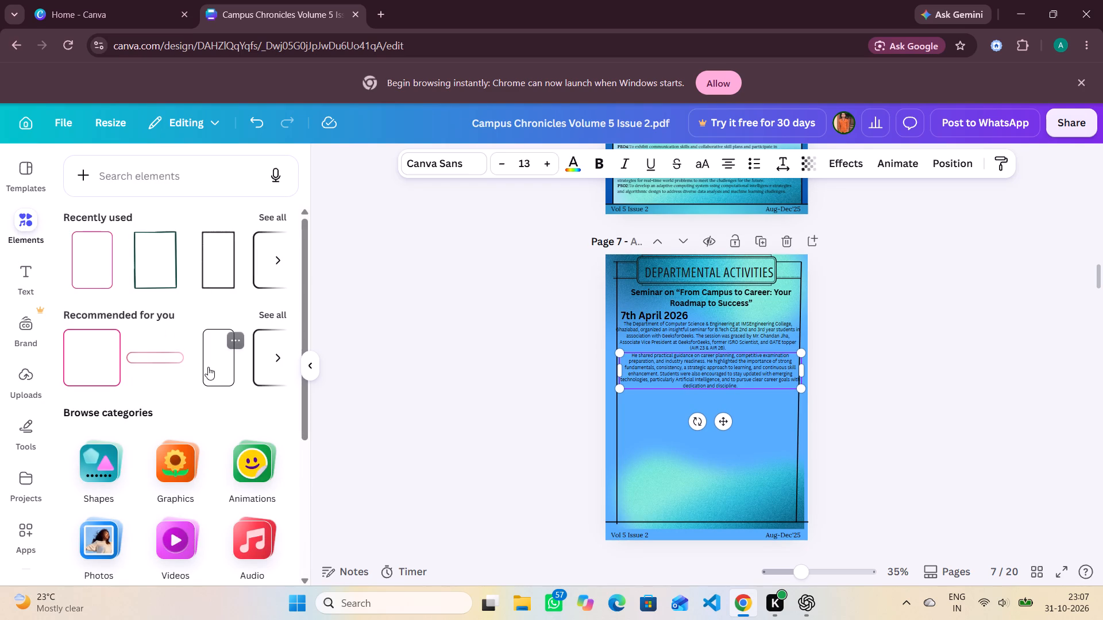
{"action": "left_click", "coordinate": [275, 351]}
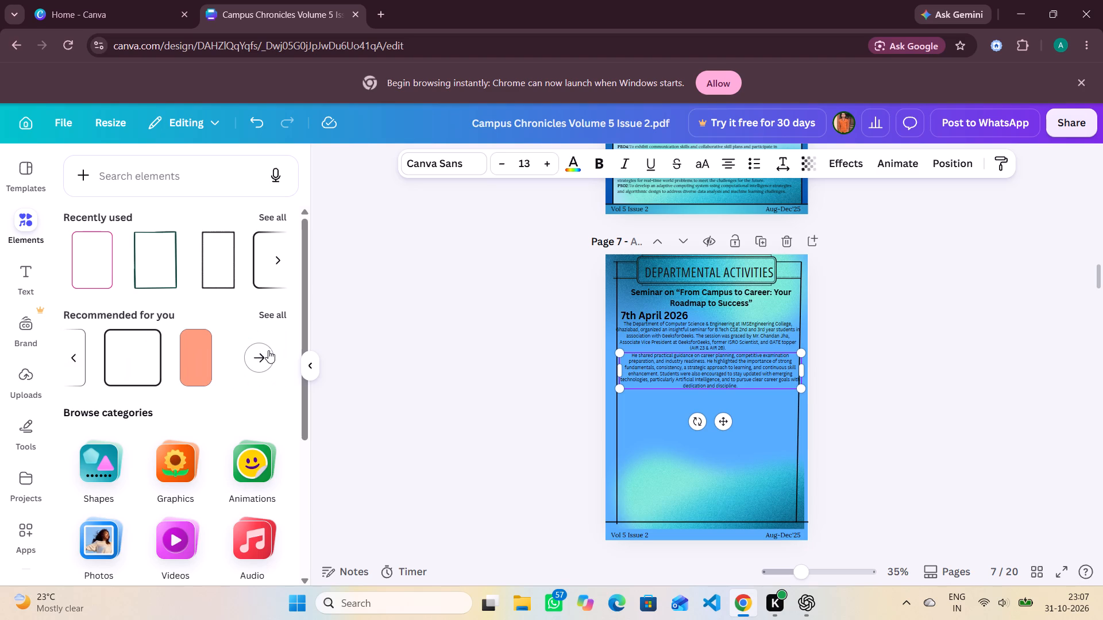
{"action": "left_click", "coordinate": [264, 354]}
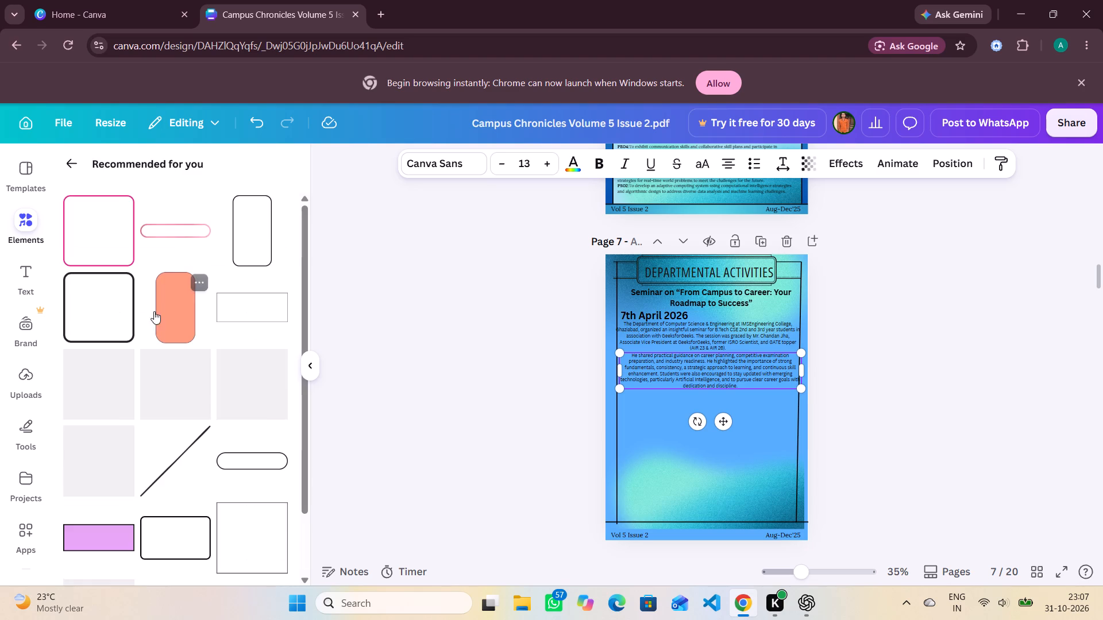
{"action": "left_click", "coordinate": [176, 533]}
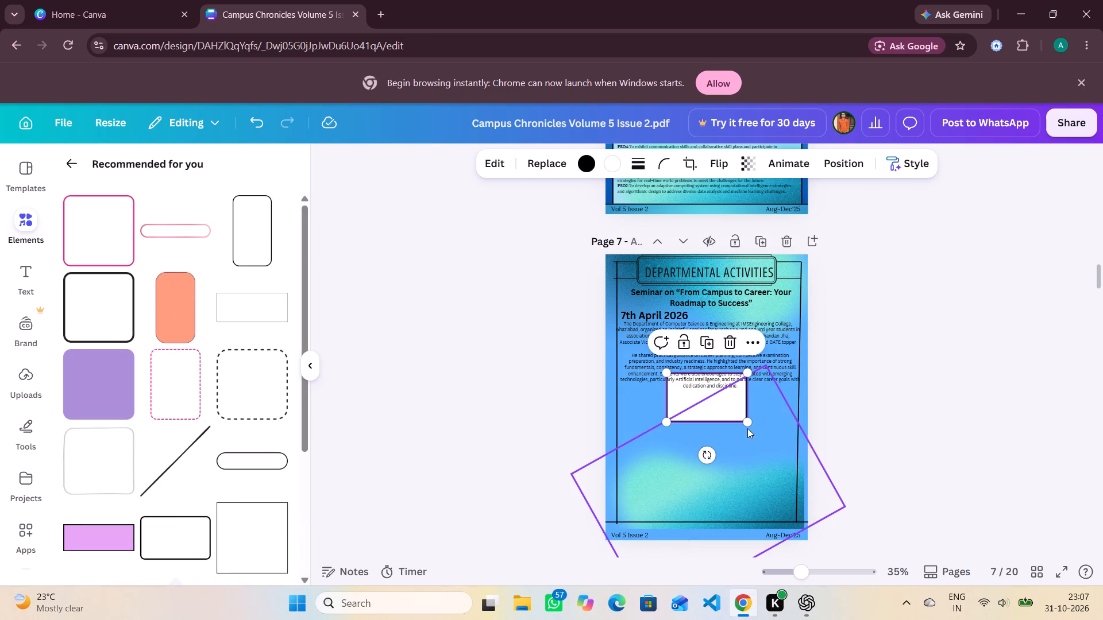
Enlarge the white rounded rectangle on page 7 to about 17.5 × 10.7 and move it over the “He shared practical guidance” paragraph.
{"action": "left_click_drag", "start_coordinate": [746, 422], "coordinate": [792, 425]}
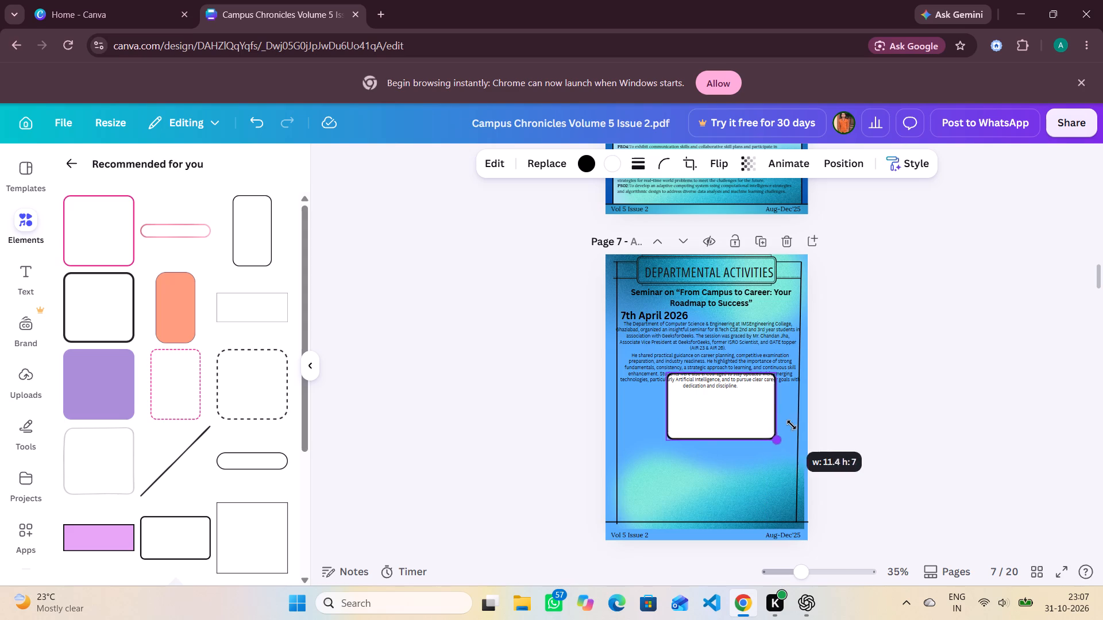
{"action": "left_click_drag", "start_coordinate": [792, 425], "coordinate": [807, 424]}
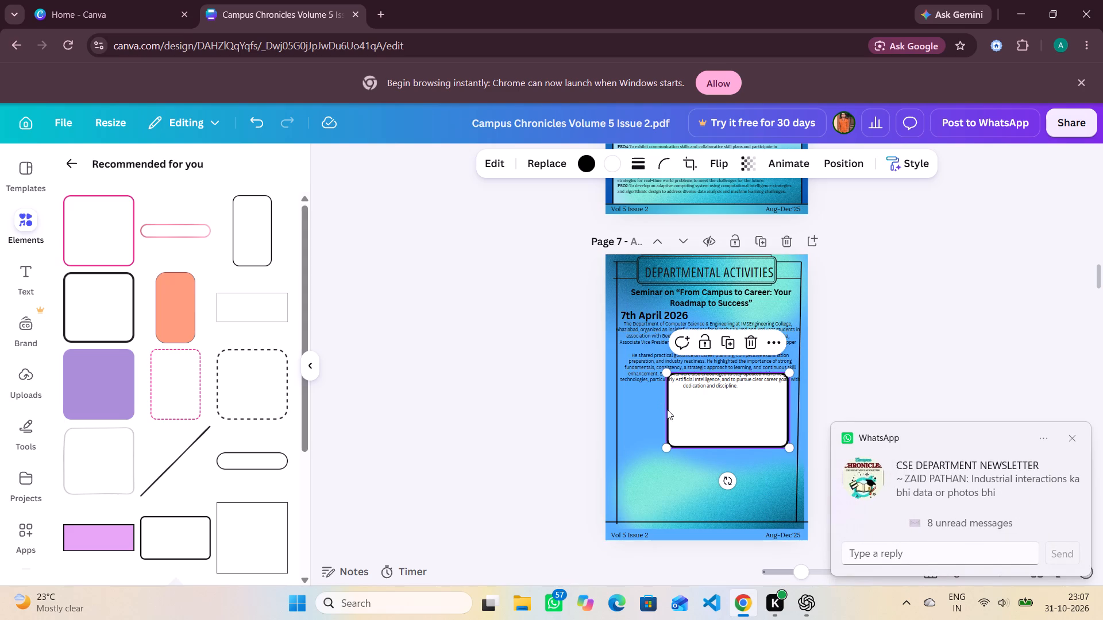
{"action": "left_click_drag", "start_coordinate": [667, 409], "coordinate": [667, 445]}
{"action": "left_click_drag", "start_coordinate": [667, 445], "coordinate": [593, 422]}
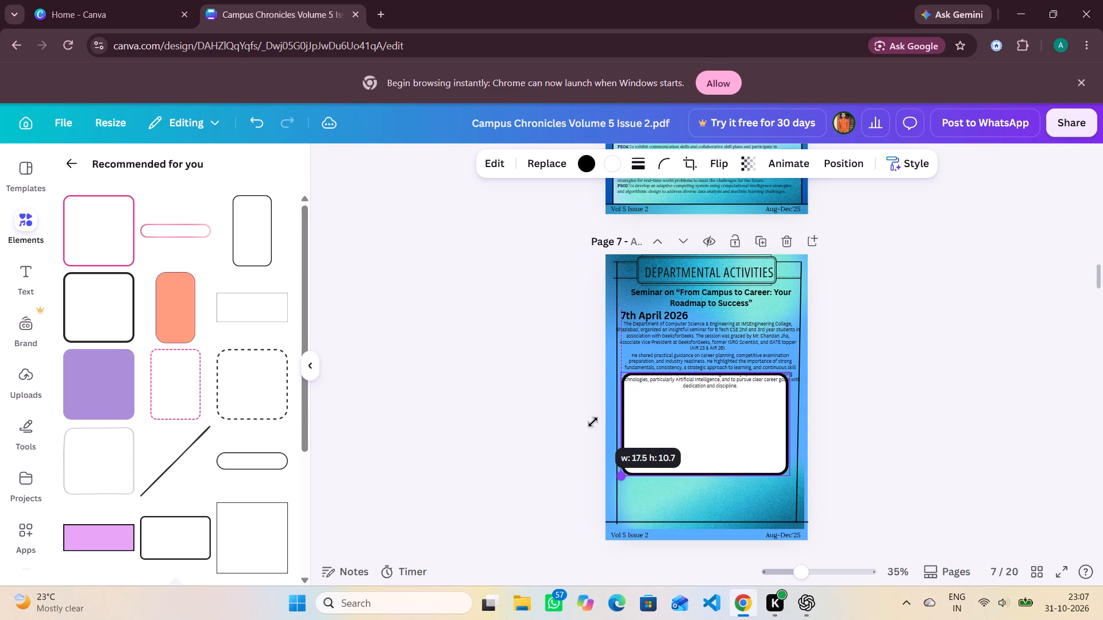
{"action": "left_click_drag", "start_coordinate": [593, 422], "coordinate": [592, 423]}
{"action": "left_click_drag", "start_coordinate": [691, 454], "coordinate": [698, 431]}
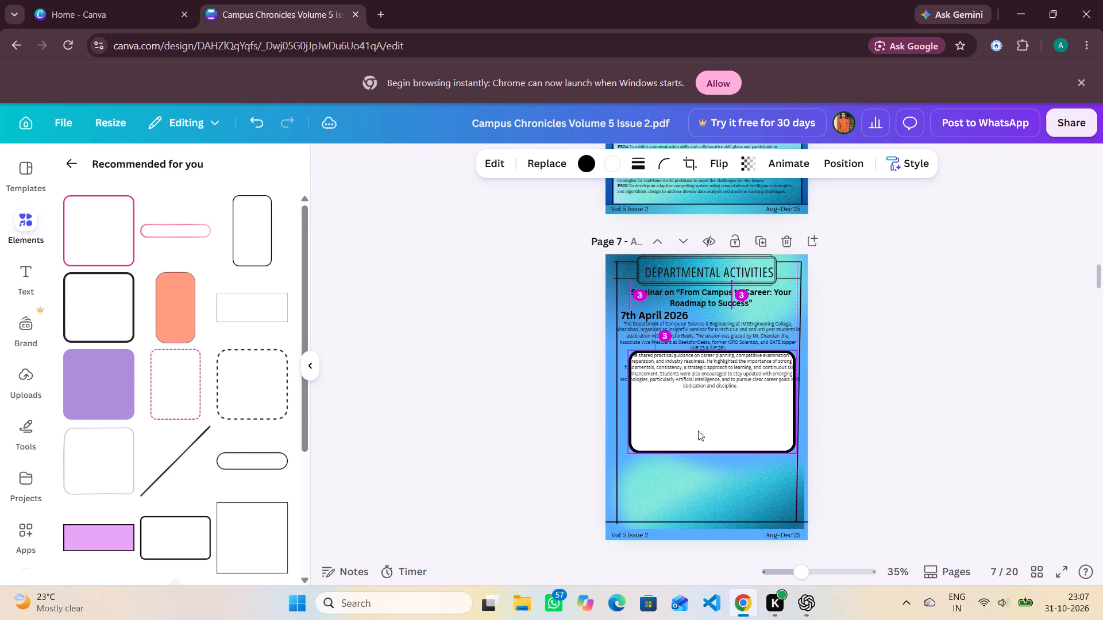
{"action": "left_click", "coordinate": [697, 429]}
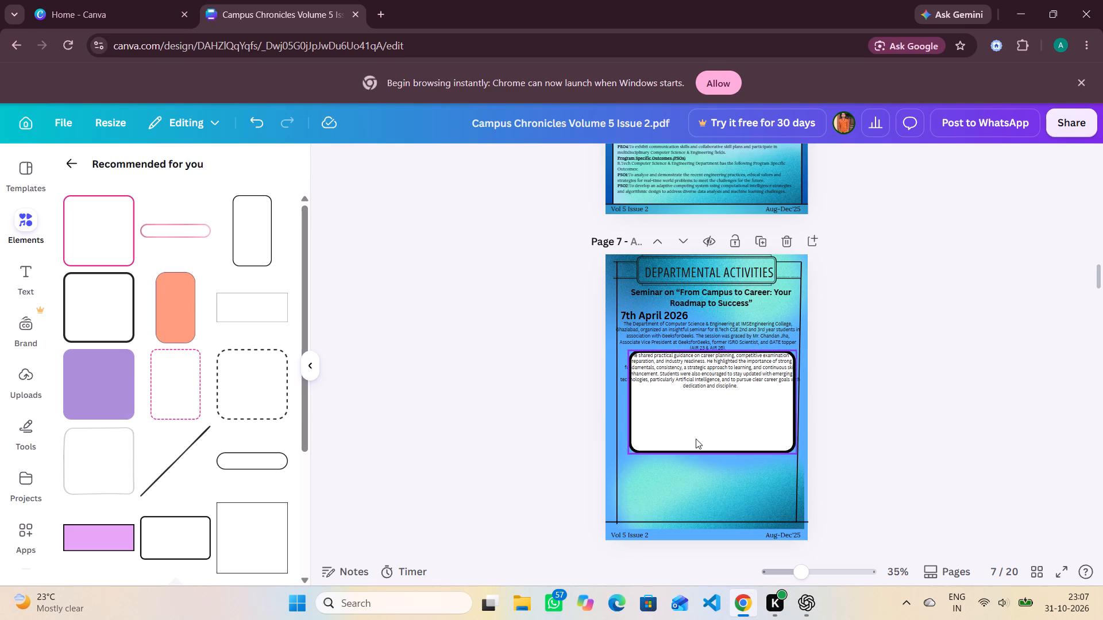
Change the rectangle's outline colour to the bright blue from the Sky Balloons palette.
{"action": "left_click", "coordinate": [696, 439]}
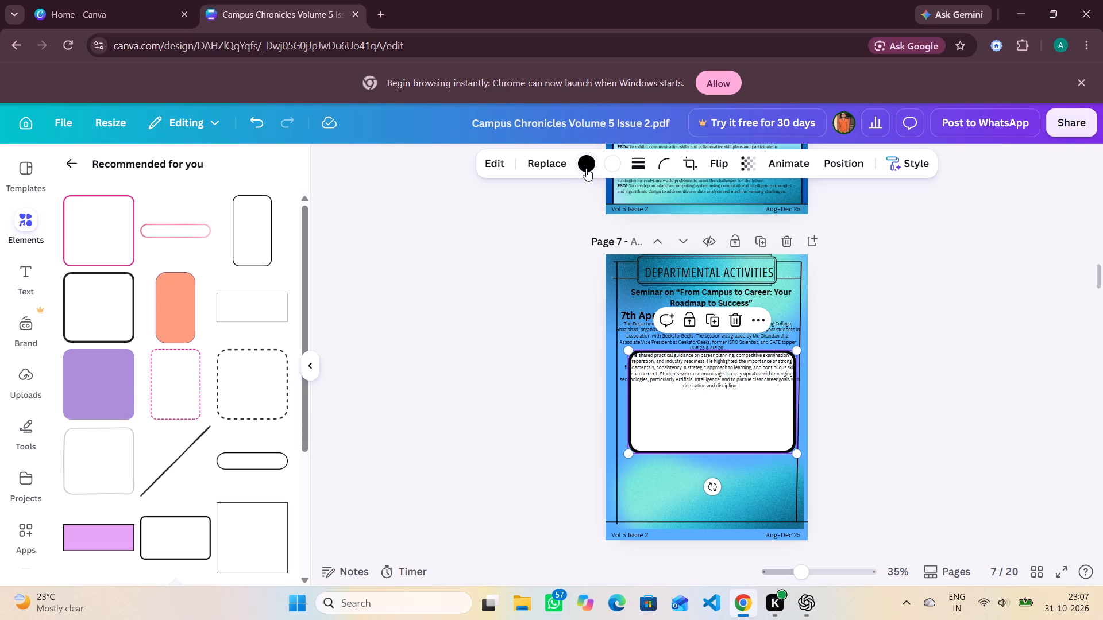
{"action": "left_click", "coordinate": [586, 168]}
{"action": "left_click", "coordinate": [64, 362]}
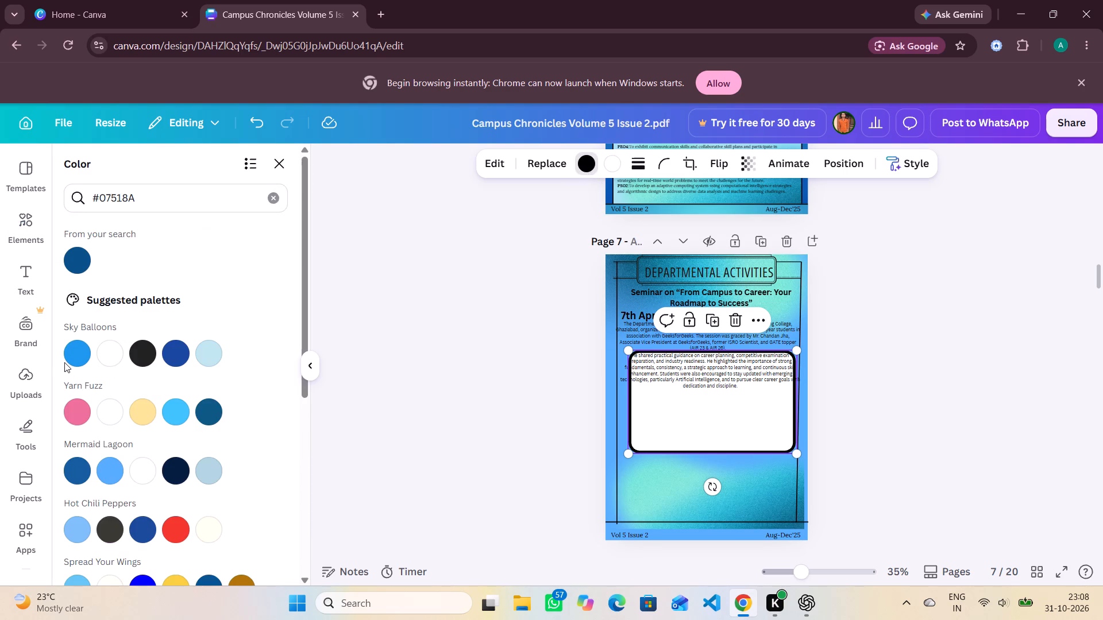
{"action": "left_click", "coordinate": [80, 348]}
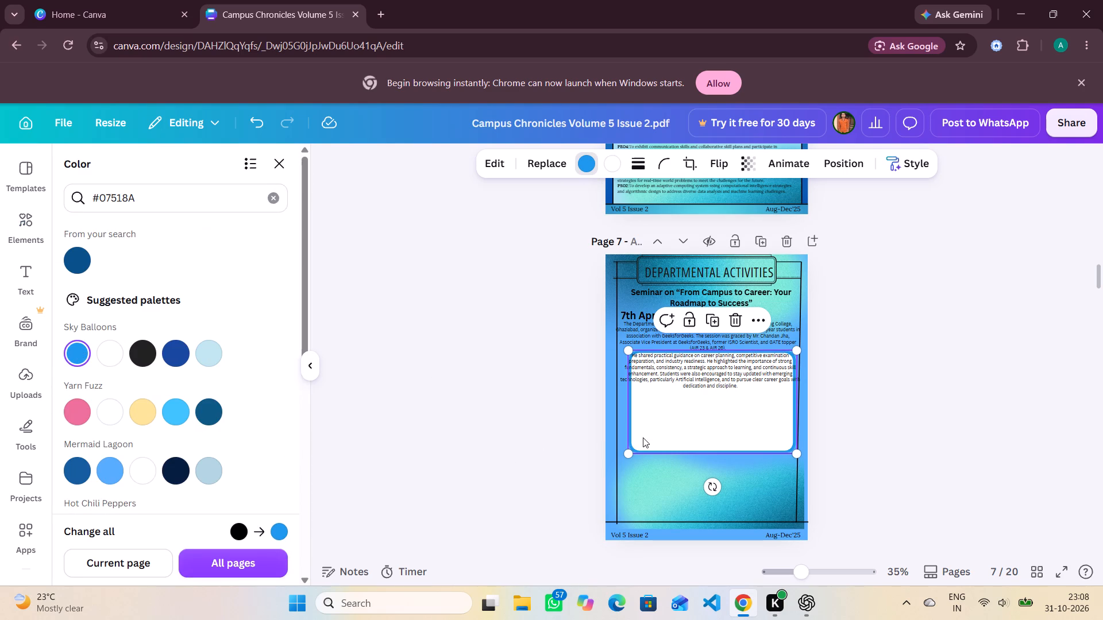